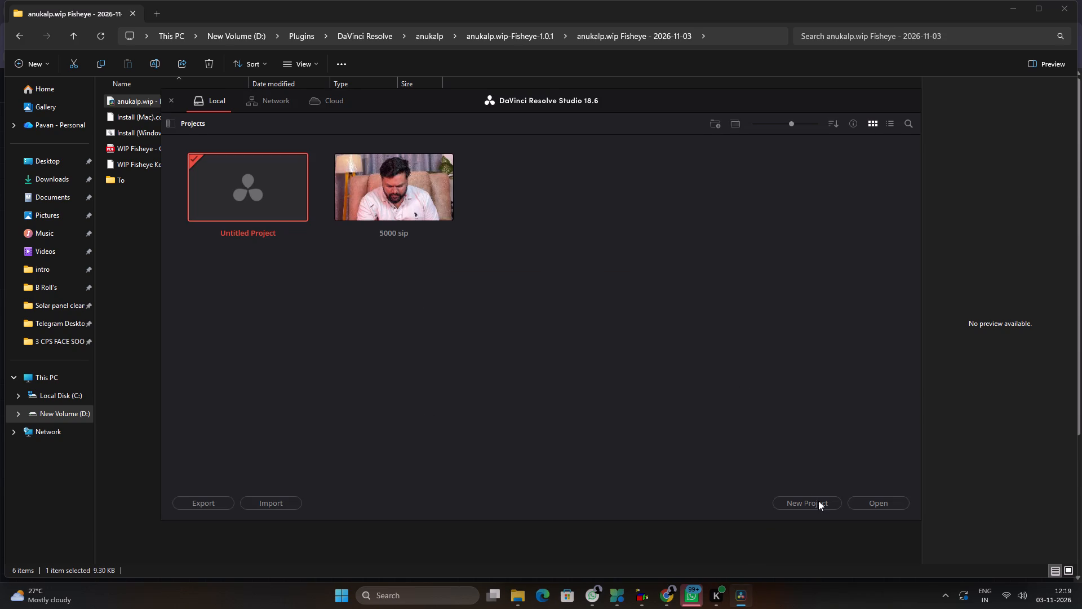
Create a new project named "demo" in the local project library.
left_click(818, 501)
left_click(895, 336)
left_click(802, 501)
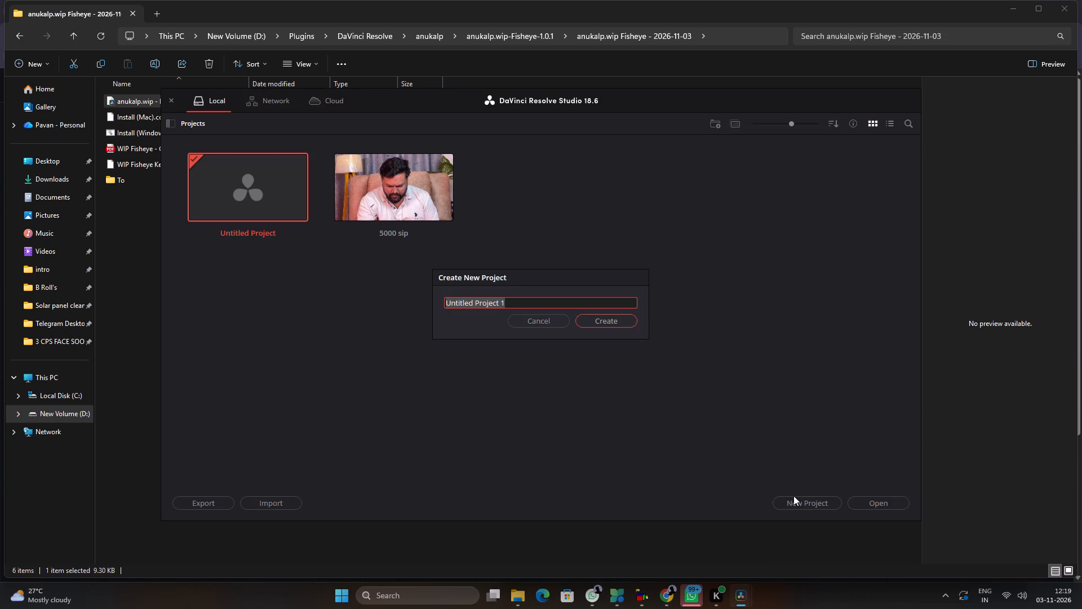
type("dem")
key("o")
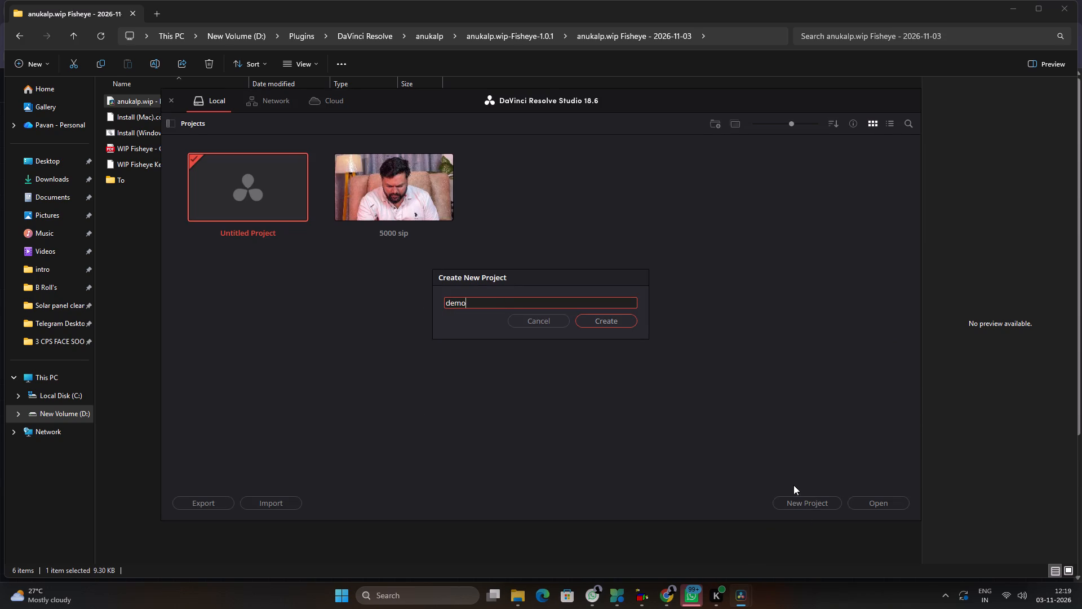
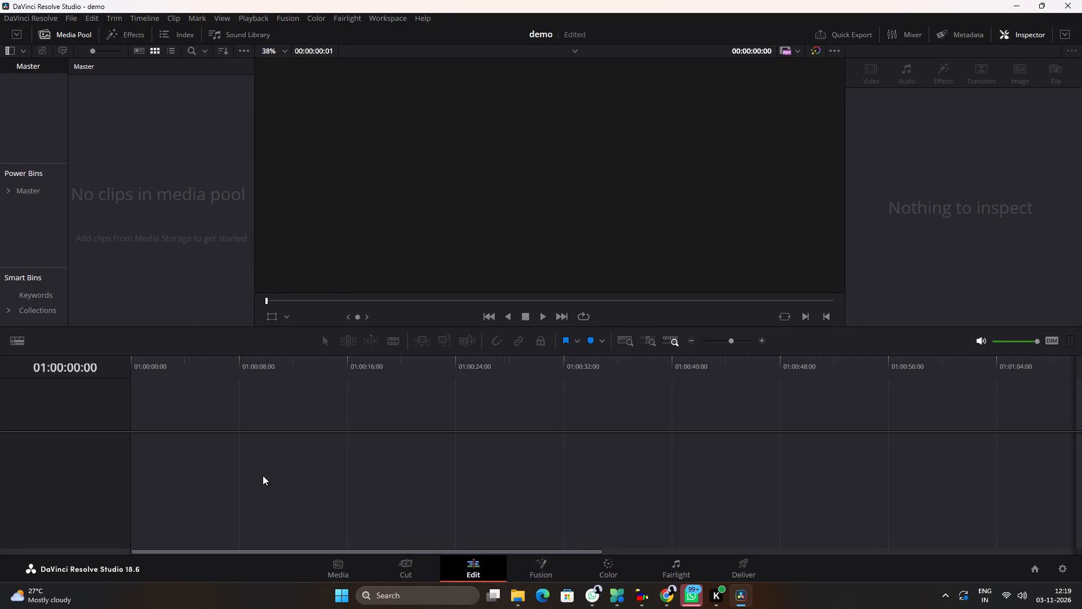
From the Downloads folder in File Explorer, bring the Solar_cleaning_business rooftop video into the empty timeline.
left_click(517, 589)
left_click(64, 178)
scroll(334, 281, "up", 3)
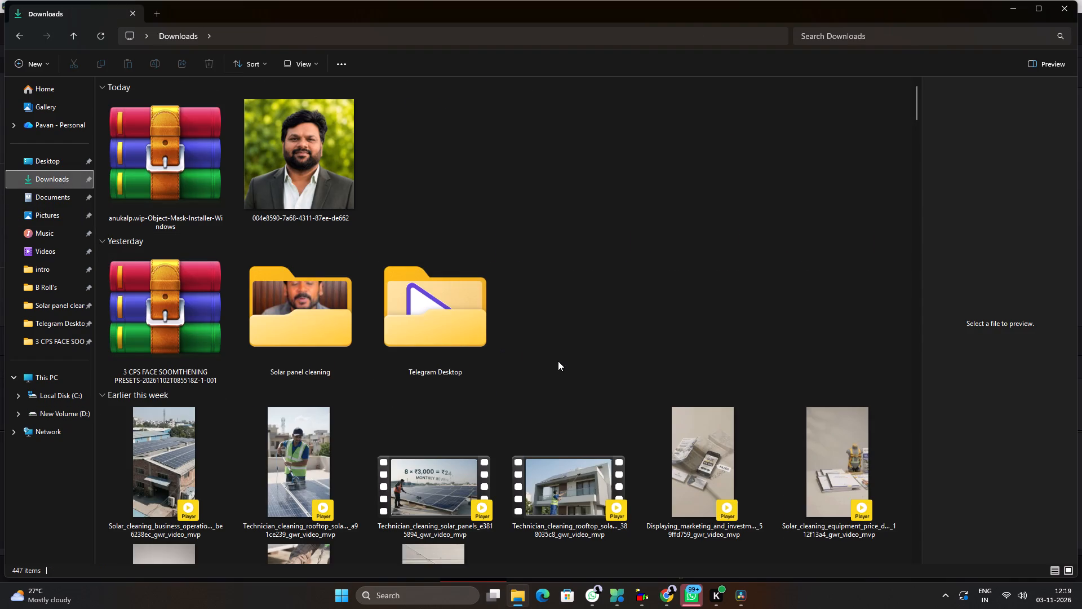
scroll(558, 361, "down", 1)
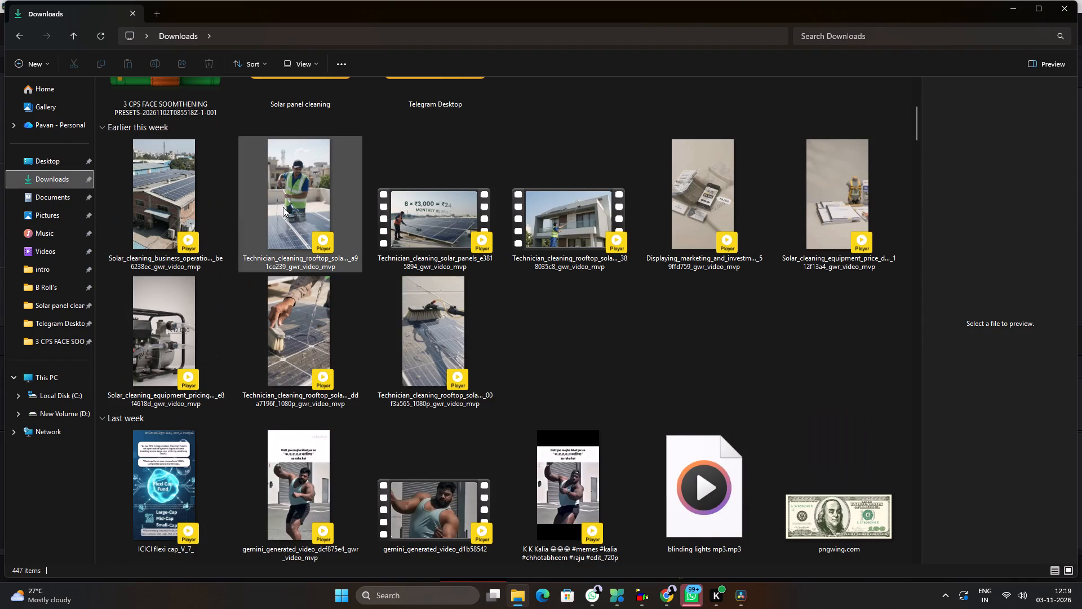
left_click(147, 197)
left_click_drag(158, 171, 173, 206)
key("alt+Tab")
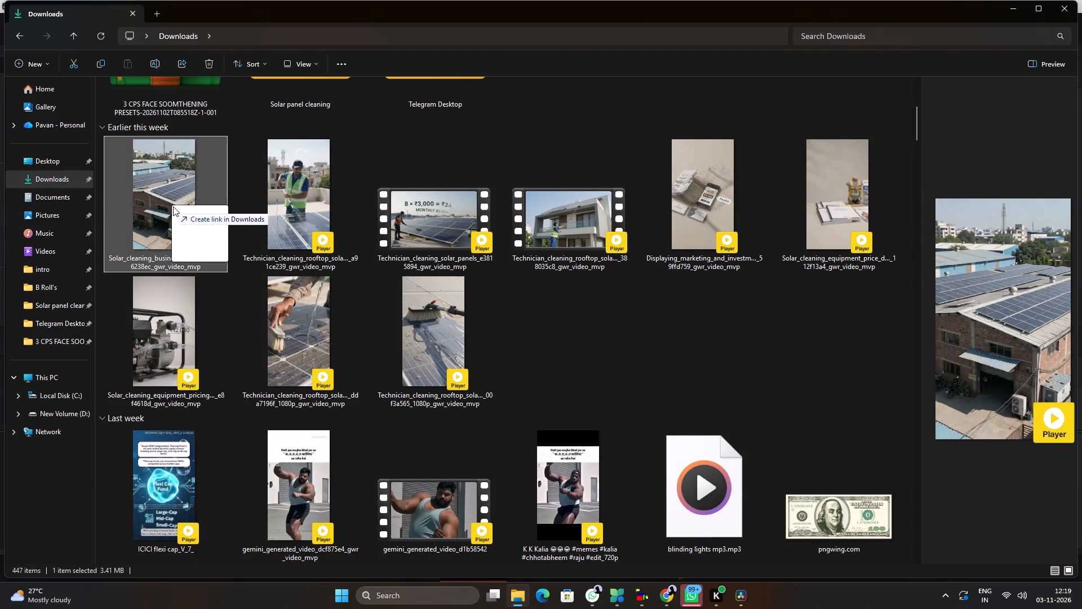
left_click_drag(173, 206, 300, 461)
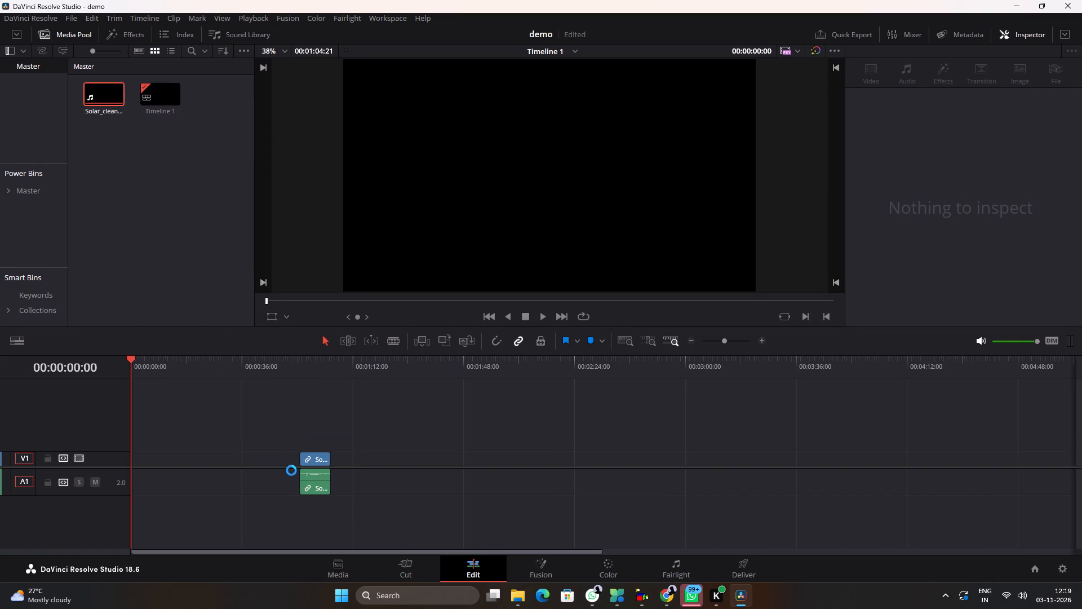
Delete the gap before the video so the clip starts at the timeline's beginning.
left_click(274, 458)
key("BackSpace")
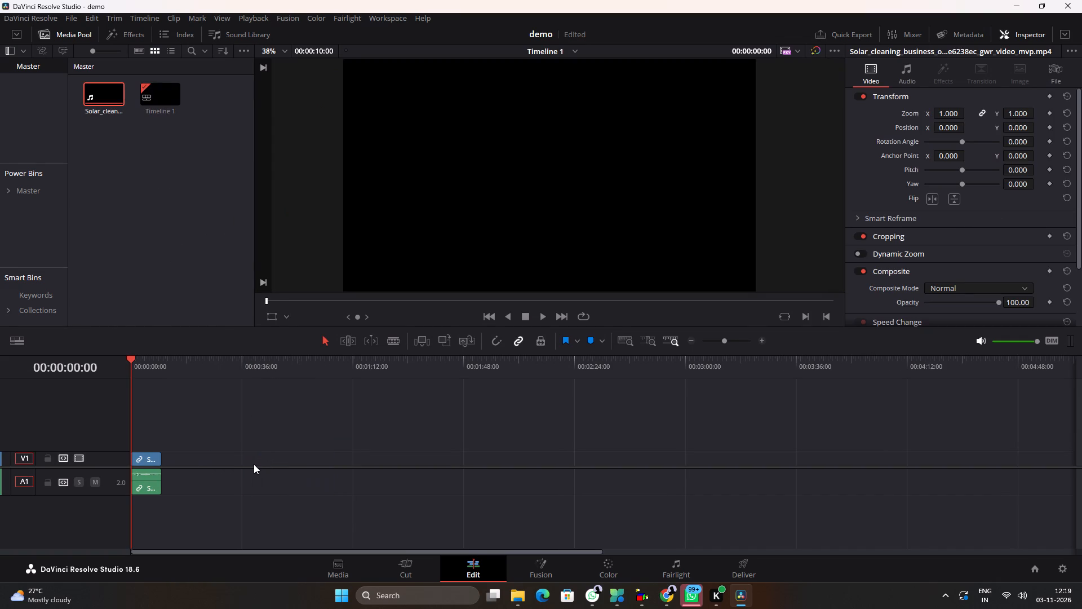
Ripple-trim the first 4 frames off the start of the clip.
scroll(254, 464, "up", 9, "alt")
key("Right")
key("Right")
key("Right")
key("Right")
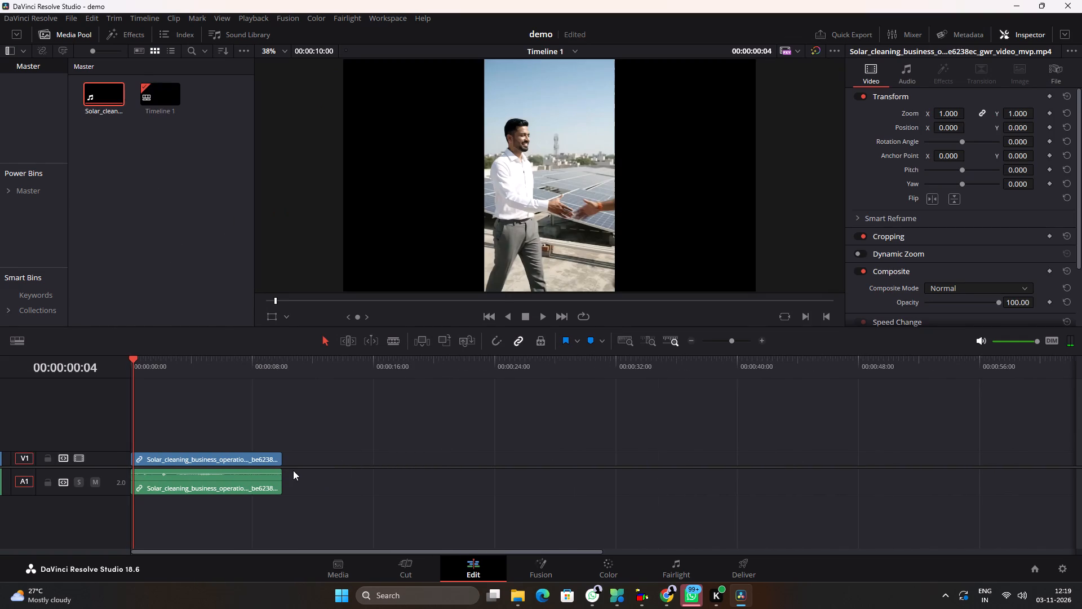
key("shift+braceleft")
key("0")
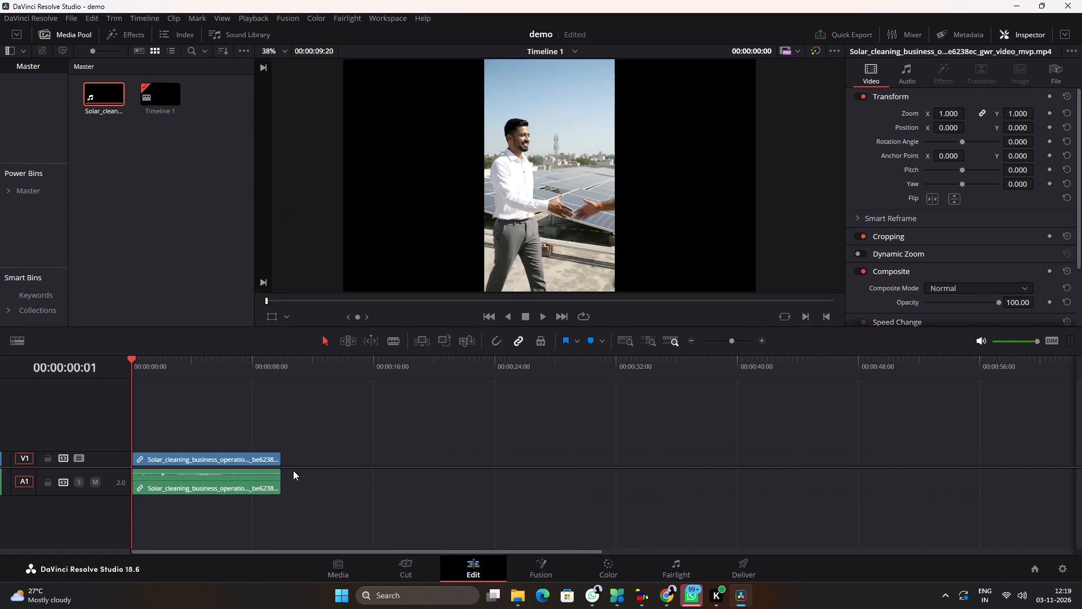
left_click(329, 493)
scroll(331, 486, "up", 1)
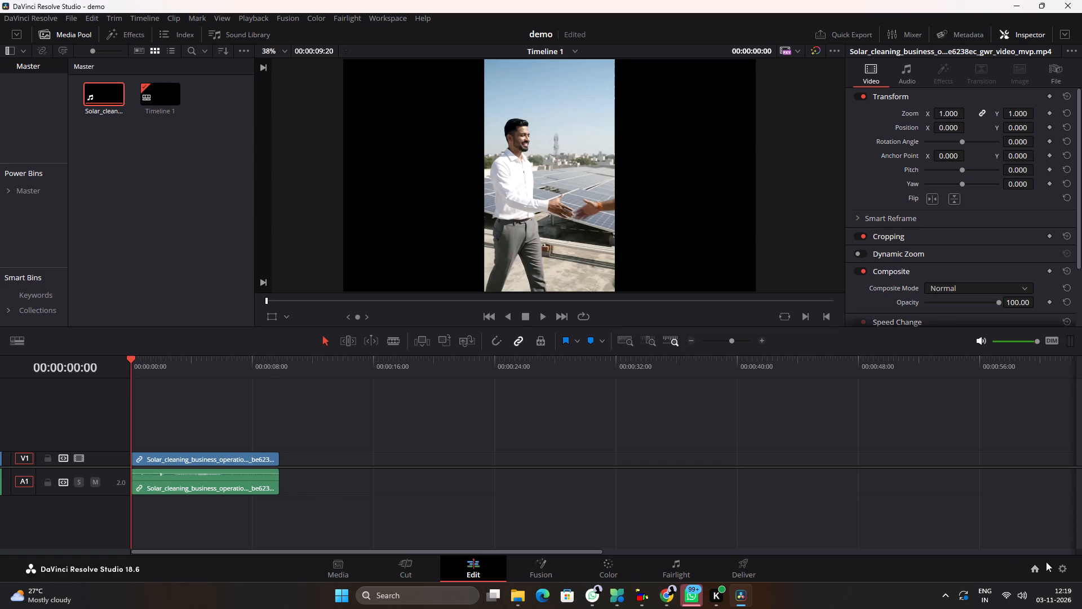
Set the project to vertical resolution, 1080 x 1920 HD, and save the project settings.
left_click(1067, 571)
left_click(511, 155)
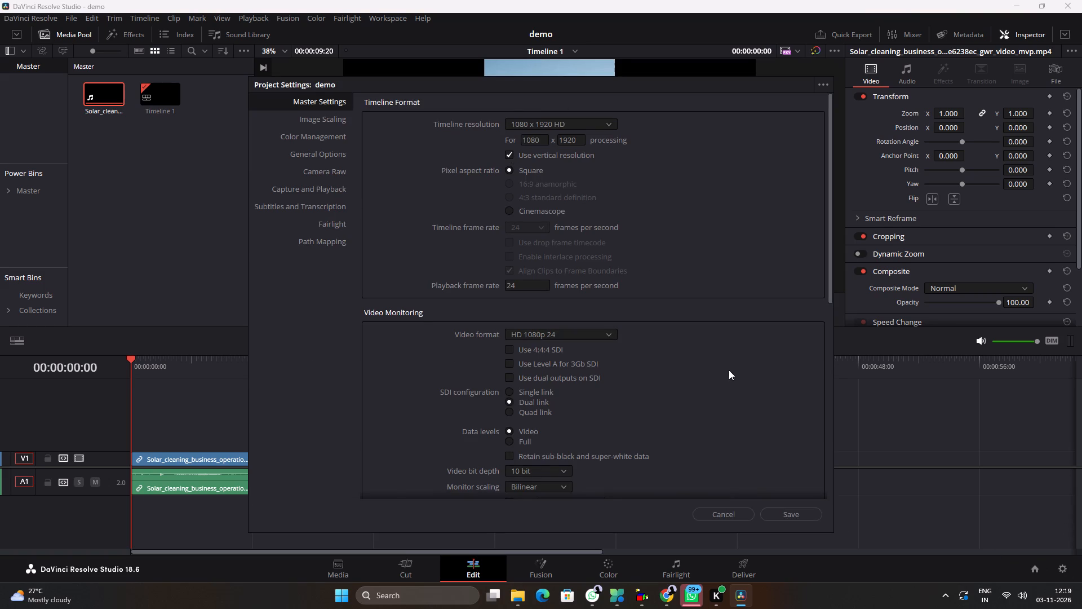
left_click(791, 510)
Look through the Toolbox effects category for the fisheye effect from anukalp.wip.
scroll(567, 240, "down", 2)
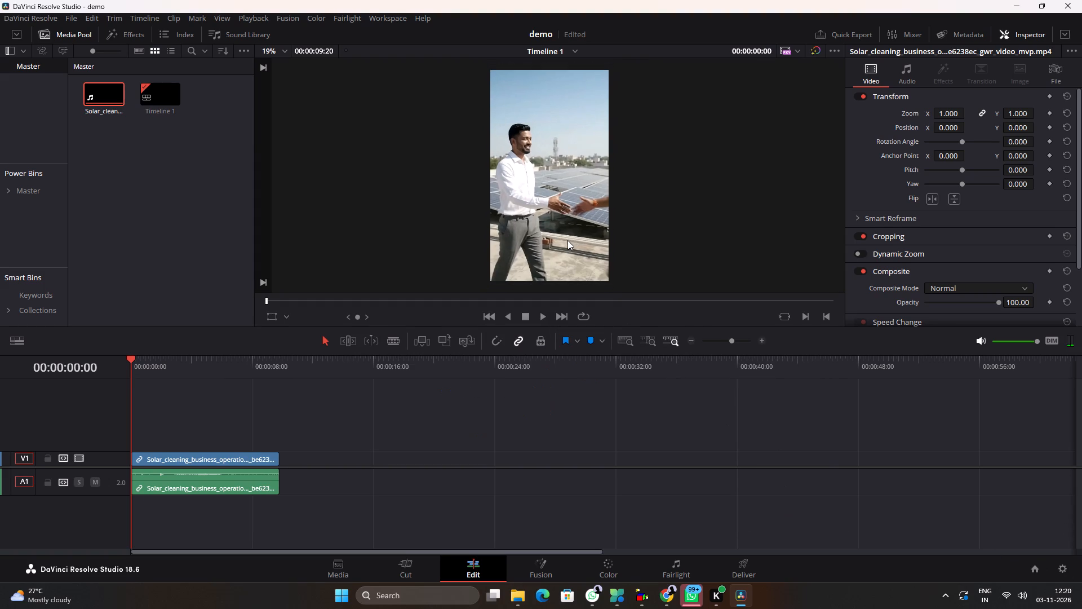
scroll(567, 240, "up", 1)
left_click(132, 36)
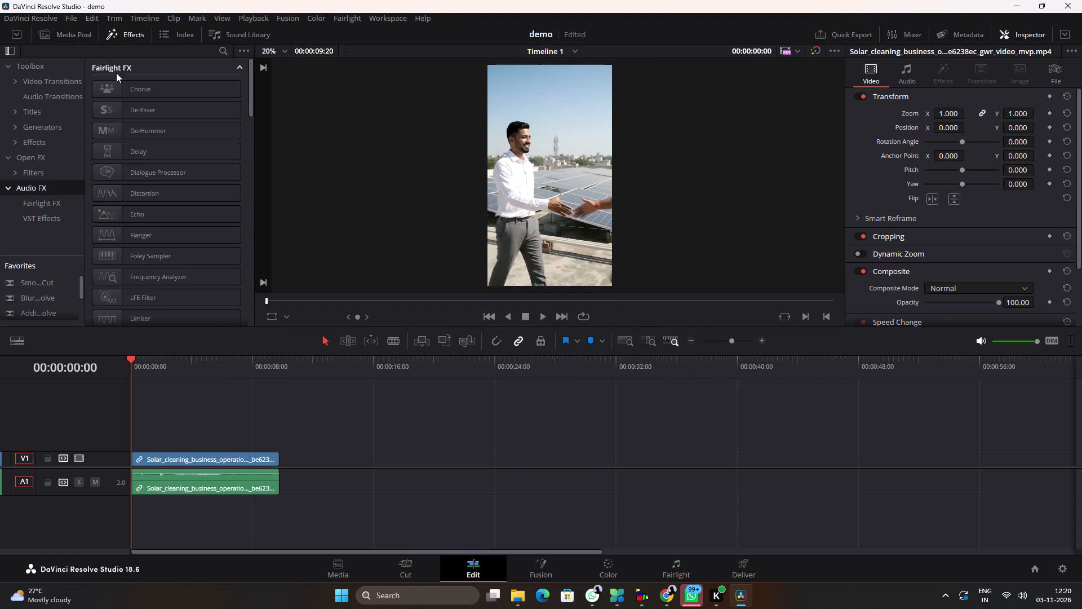
left_click(47, 83)
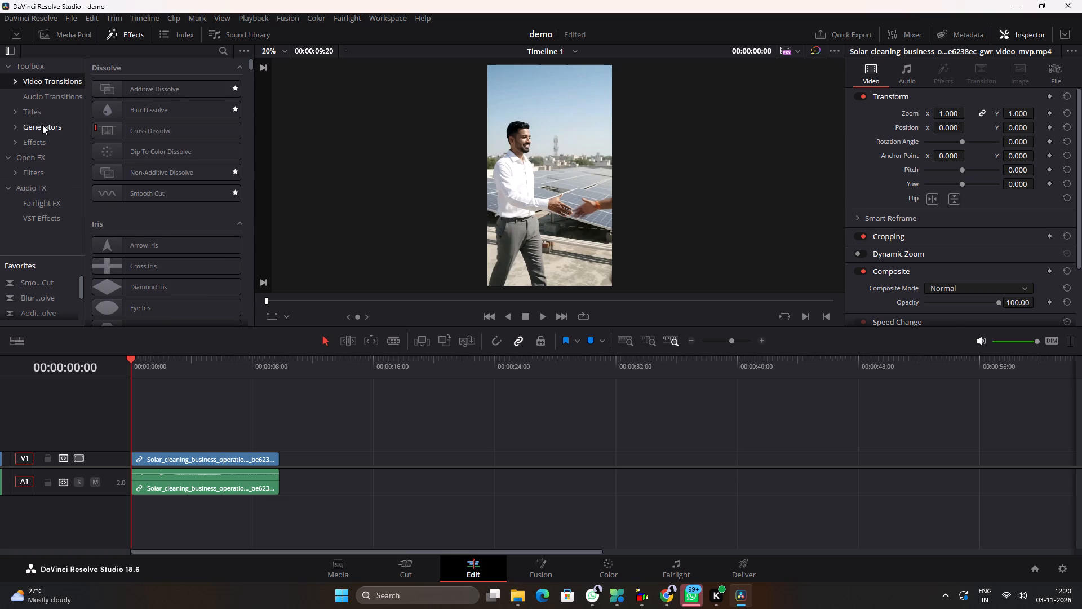
left_click(46, 147)
scroll(189, 186, "down", 15)
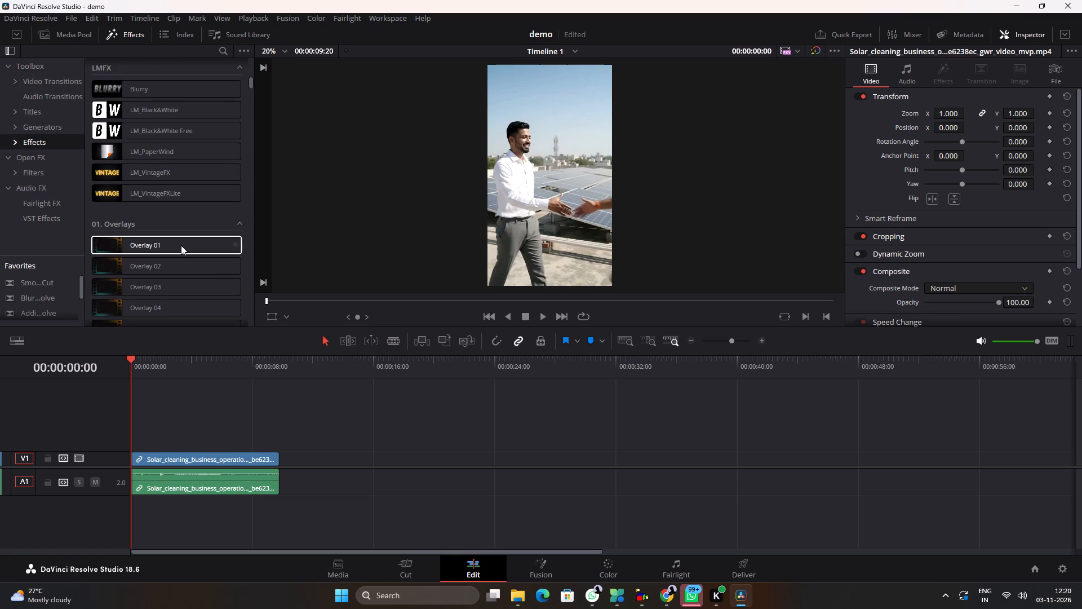
scroll(181, 245, "down", 13)
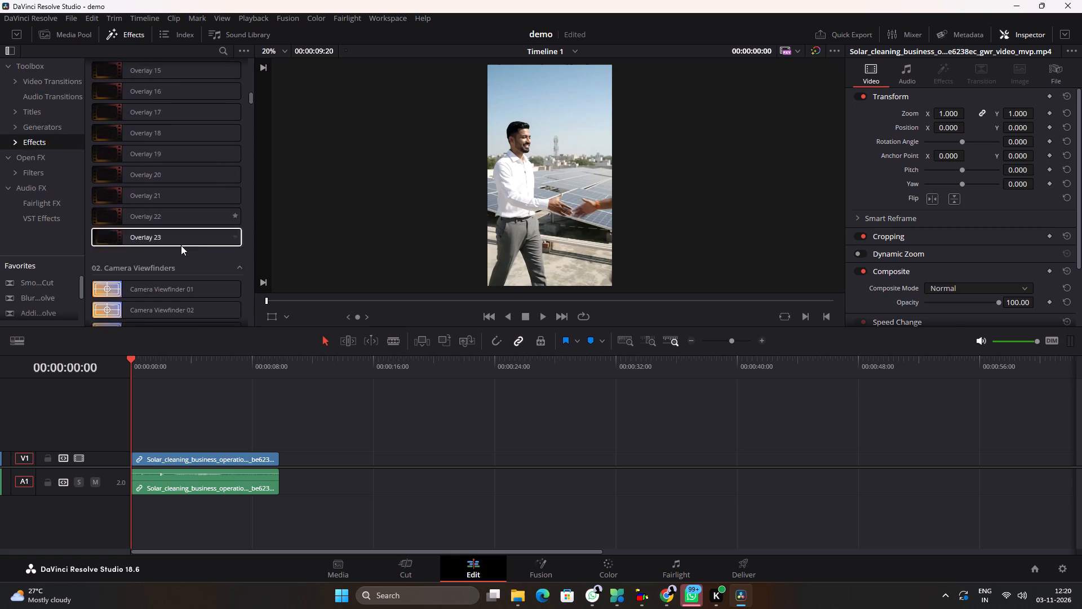
scroll(181, 245, "down", 18)
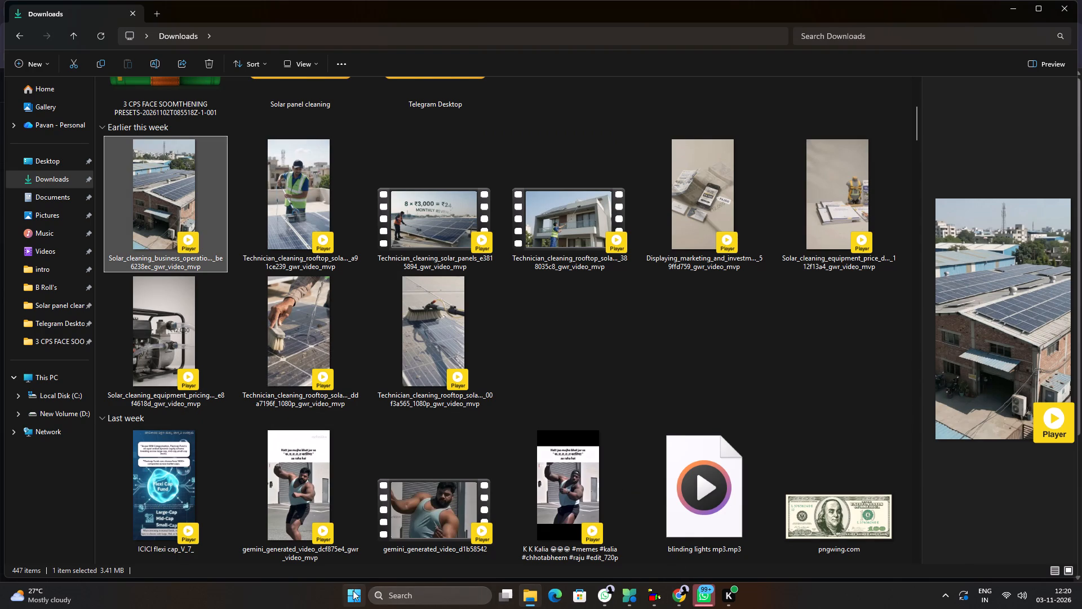
Relaunch DaVinci Resolve.
left_click(348, 594)
left_click(393, 378)
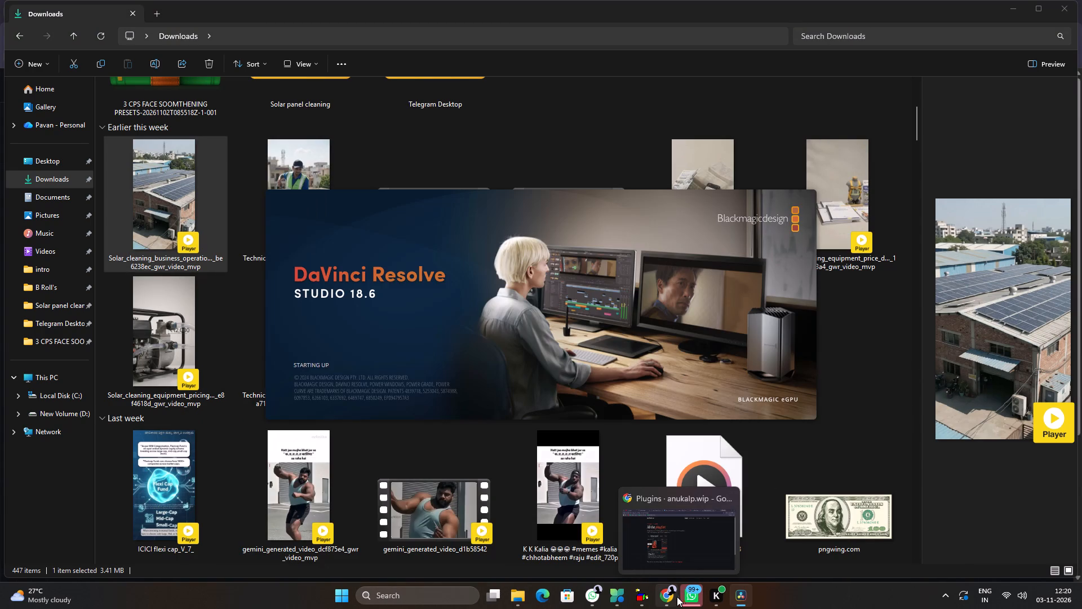
In Chrome, close the image sharpening, Upscayl, YouTube, download history and Gmail tabs.
left_click(665, 597)
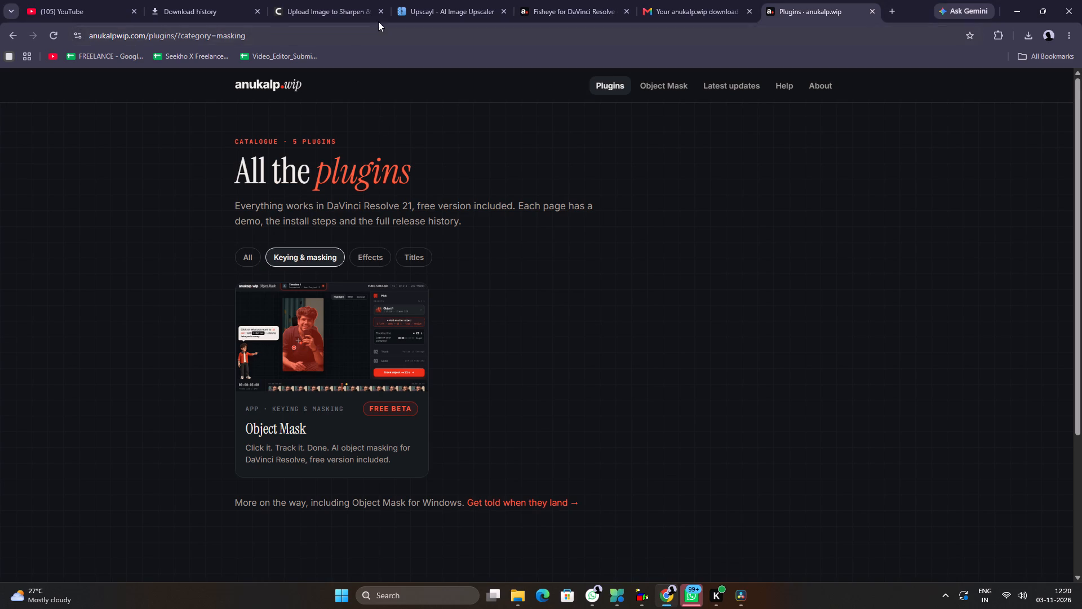
left_click(376, 10)
left_click(381, 10)
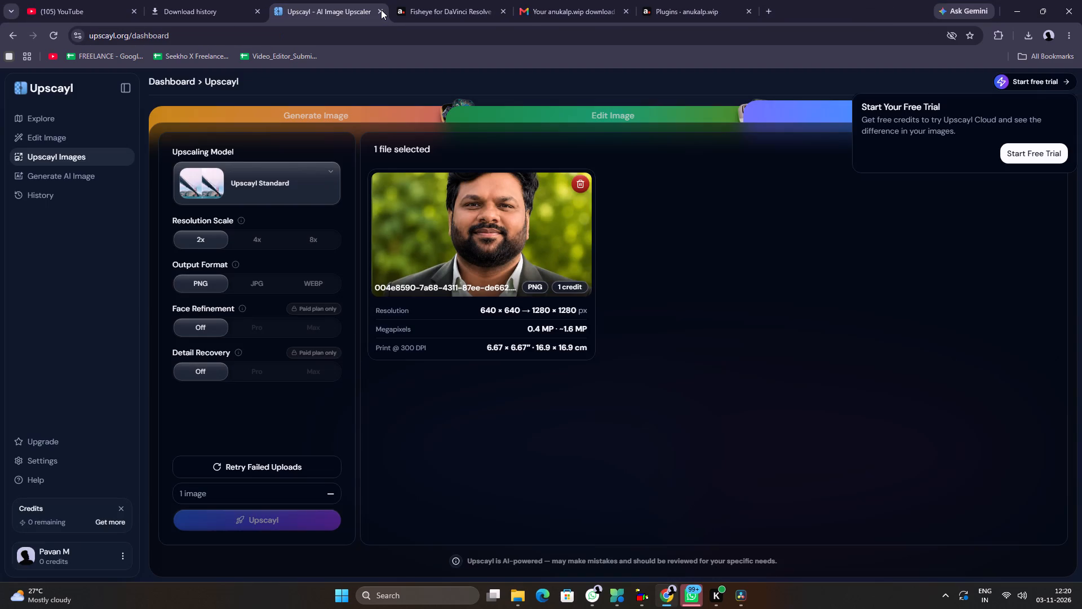
left_click(381, 10)
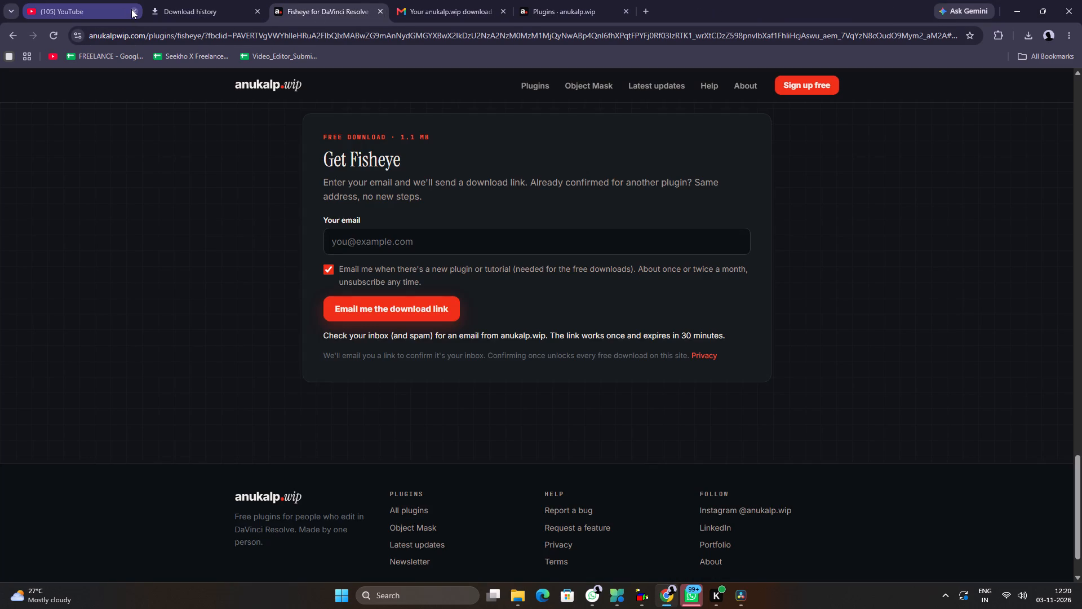
left_click(132, 9)
left_click(133, 11)
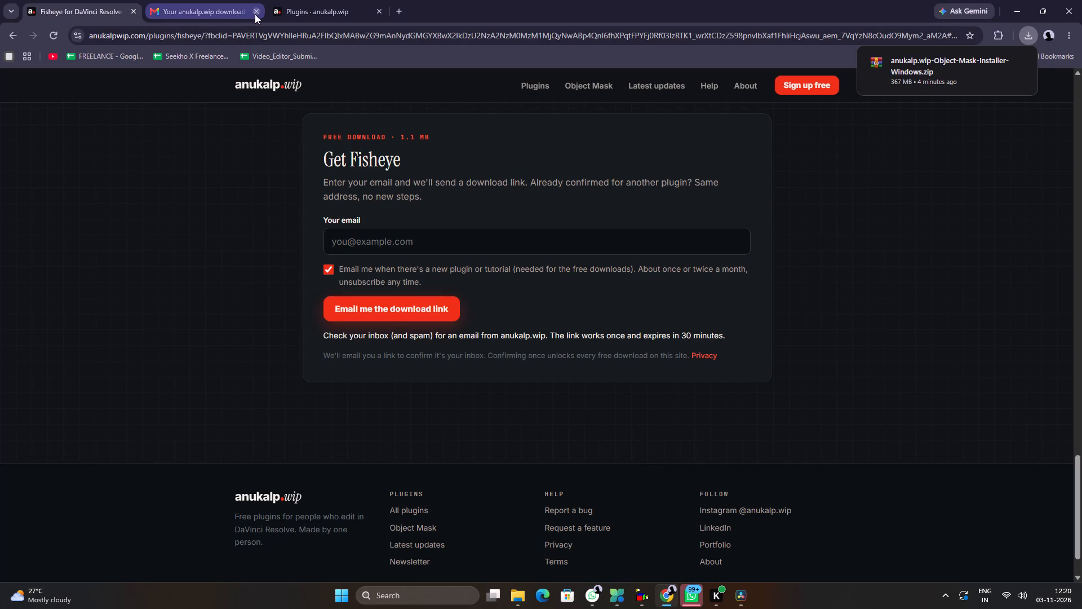
left_click(255, 14)
Switch back to DaVinci Resolve and reopen the "demo" project from the local project library.
left_click(740, 594)
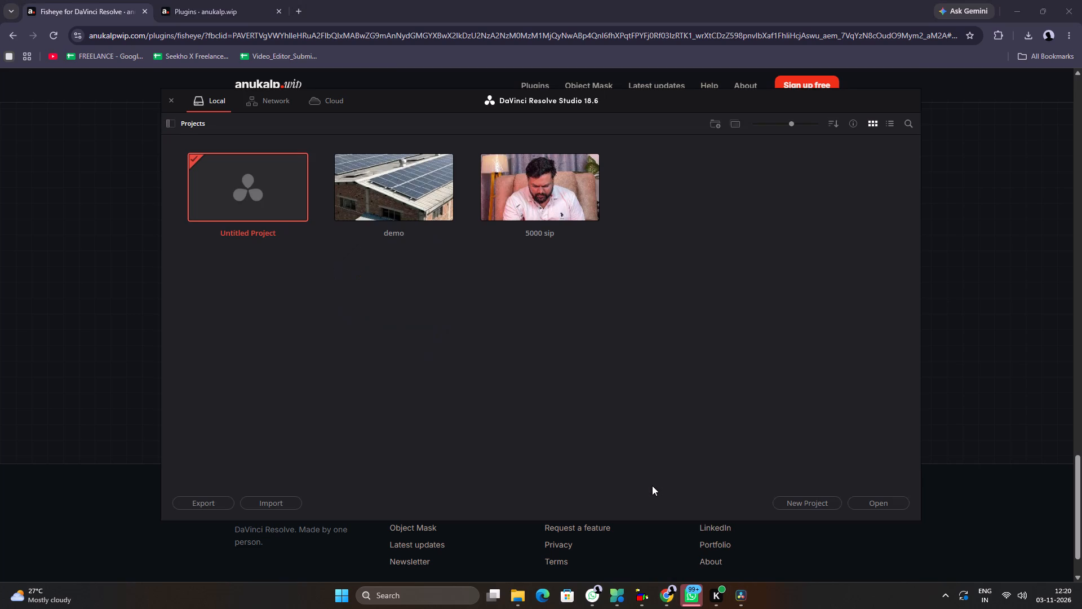
left_click(396, 194)
triple_click(396, 194)
Run a PC boost in Microsoft PC Manager to free up memory.
left_click(629, 594)
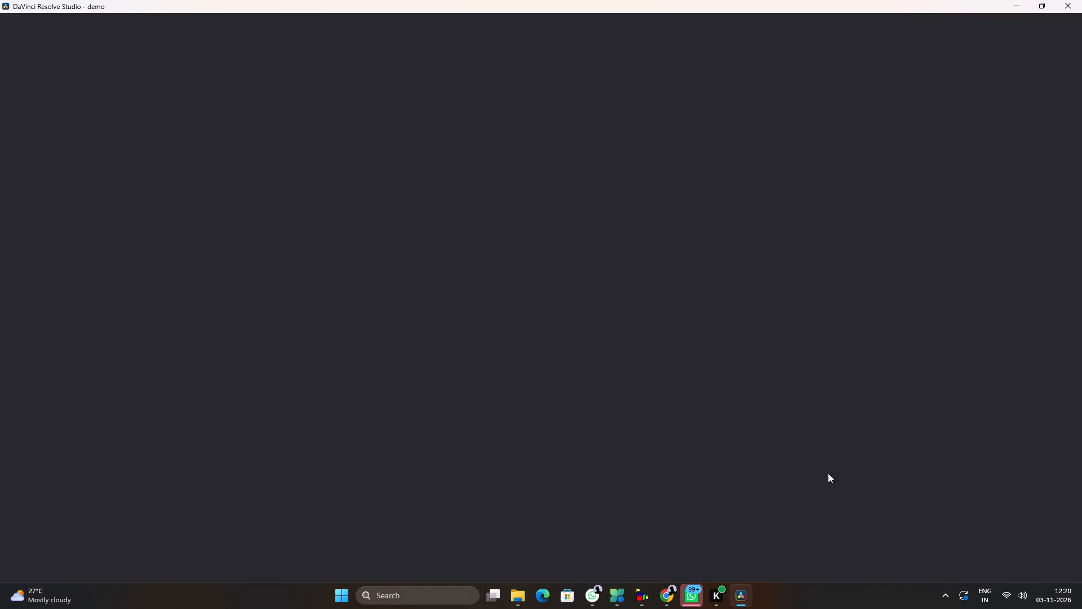
left_click(616, 599)
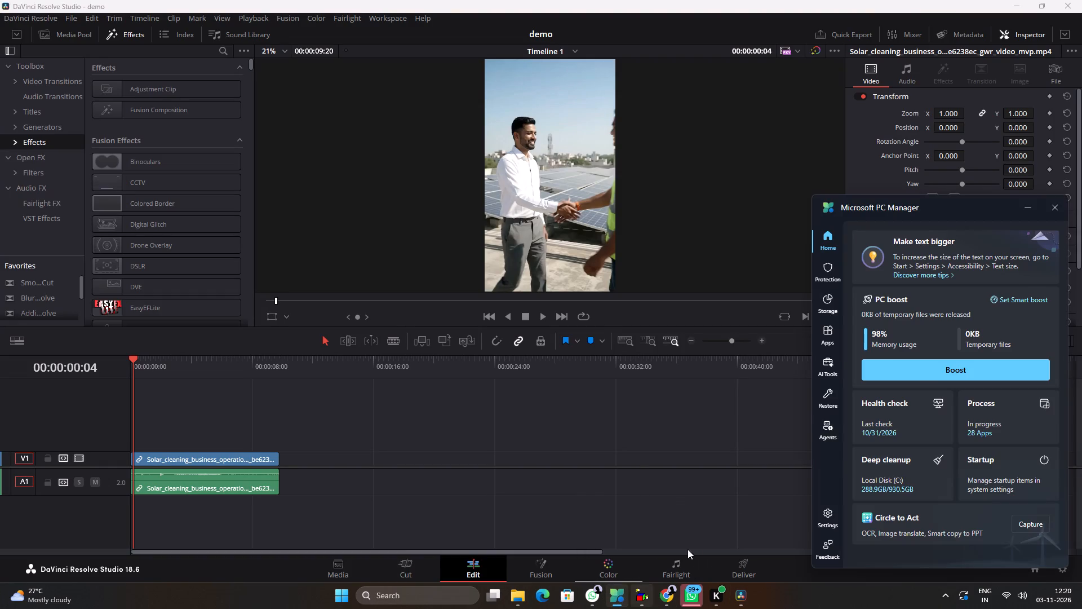
left_click(921, 373)
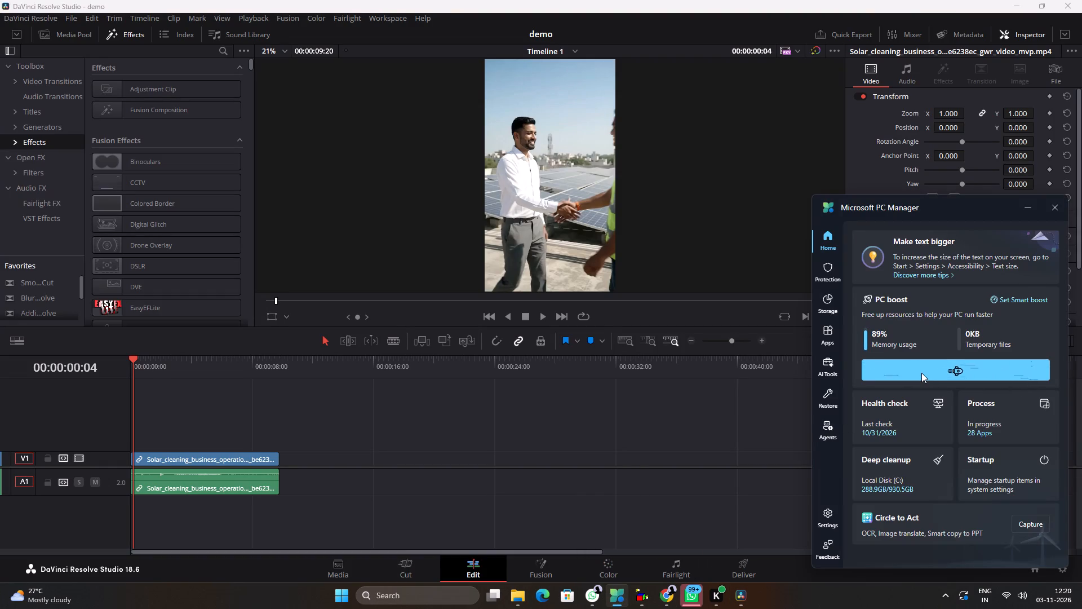
left_click(921, 373)
triple_click(921, 373)
double_click(921, 373)
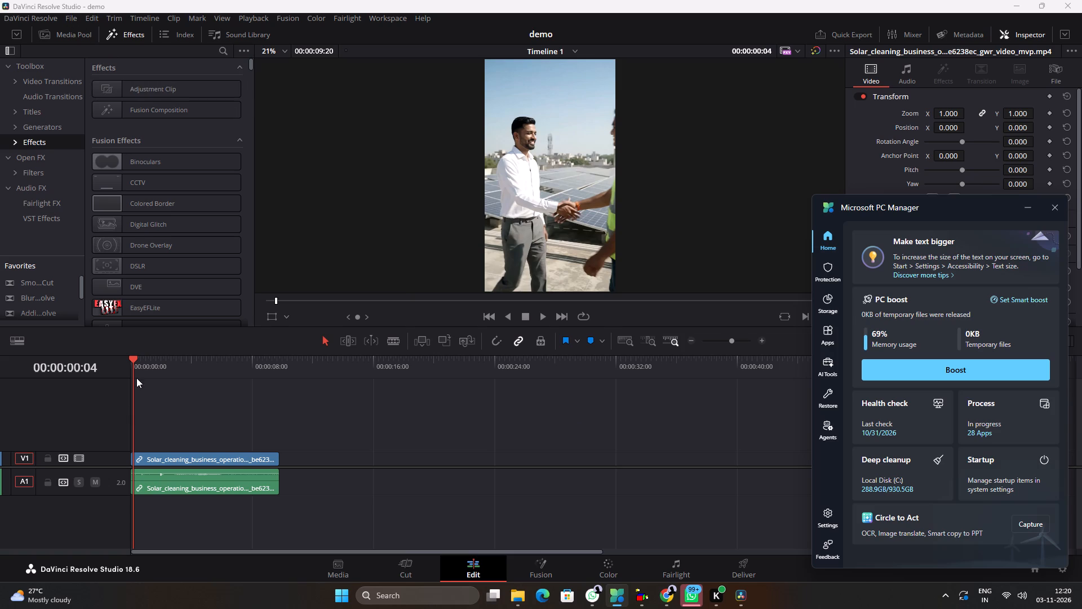
In DaVinci Resolve, find the WIP Fisheye effect in the anukalp.wip group, preview it on the clip and dismiss the warning.
scroll(150, 227, "down", 5)
scroll(206, 223, "down", 13)
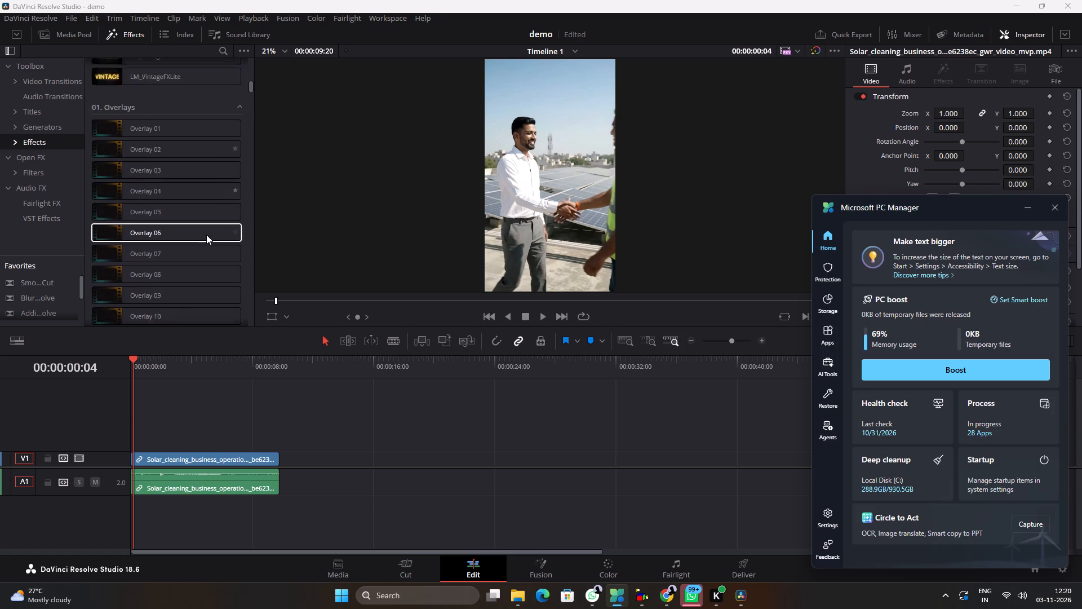
scroll(206, 235, "down", 1)
scroll(206, 235, "down", 20)
scroll(206, 235, "down", 7)
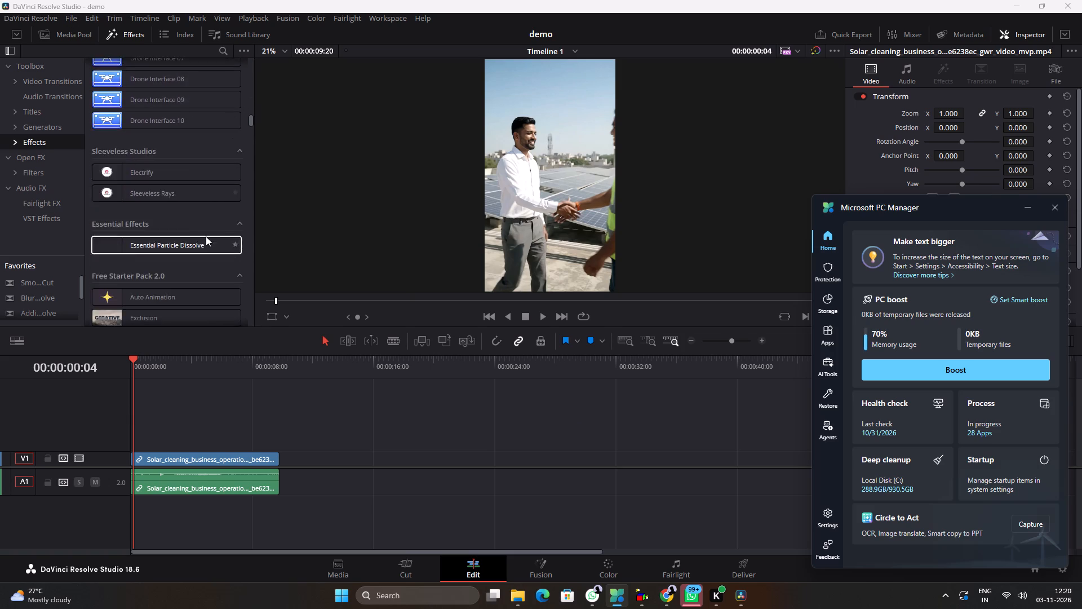
scroll(206, 236, "down", 13)
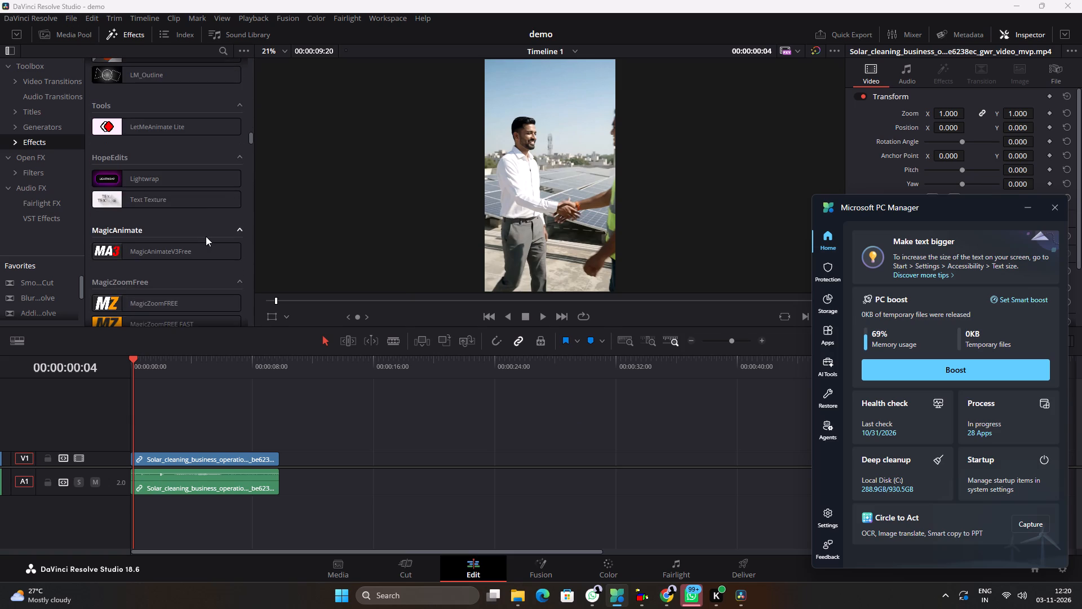
scroll(206, 236, "down", 5)
scroll(206, 236, "down", 16)
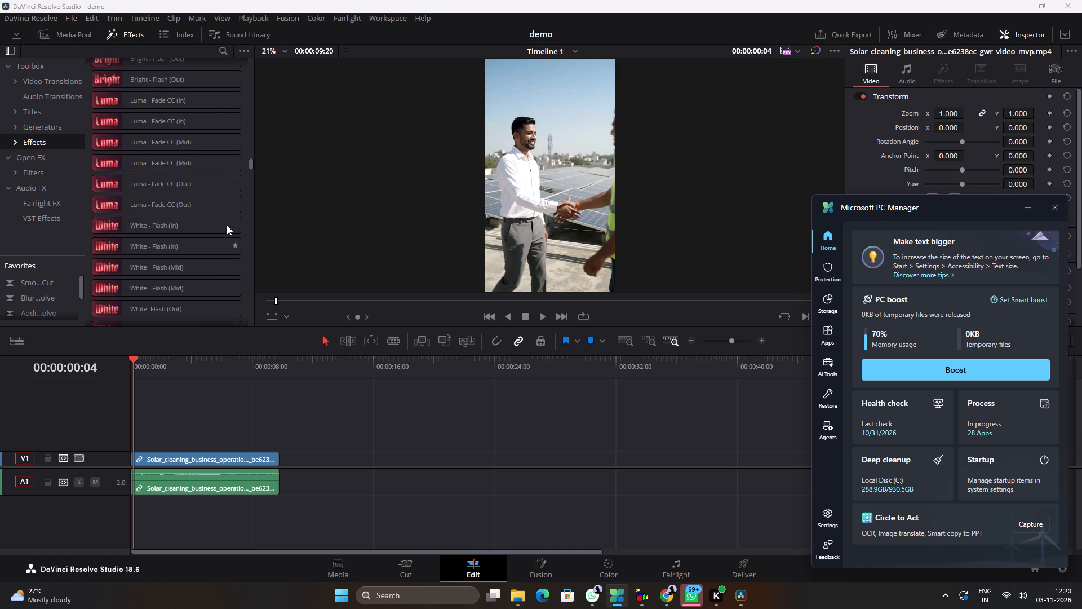
left_click_drag(249, 166, 256, 218)
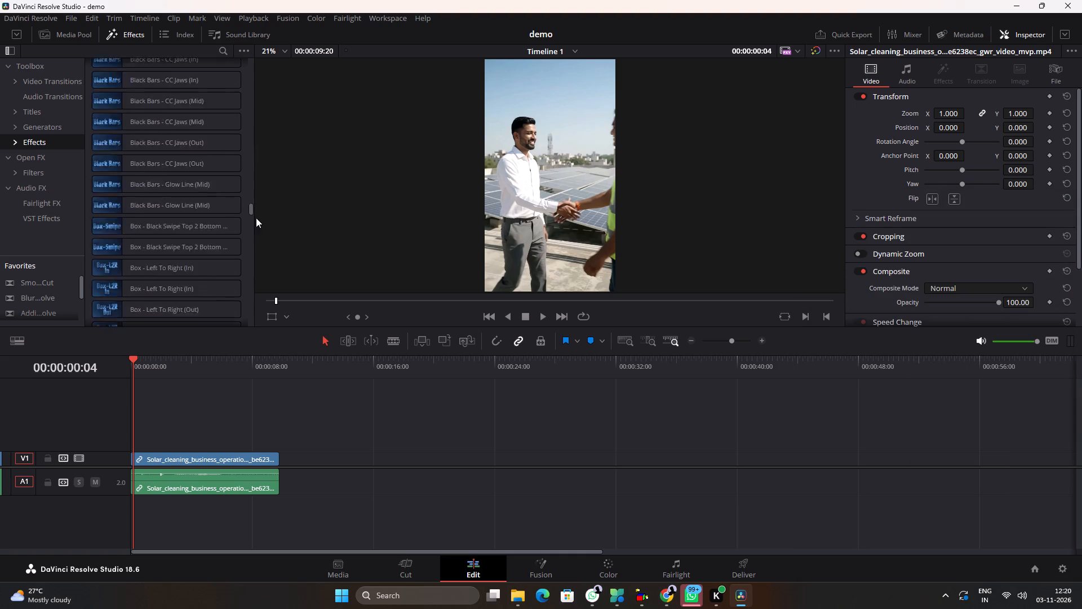
left_click_drag(256, 218, 265, 272)
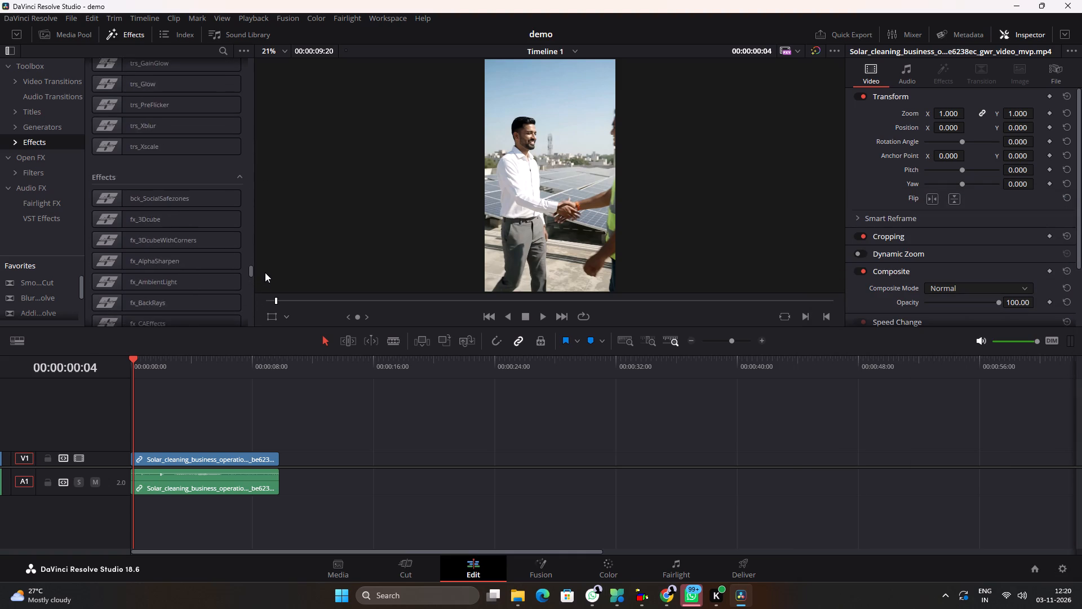
left_click_drag(265, 272, 269, 251)
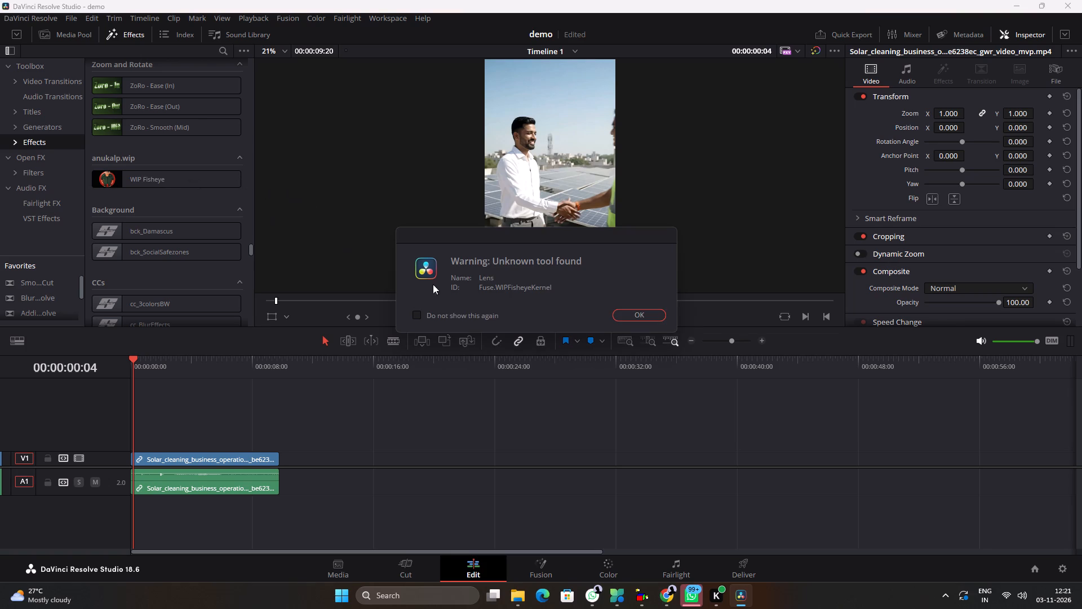
left_click(644, 316)
Preview the WIP Fisheye effect once more in the anukalp.wip group and dismiss the warning.
left_click_drag(139, 182, 157, 184)
left_click(634, 314)
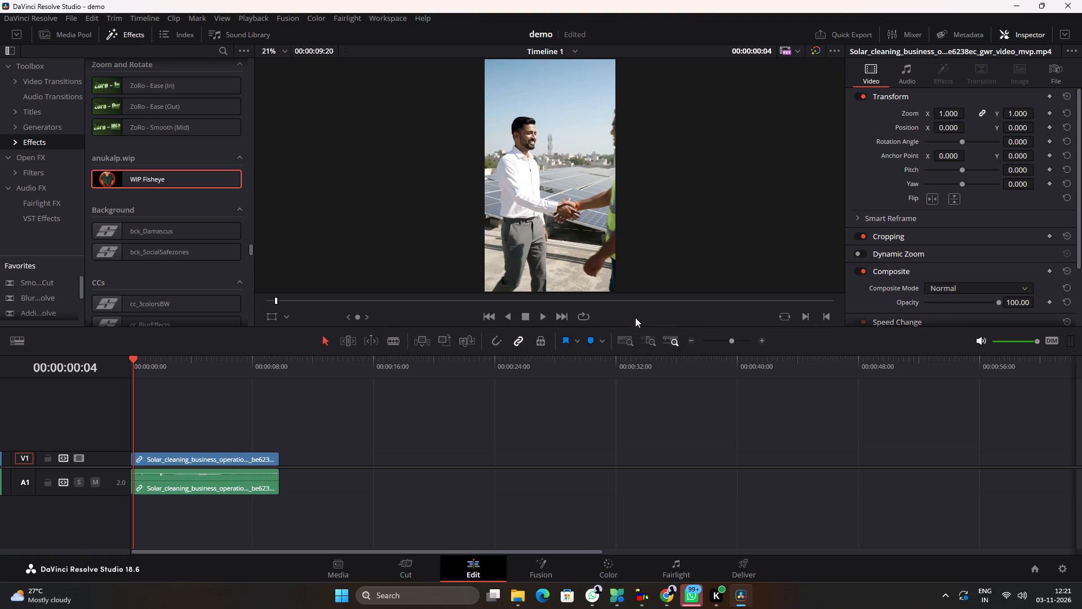
Switch to File Explorer and open the DaVinci Resolve folder inside Plugins on New Volume (D:).
left_click(521, 595)
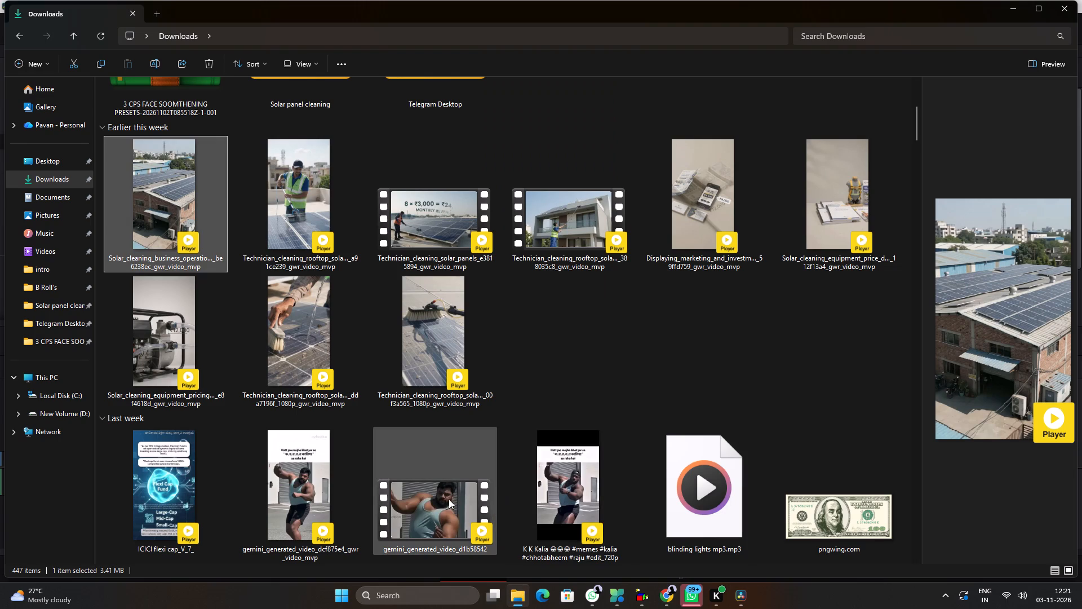
left_click(65, 416)
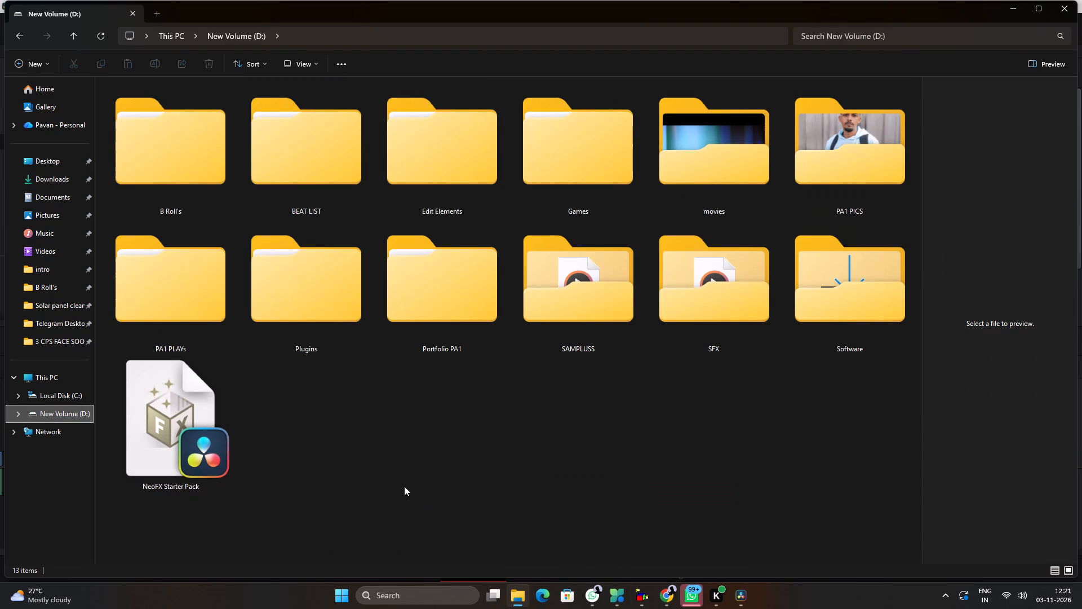
double_click(295, 290)
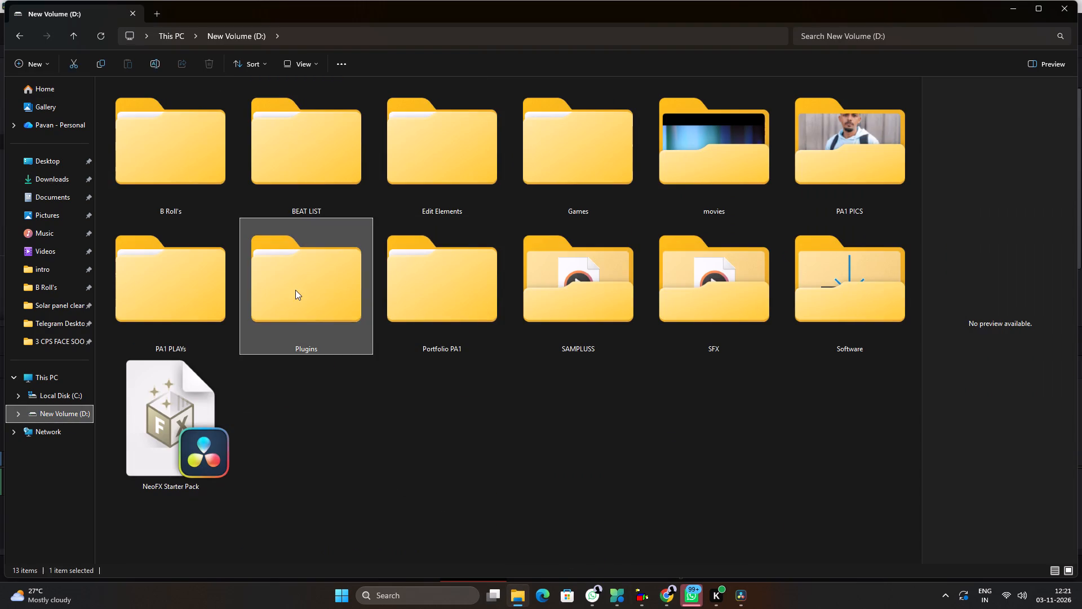
double_click(188, 101)
scroll(320, 488, "down", 4)
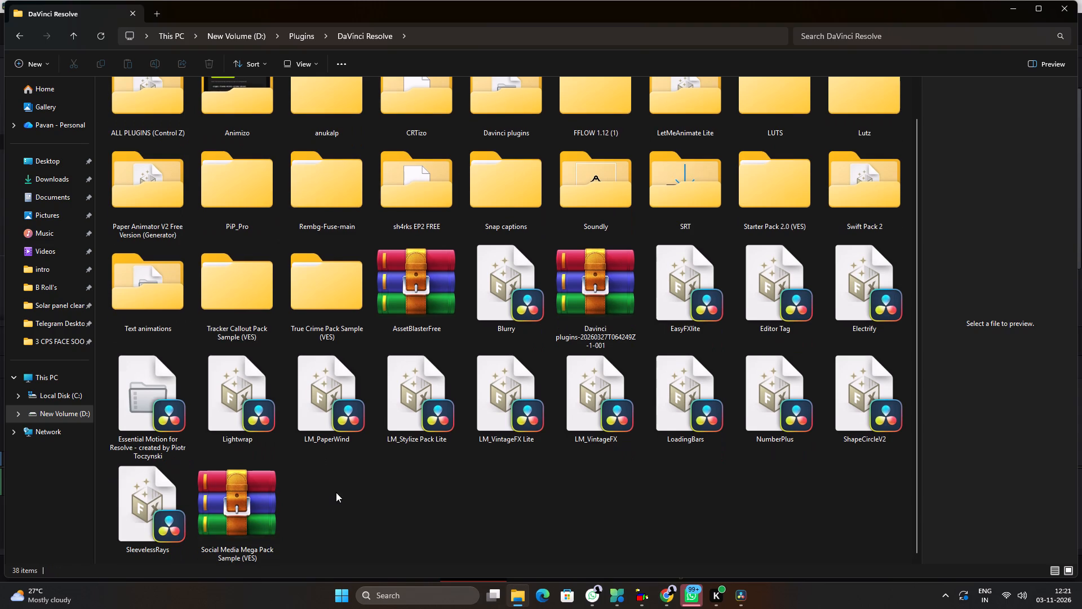
scroll(308, 367, "up", 5)
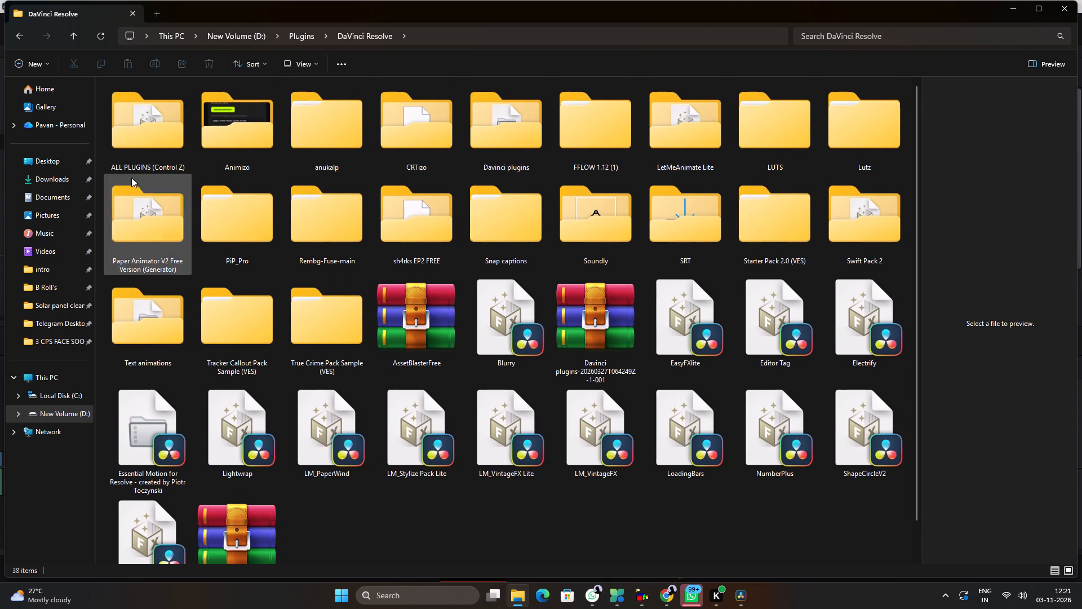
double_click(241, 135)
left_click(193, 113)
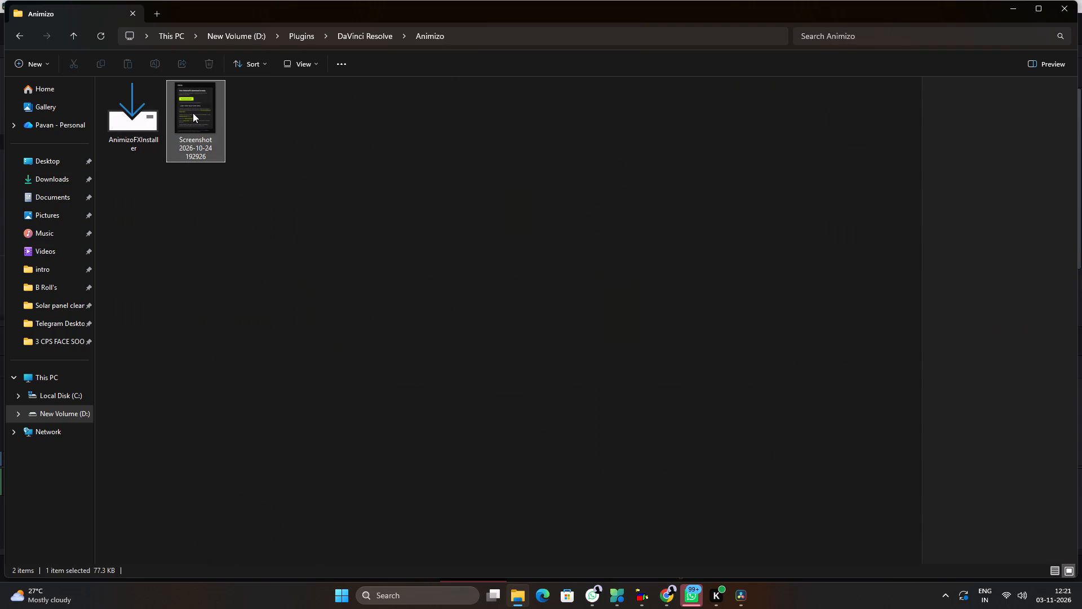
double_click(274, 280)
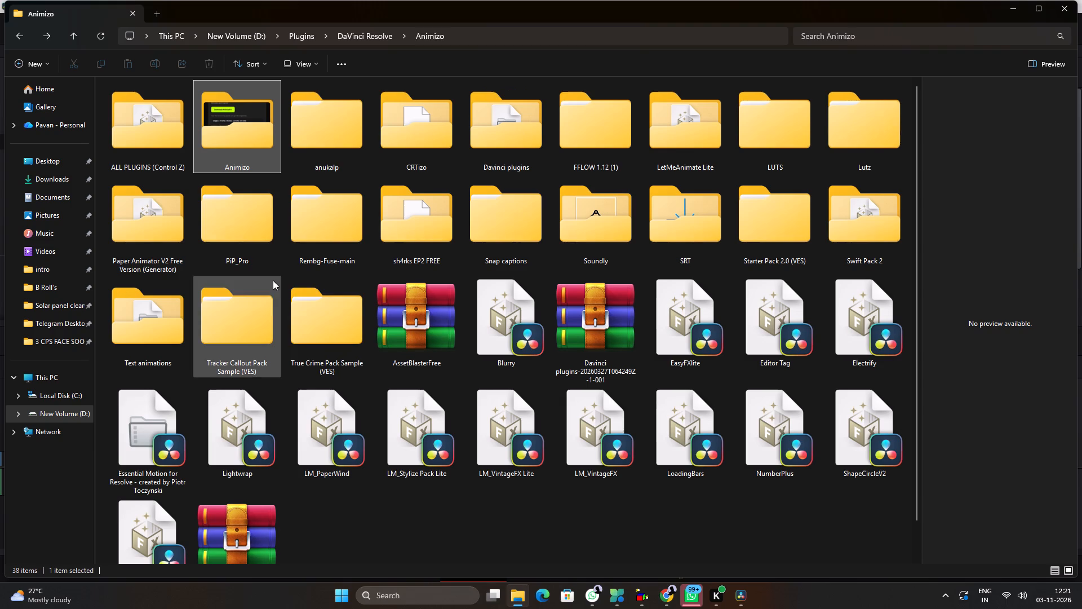
Open the "anukalp.wip Fisheye - 2026-11-03" folder inside anukalp > anukalp.wip-Fisheye-1.0.1 and check its "To" subfolder.
double_click(334, 127)
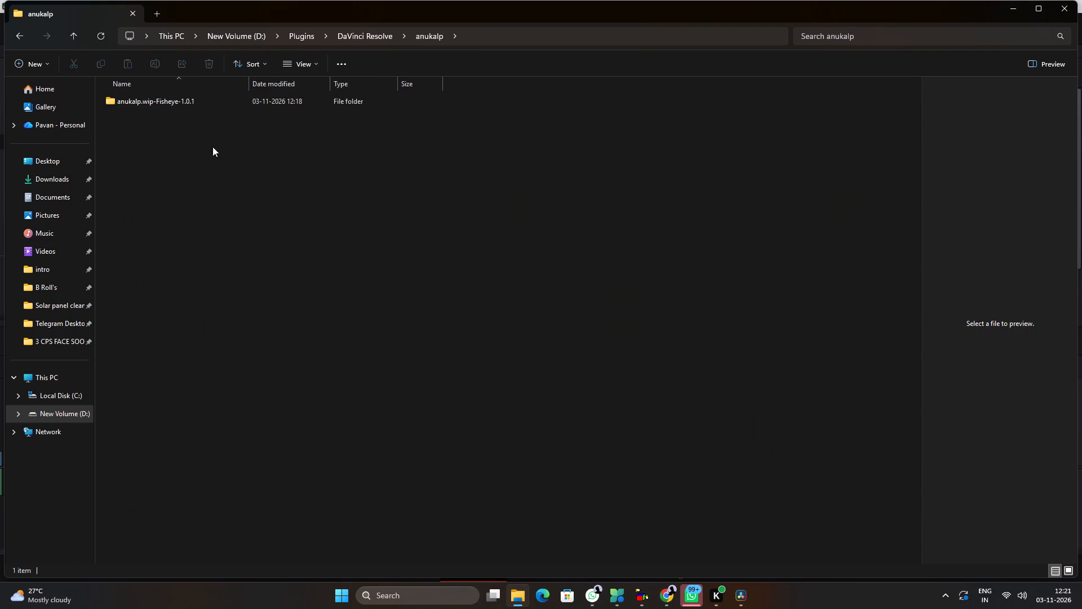
double_click(178, 100)
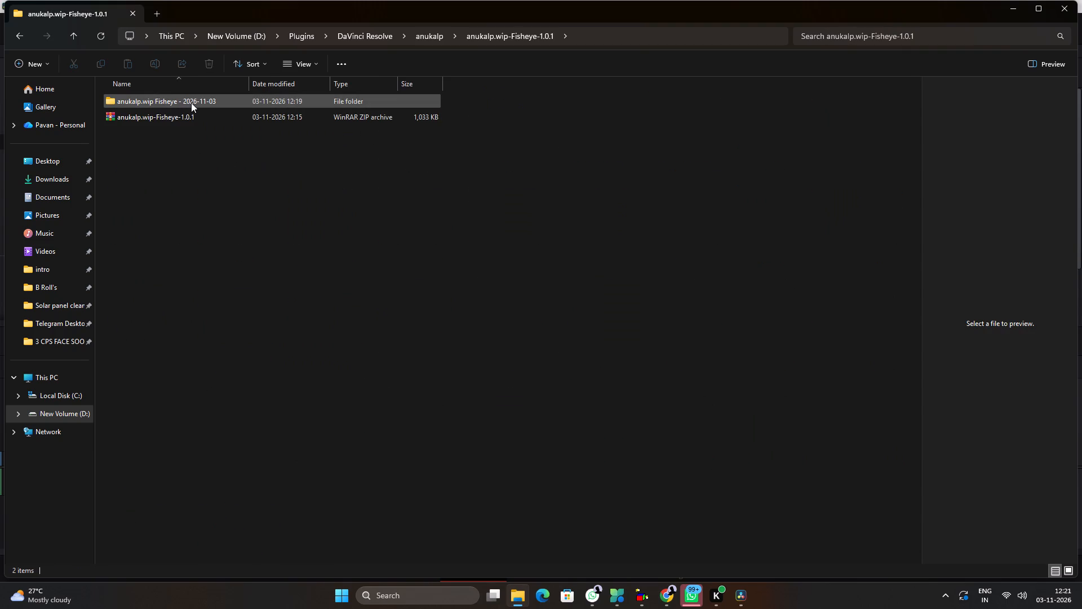
left_click(209, 201)
left_click(194, 166)
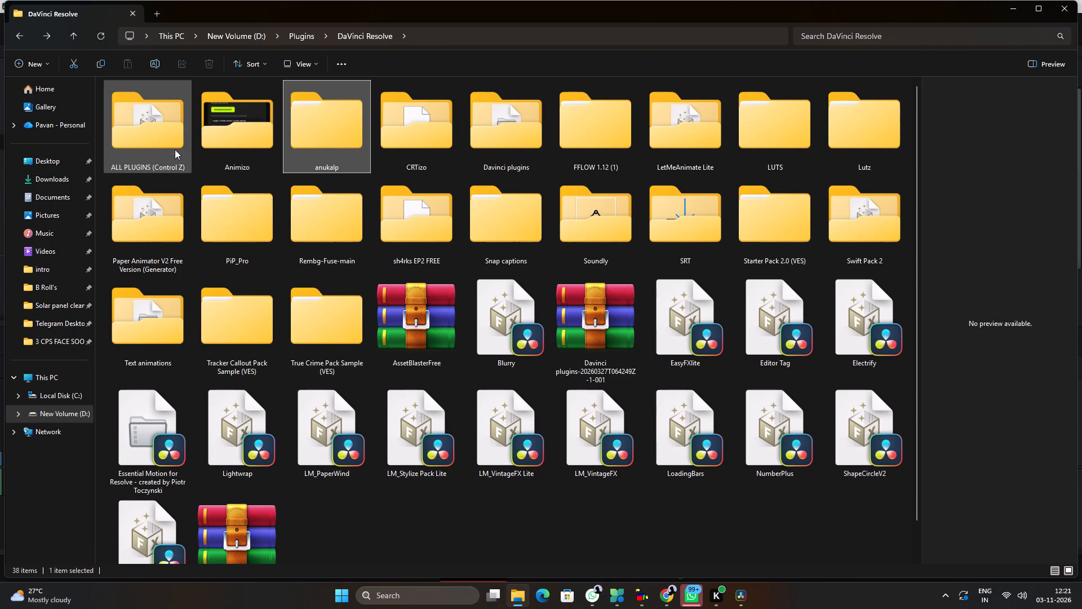
left_click(221, 123)
double_click(308, 131)
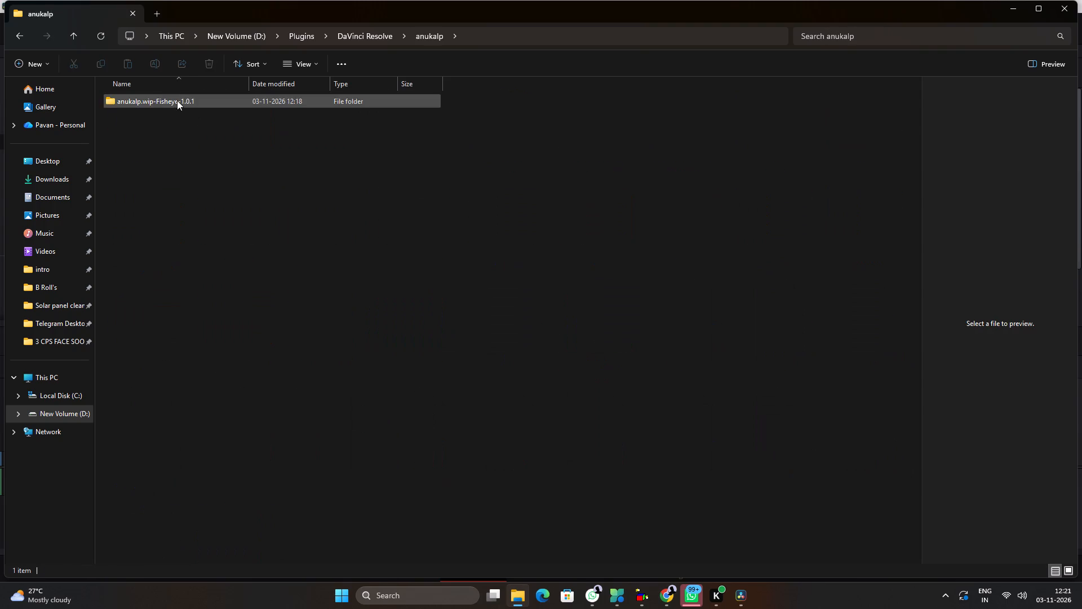
double_click(178, 100)
double_click(170, 104)
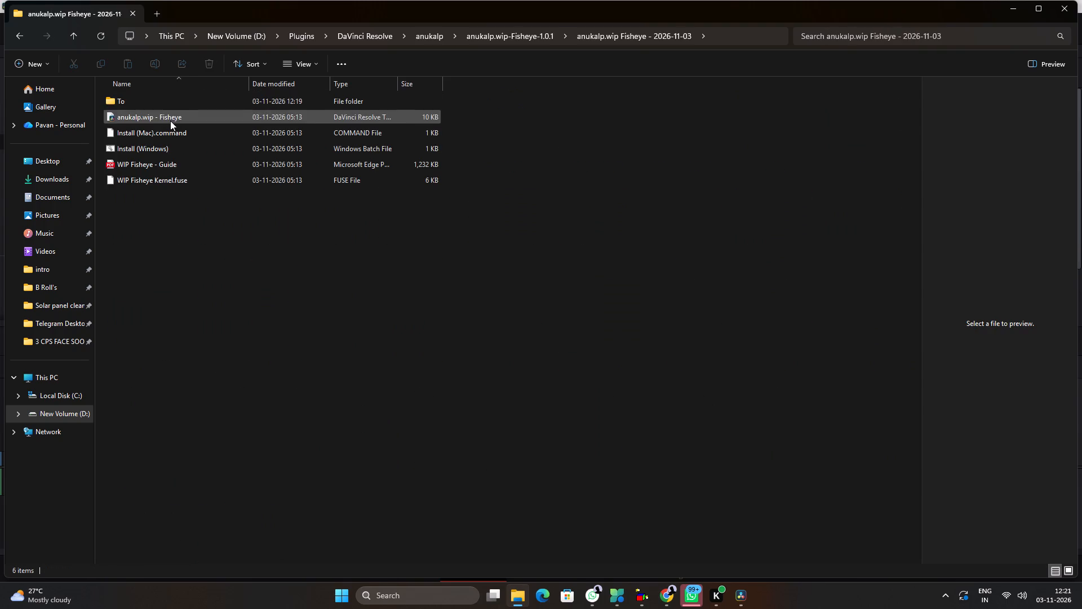
double_click(165, 103)
left_click(194, 218)
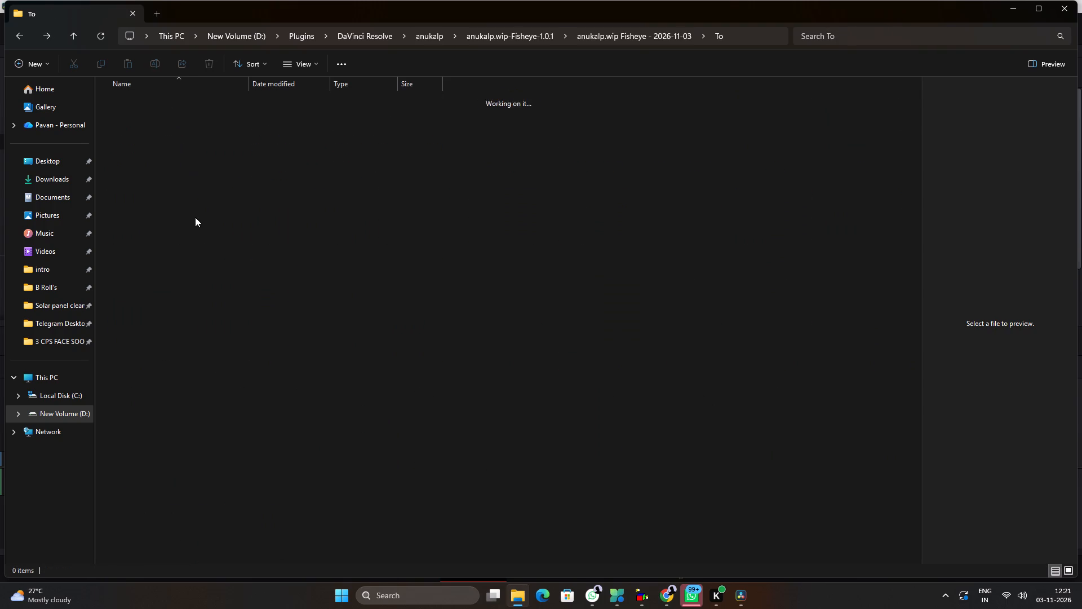
left_click(202, 237)
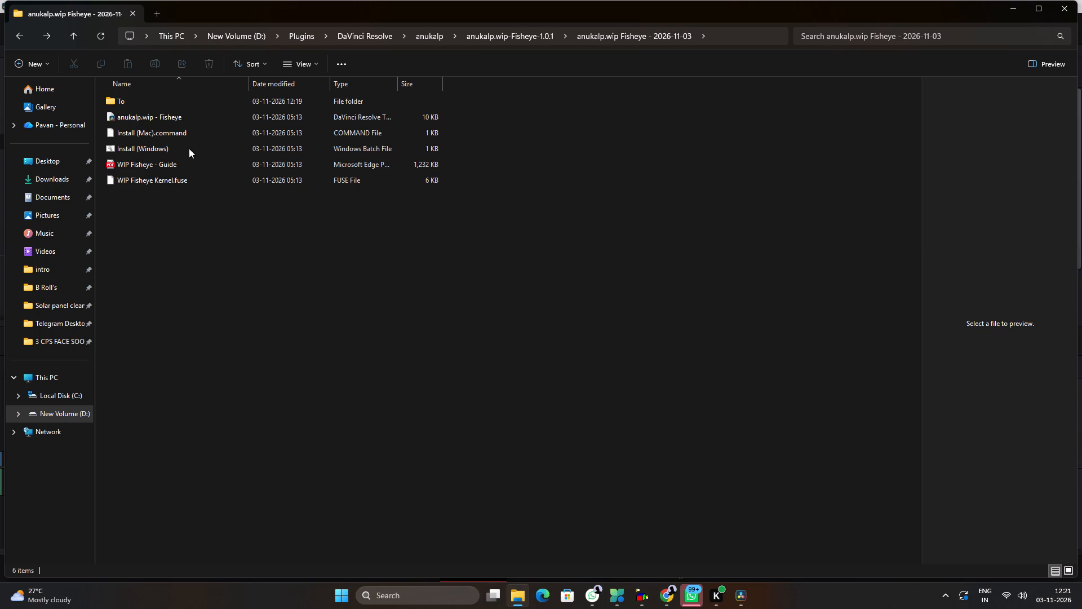
Run the Install (Windows) batch file for WIP Fisheye and close its console when it finishes.
double_click(189, 148)
left_click(553, 311)
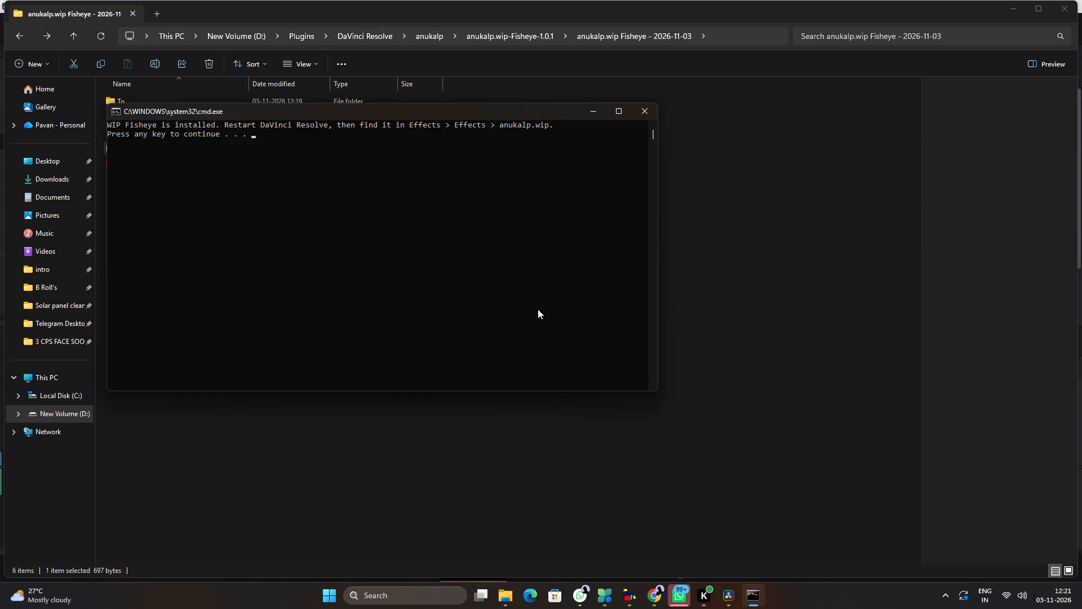
key("Return")
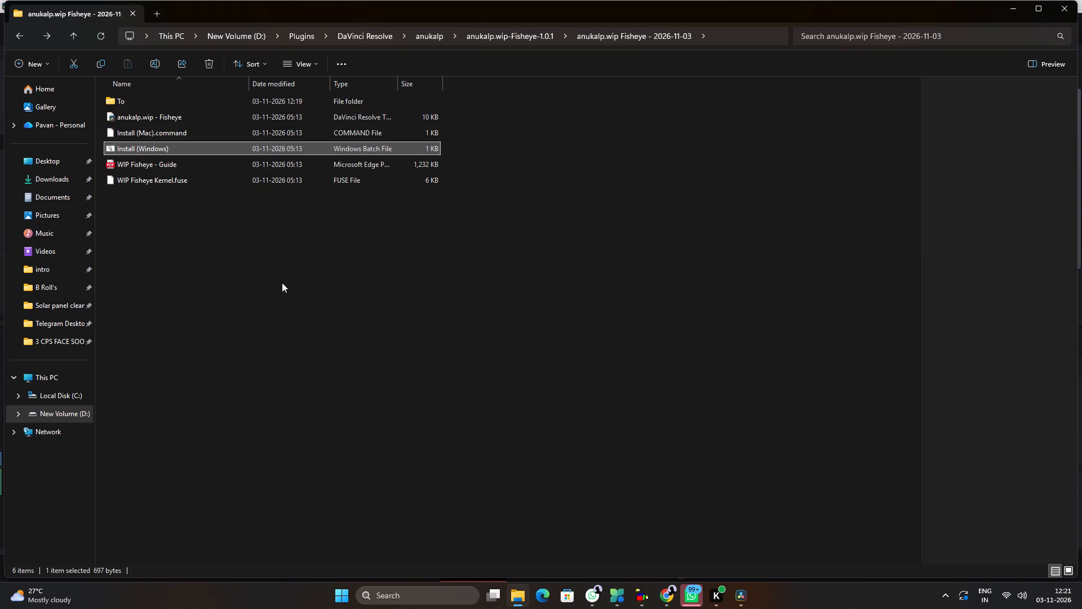
Open the WIP Fisheye - Guide PDF in Microsoft Edge and read its How to Install section.
double_click(203, 169)
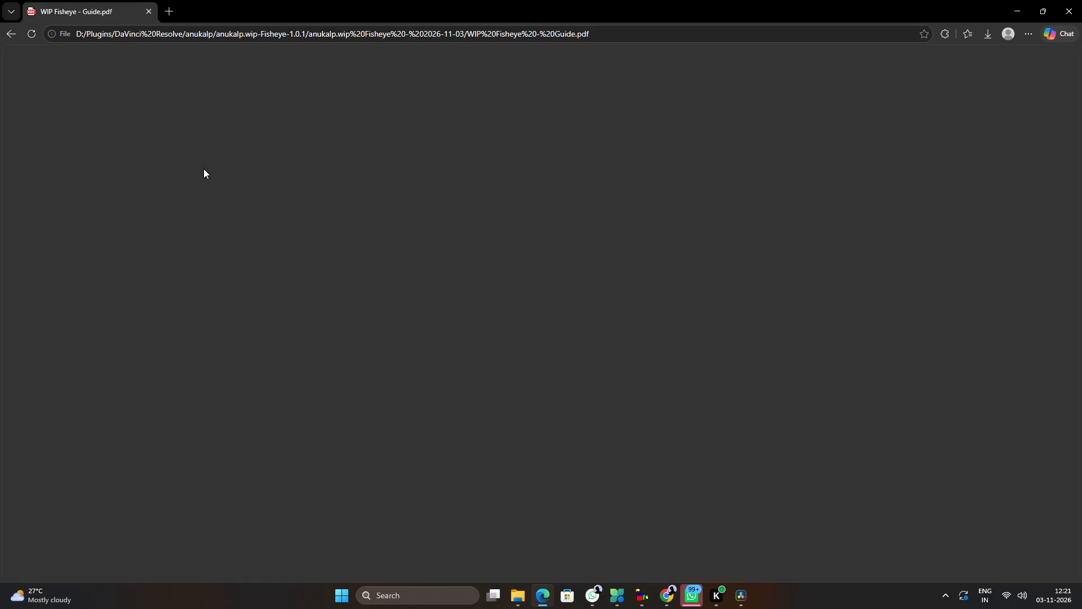
scroll(524, 321, "down", 4)
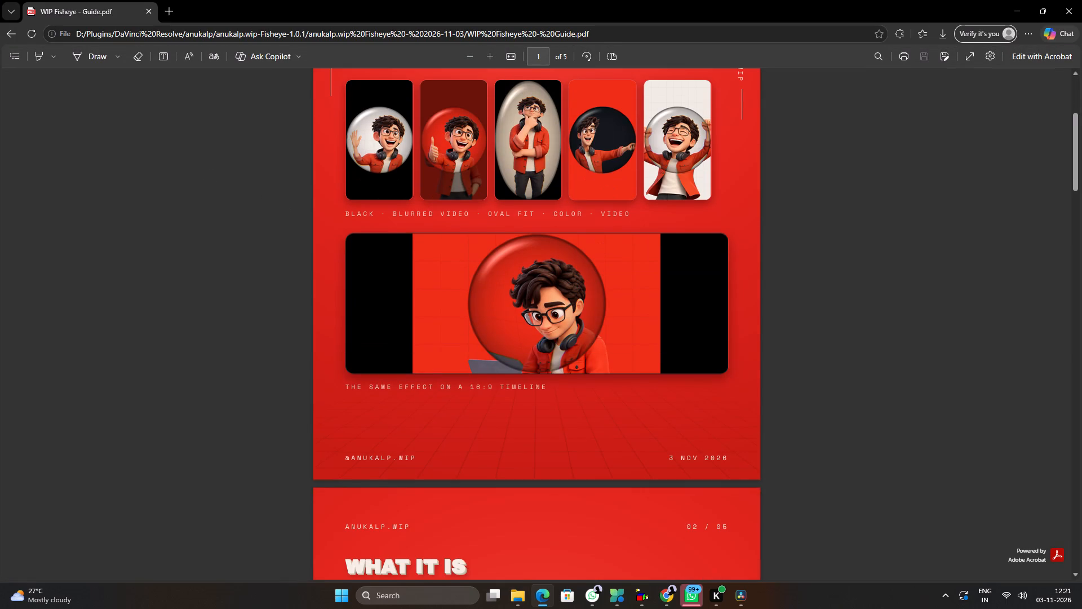
scroll(525, 324, "down", 9)
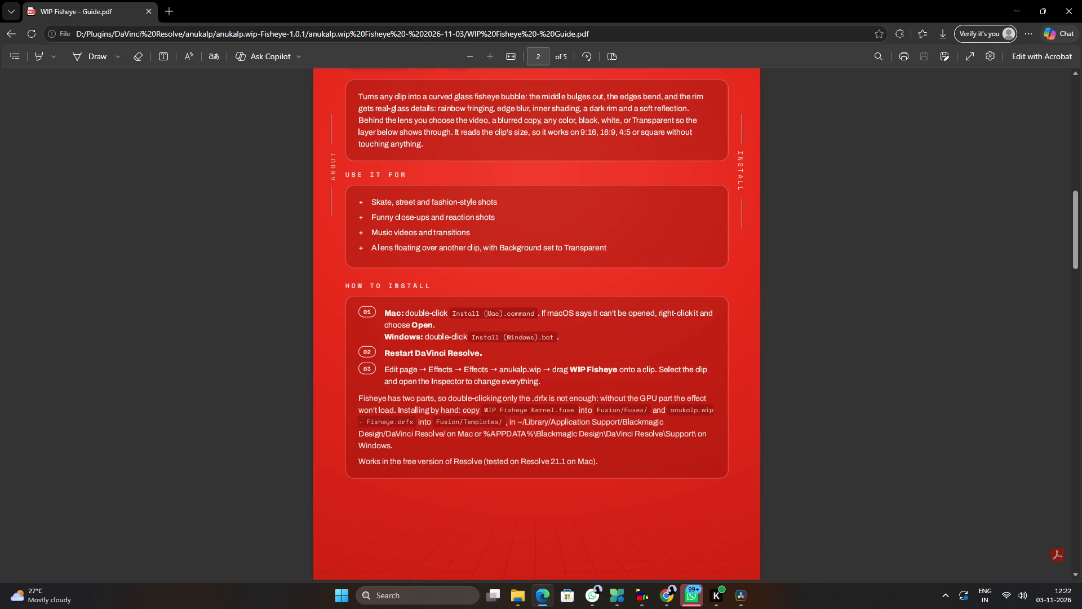
scroll(385, 420, "down", 1)
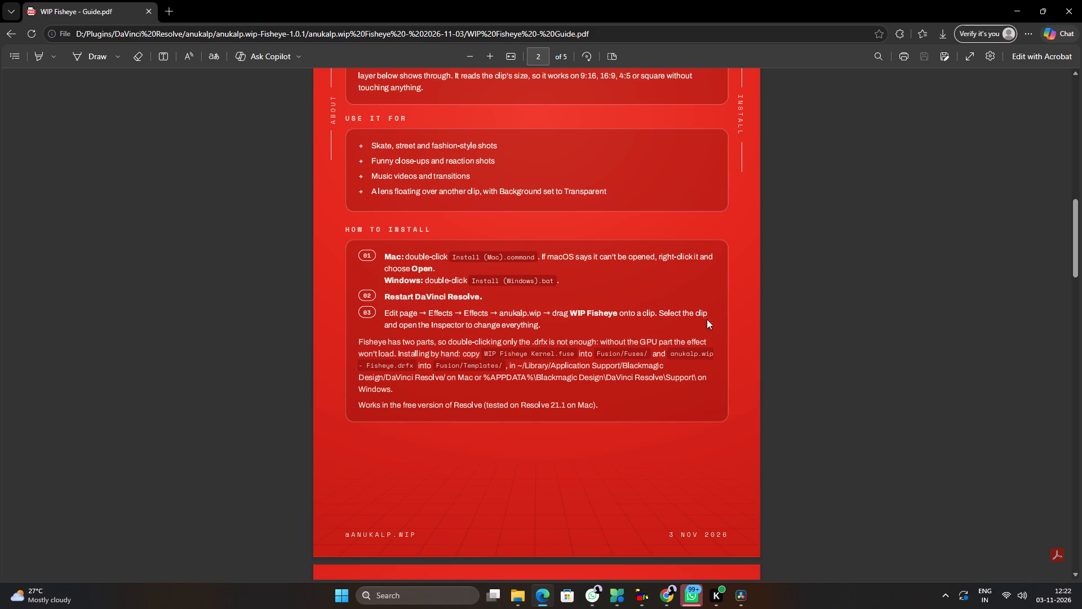
Back in File Explorer, copy the WIP Fisheye Kernel.fuse file and open a new tab for finding its destination.
left_click(518, 593)
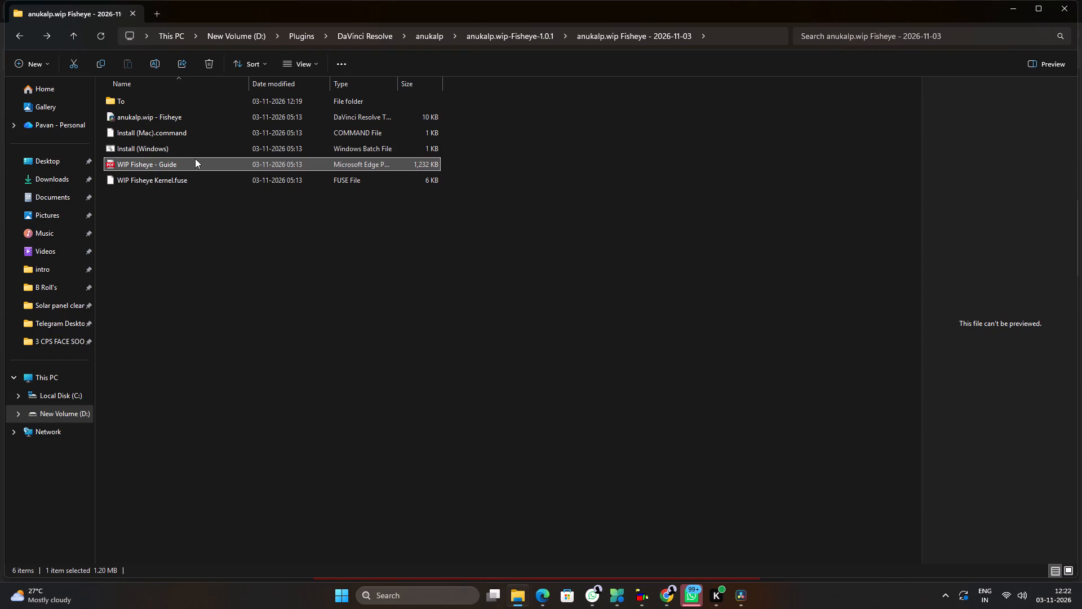
left_click(163, 261)
left_click(179, 178)
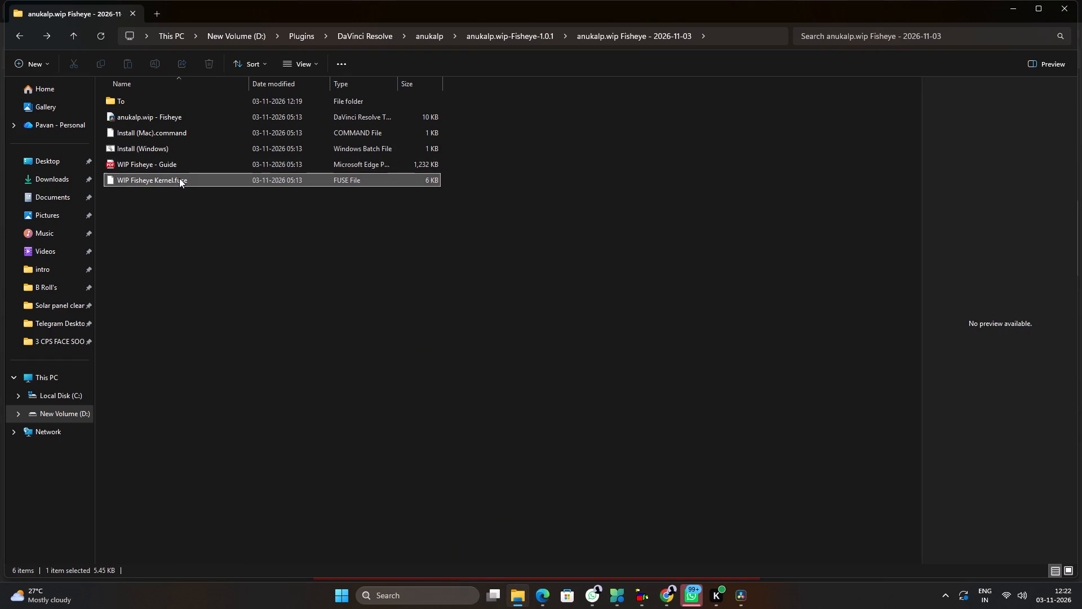
key("ctrl+c")
left_click(199, 226)
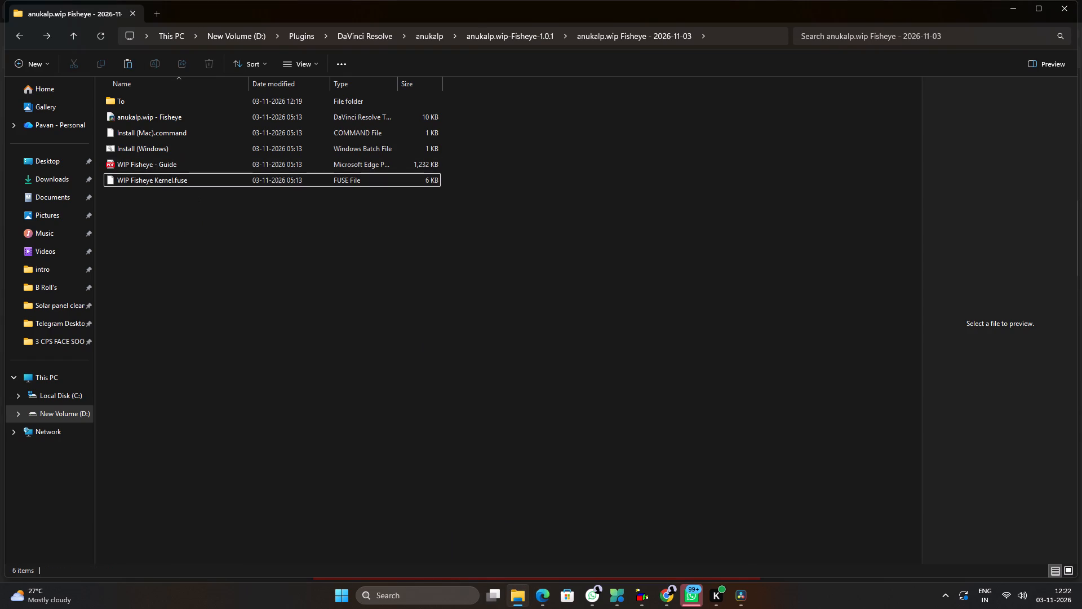
left_click(159, 14)
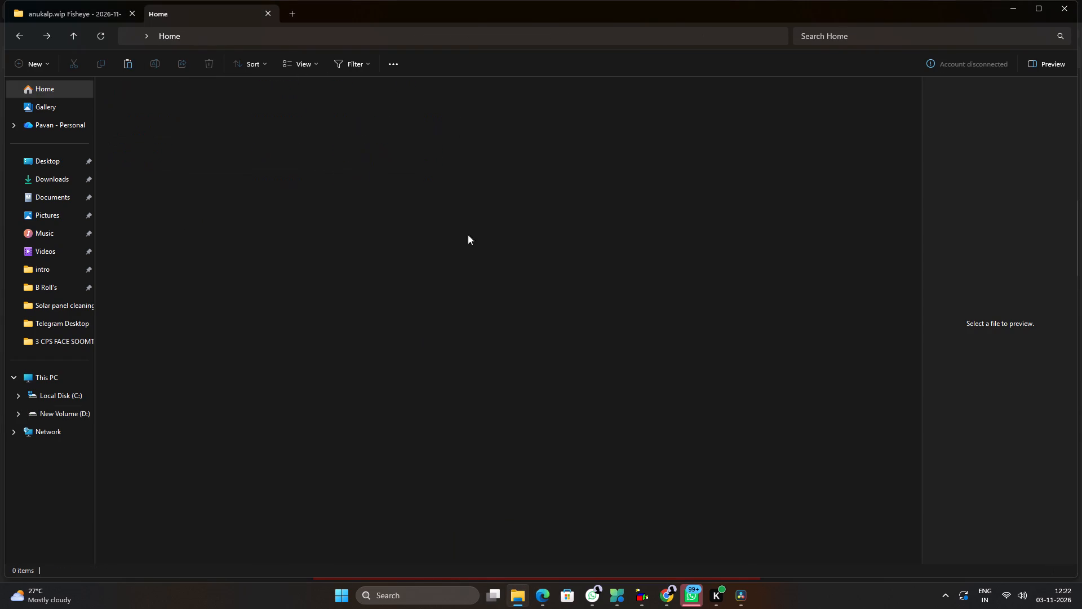
Switch to DaVinci Resolve, display the effects library on the Fusion page and try to show the OpenFX folder.
left_click(738, 595)
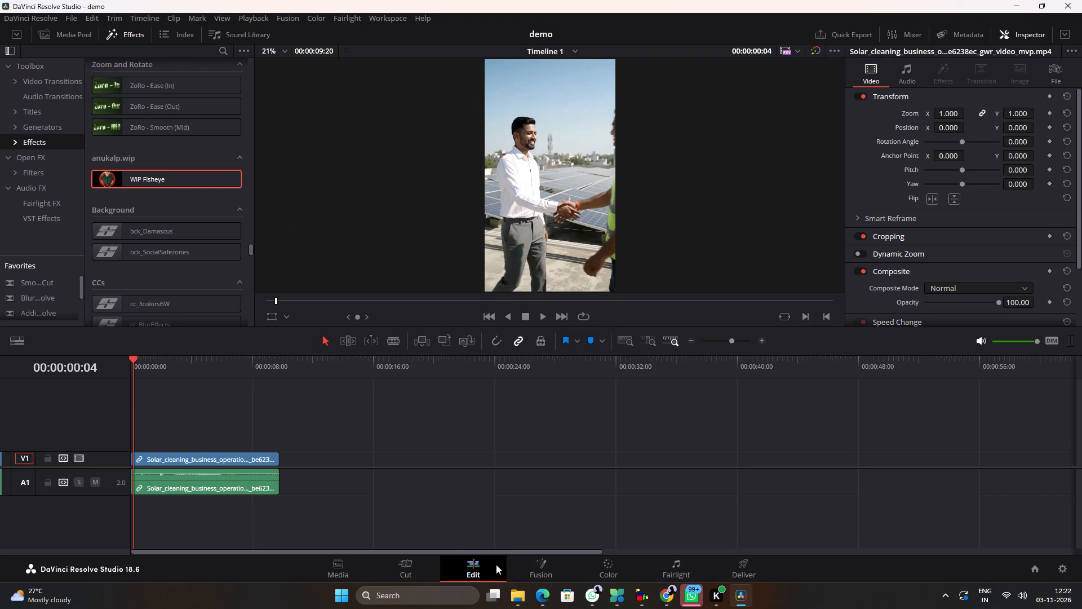
left_click(538, 566)
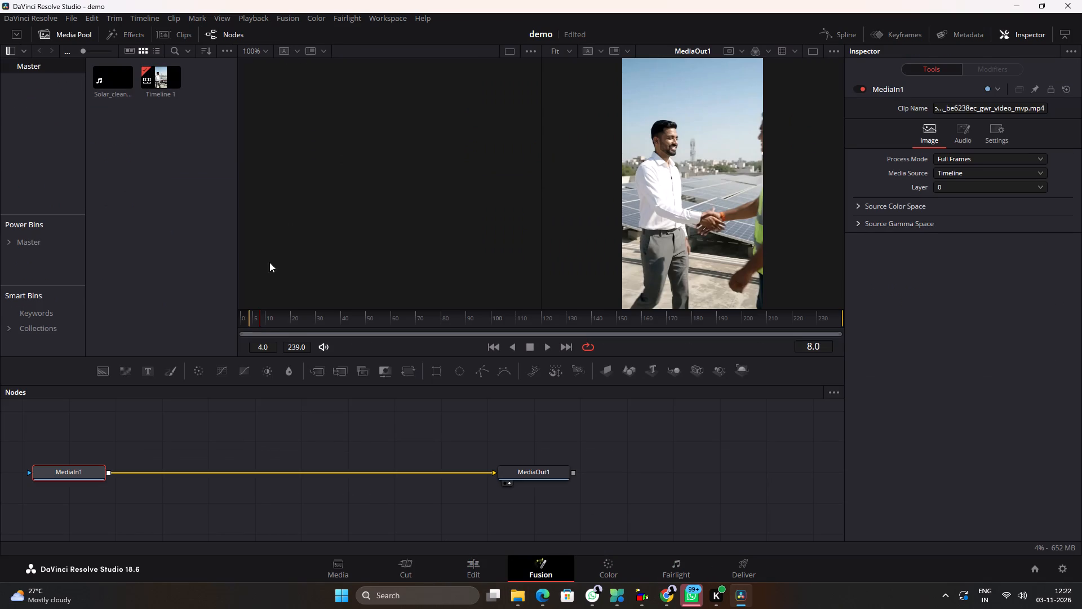
left_click(119, 36)
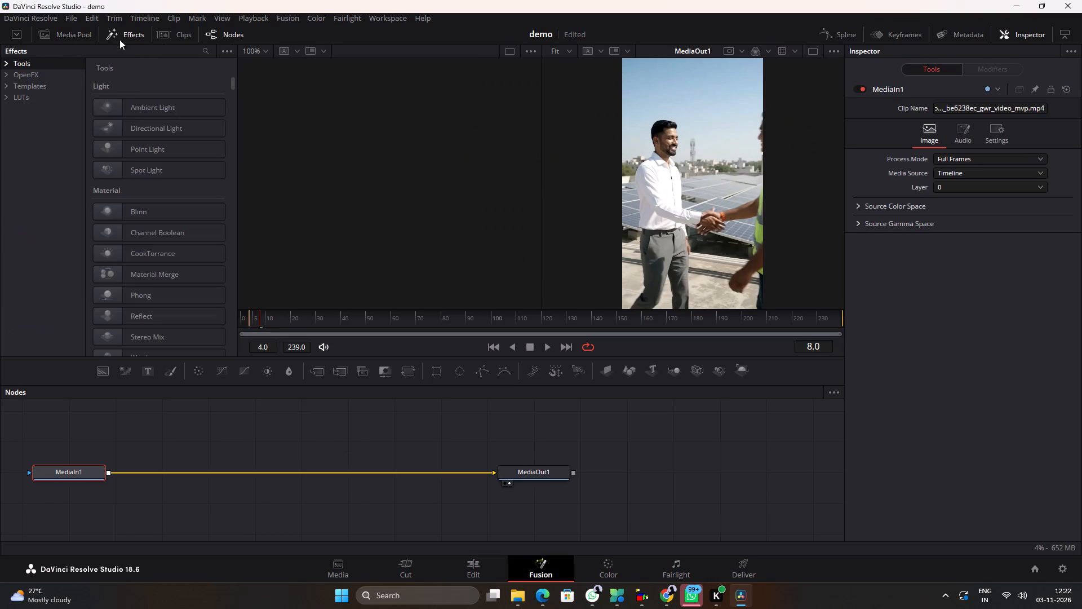
left_click(28, 74)
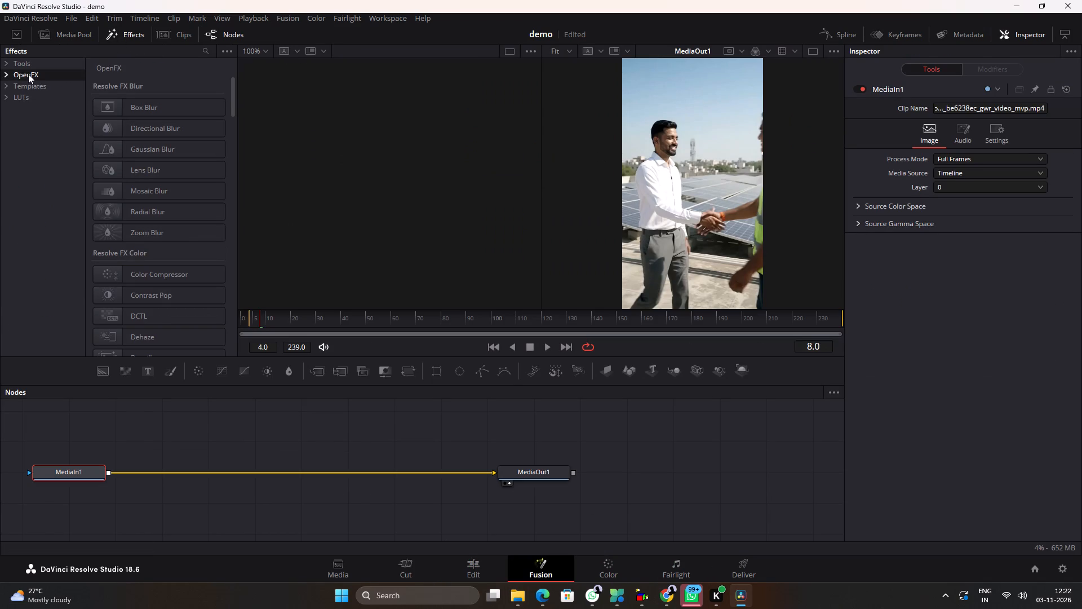
right_click(28, 74)
left_click(58, 80)
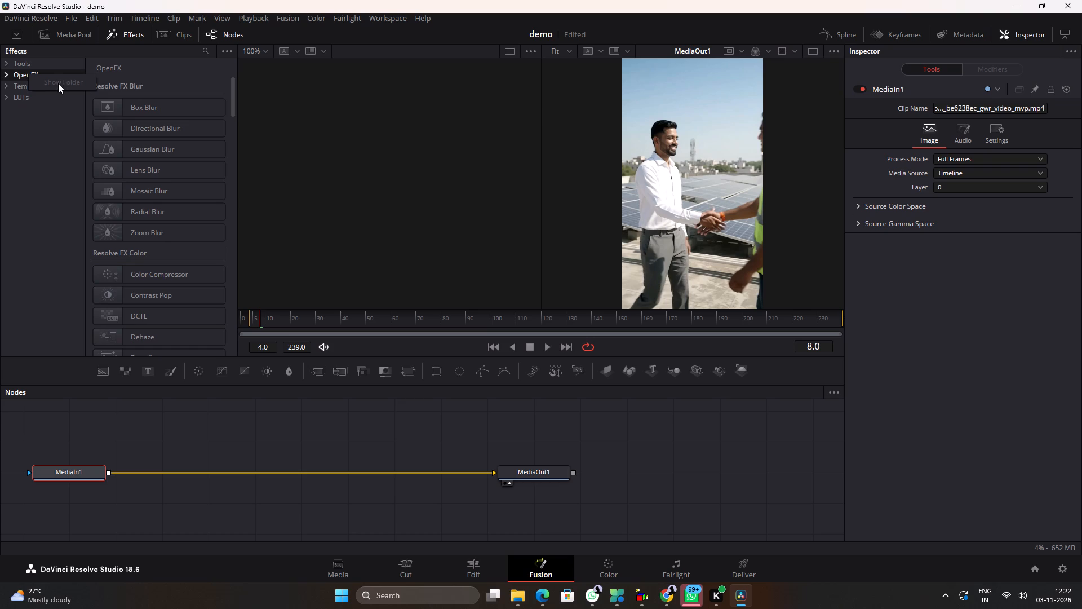
Expand OpenFX, select Resolve FX Blur and try to reveal its folder on disk.
left_click(5, 74)
left_click(45, 87)
right_click(45, 87)
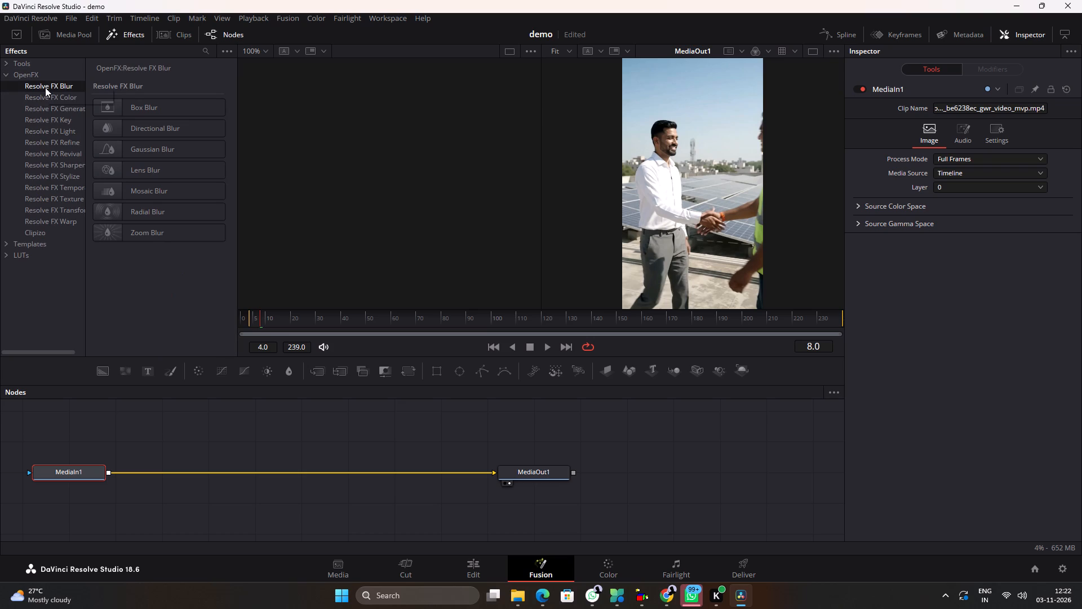
left_click(71, 94)
left_click(48, 268)
left_click(145, 111)
left_click(202, 74)
right_click(183, 79)
left_click(220, 51)
Run a PC boost in Microsoft PC Manager and return to DaVinci Resolve.
left_click(615, 593)
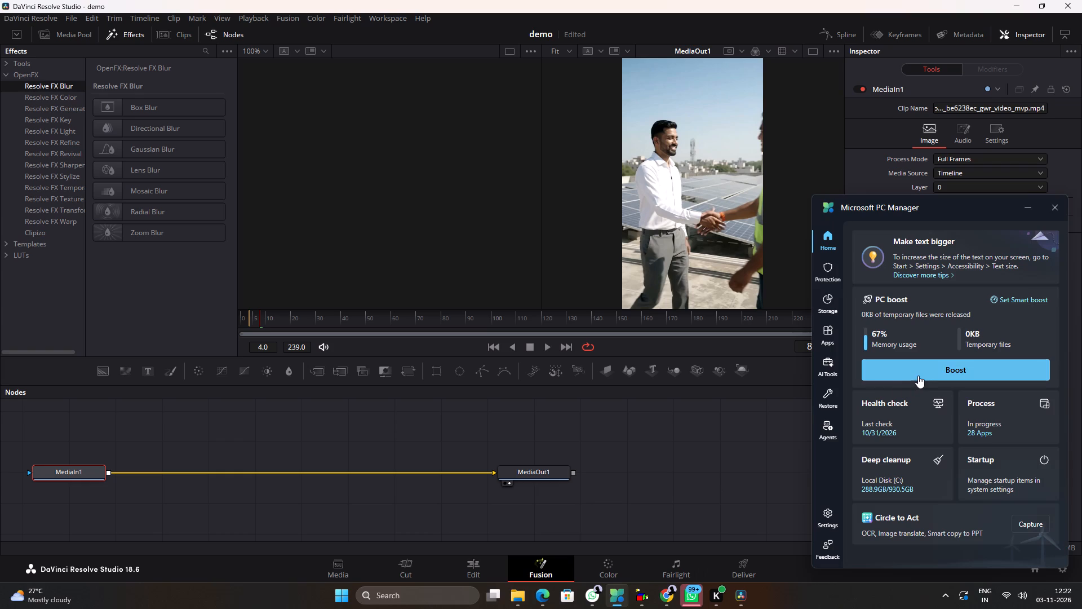
left_click(918, 376)
left_click(596, 460)
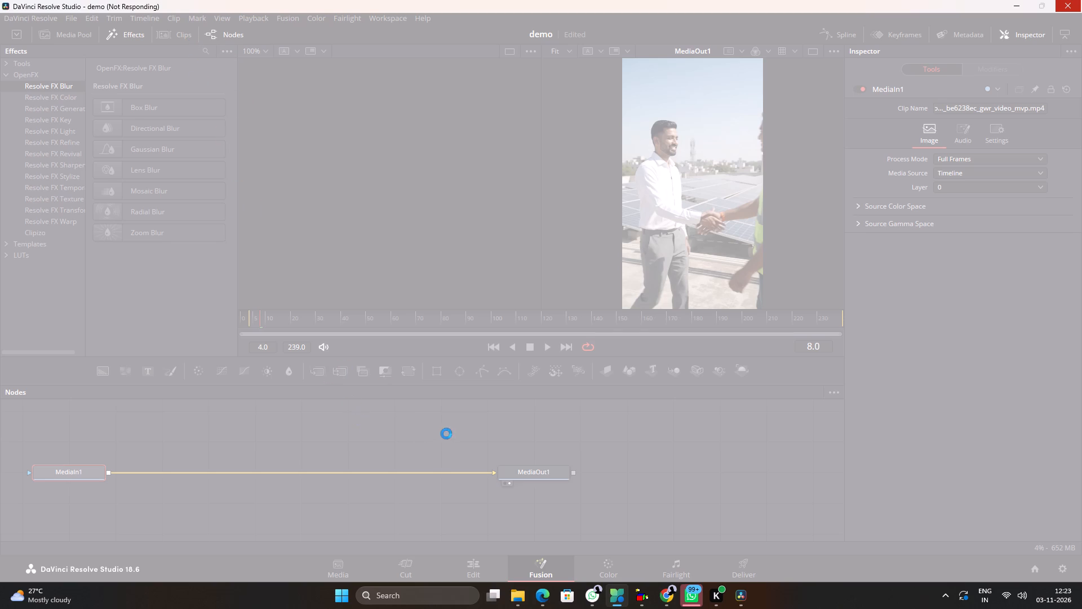
Dismiss the Windows Script Host error about the missing Run.vbs script.
left_click(639, 598)
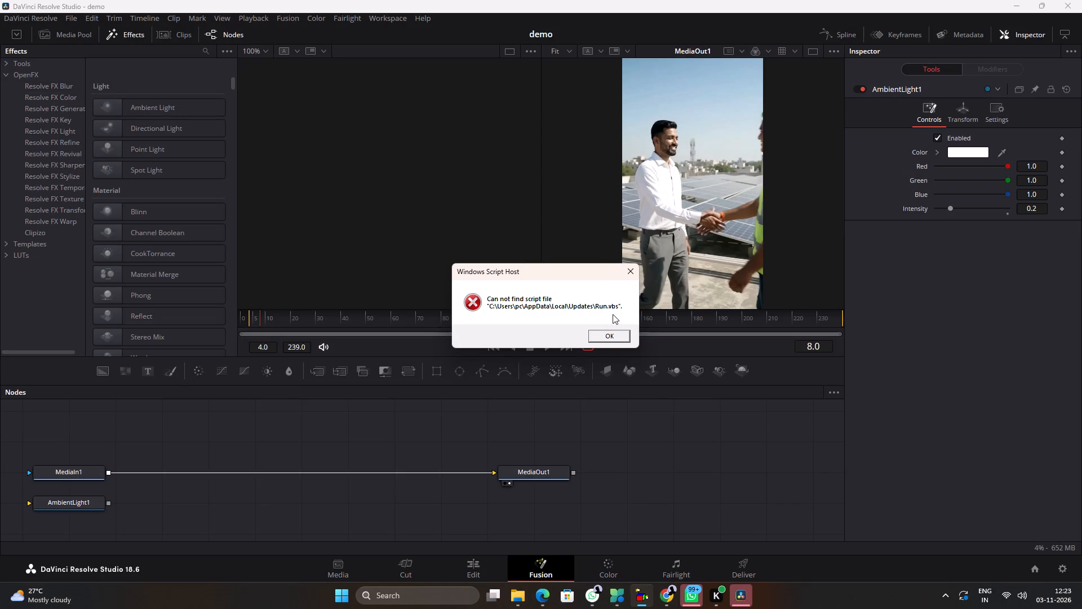
left_click(614, 335)
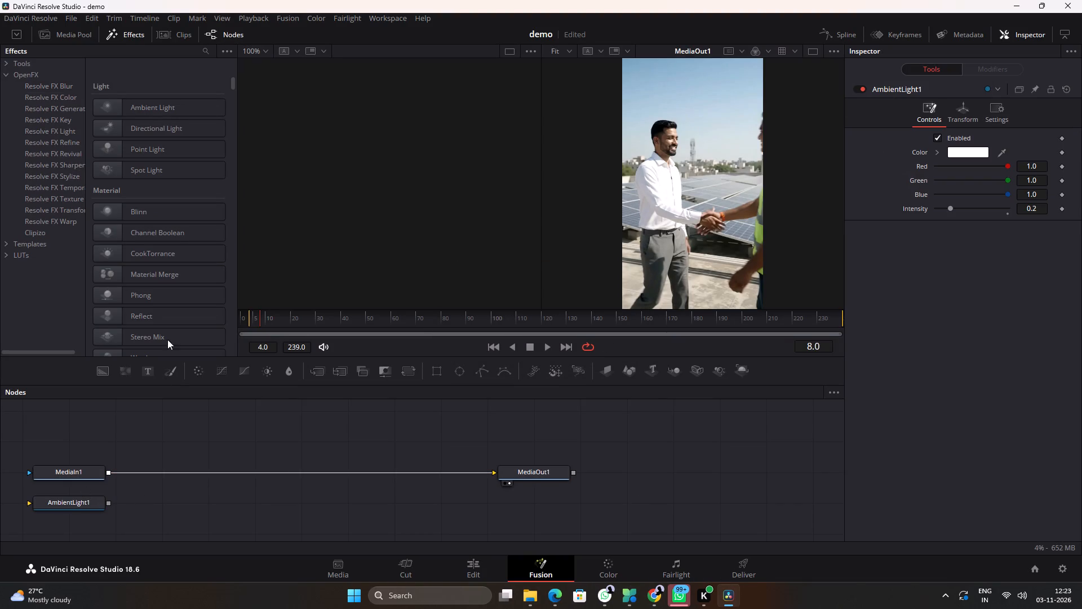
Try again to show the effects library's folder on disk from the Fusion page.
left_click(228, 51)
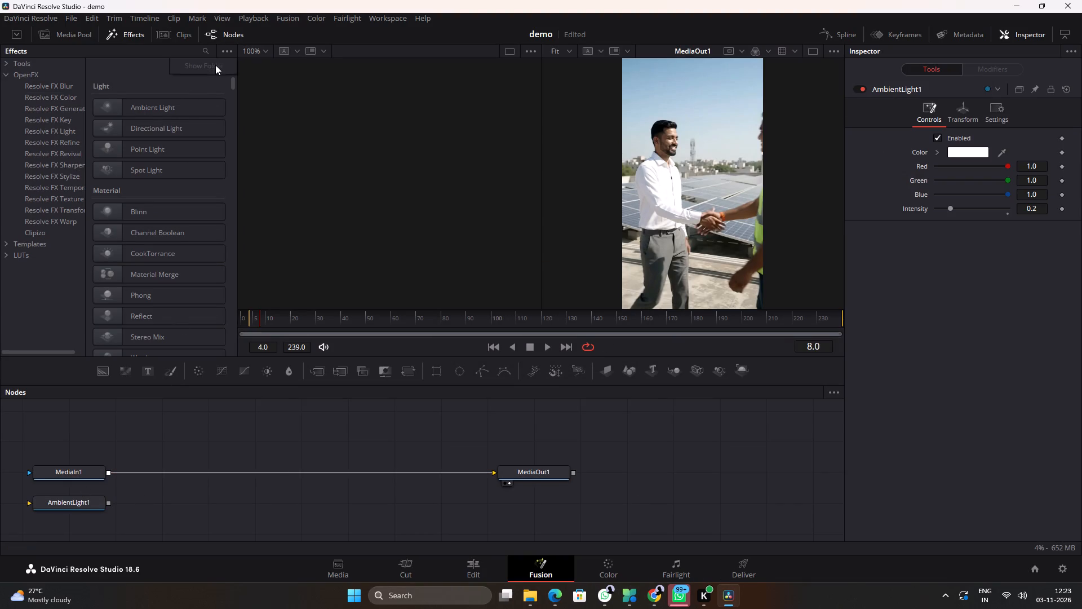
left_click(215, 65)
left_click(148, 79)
Delete the stray, unconnected AmbientLight1 node from the node graph.
left_click(64, 498)
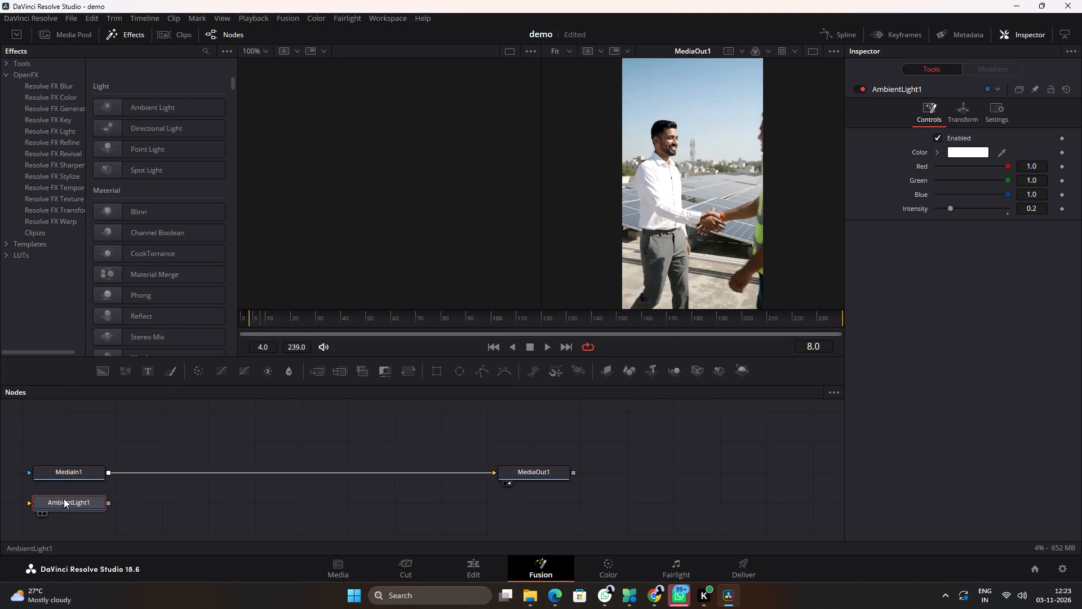
key("BackSpace")
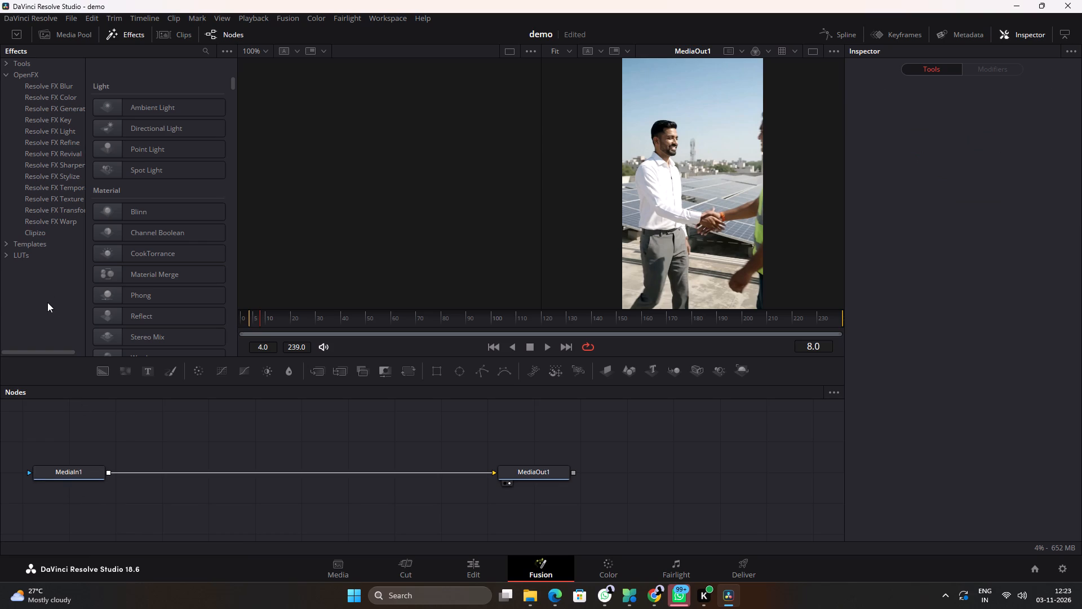
Find the WIP Fisheye effect among the Edit templates in the effects library and show its folder on disk.
right_click(47, 302)
left_click(6, 242)
left_click(29, 255)
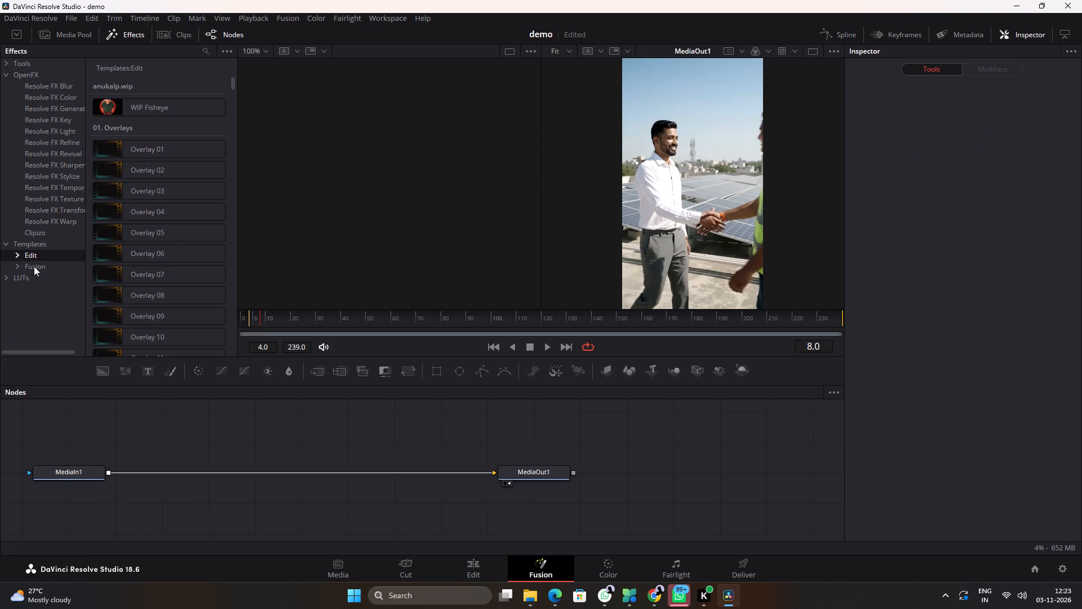
right_click(179, 109)
left_click(205, 121)
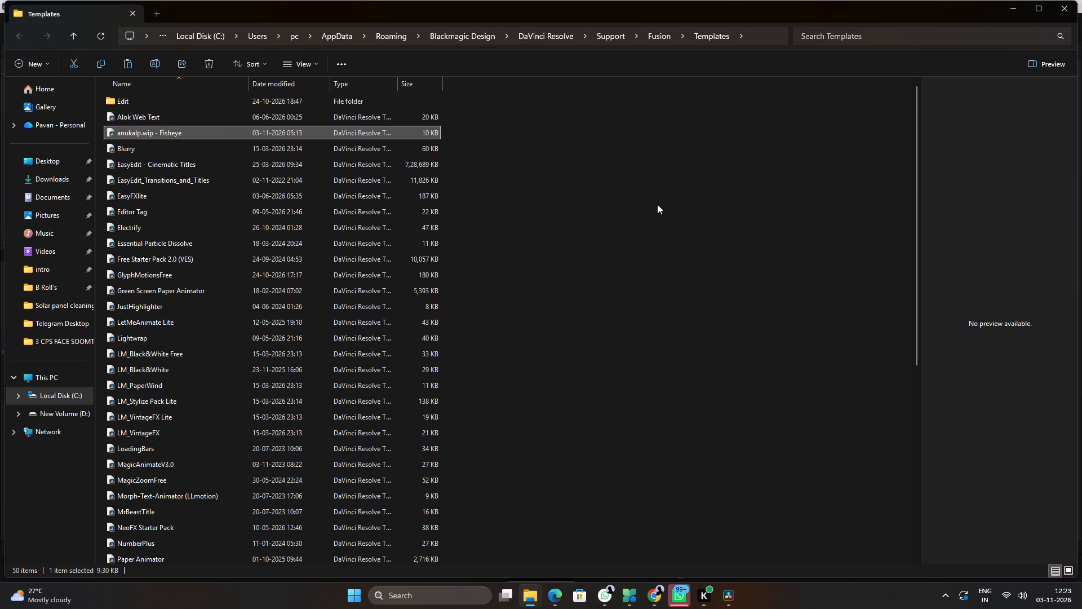
Go up from the Templates folder to its parent Fusion folder and open the Fuses folder.
left_click(658, 204)
left_click(659, 36)
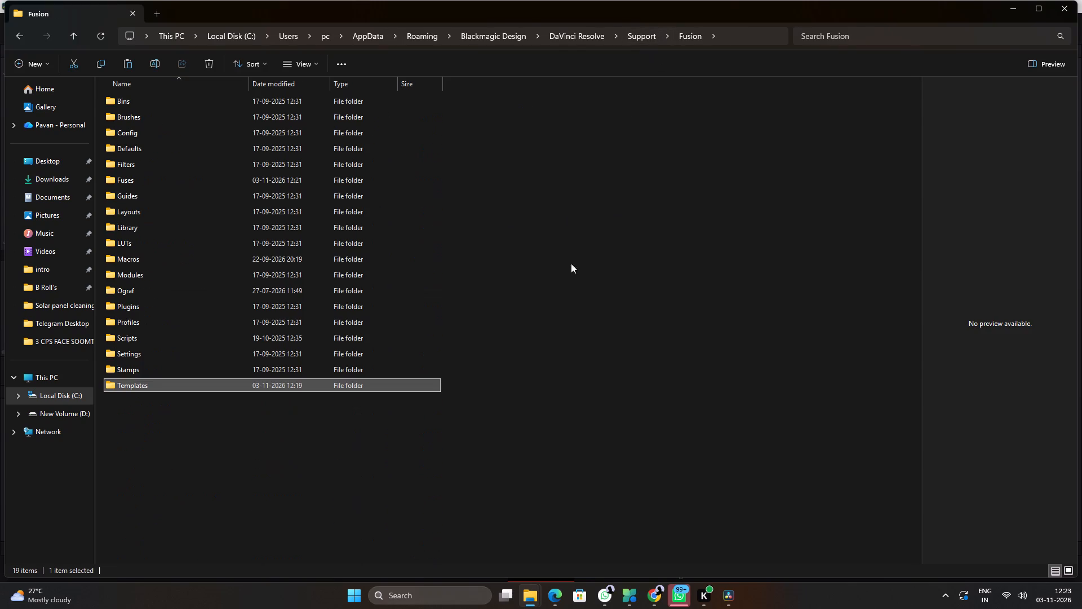
left_click(191, 468)
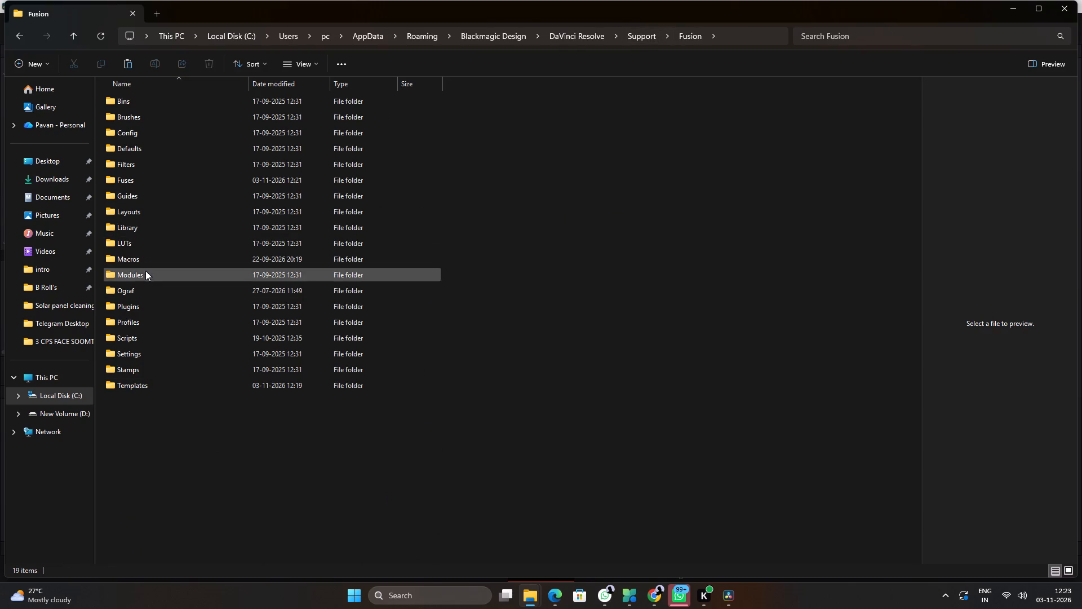
double_click(165, 182)
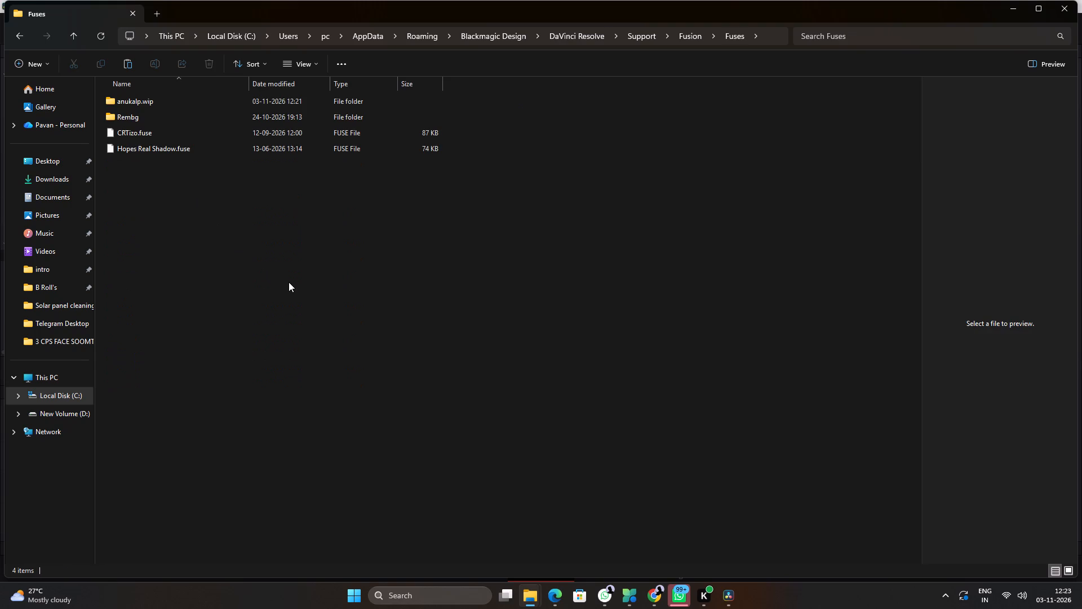
left_click(308, 288)
scroll(413, 352, "up", 2)
scroll(294, 250, "up", 2)
left_click(332, 264)
Close the spare Home tab, copy WIP Fisheye Kernel.fuse from the downloaded plugin folder and paste it into the Fuses folder.
left_click(453, 547)
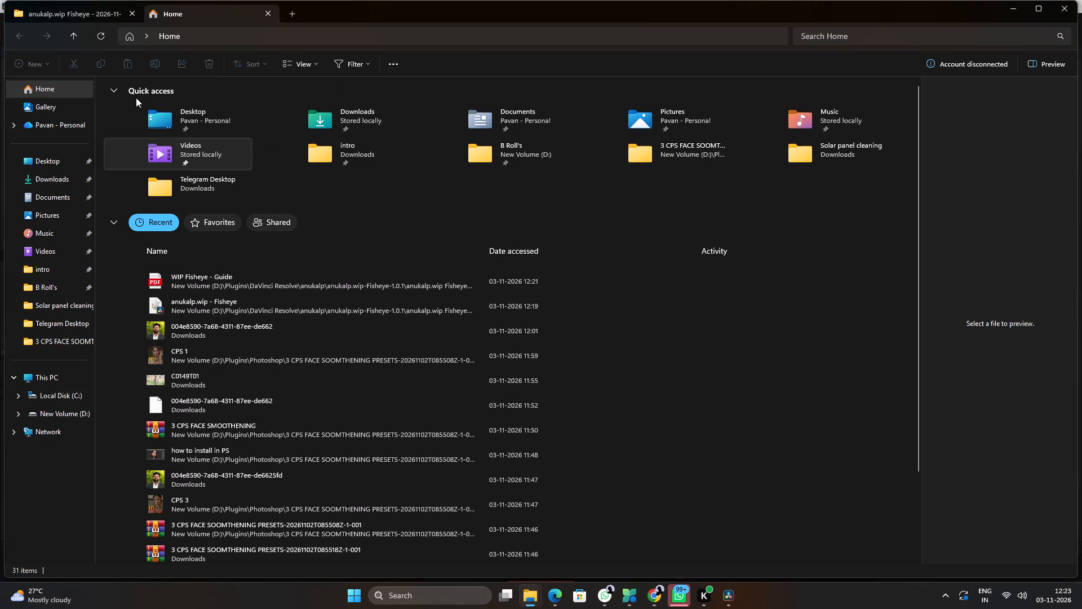
left_click(265, 14)
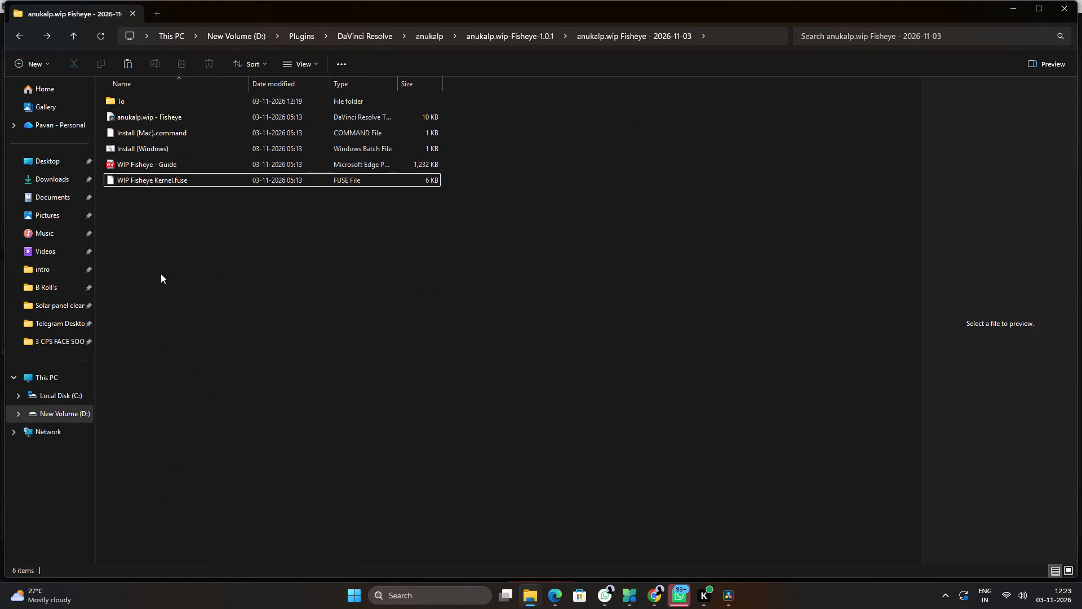
left_click_drag(155, 272, 160, 263)
left_click(192, 178)
key("ctrl+c")
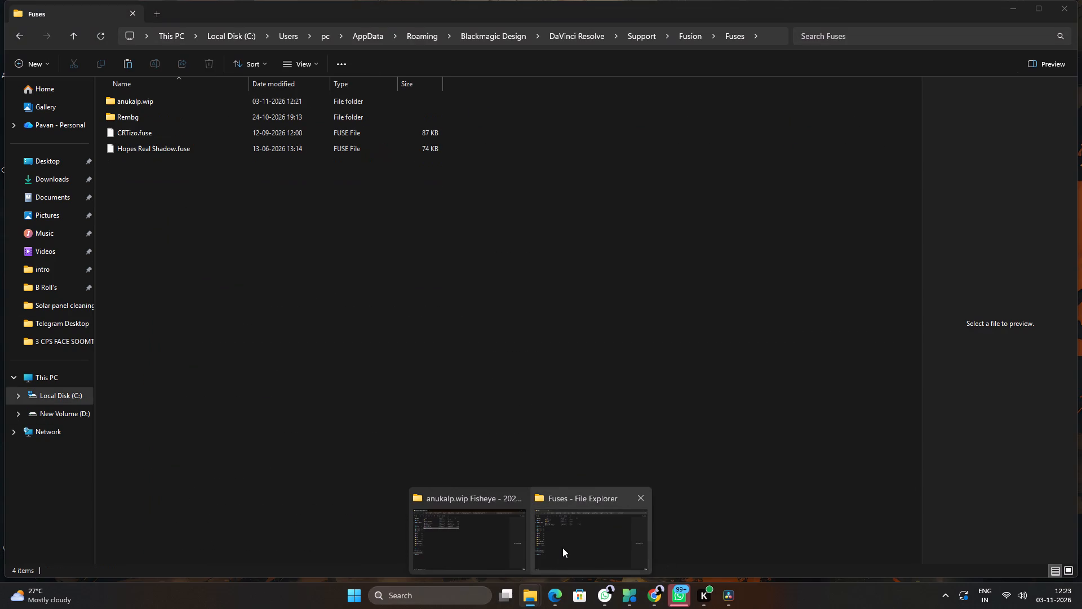
left_click(562, 548)
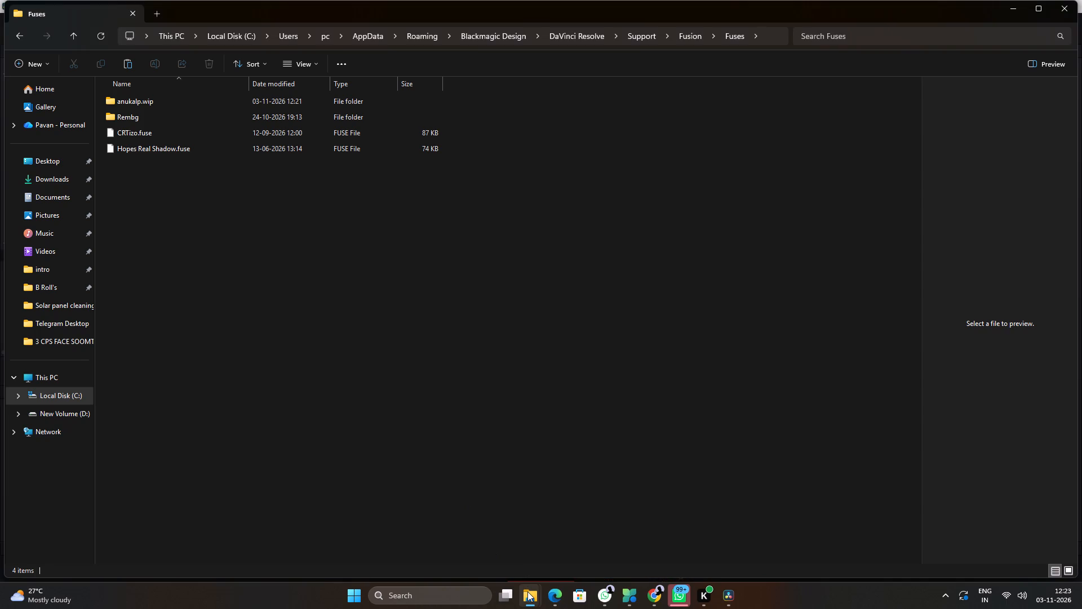
left_click(305, 303)
key("ctrl+v")
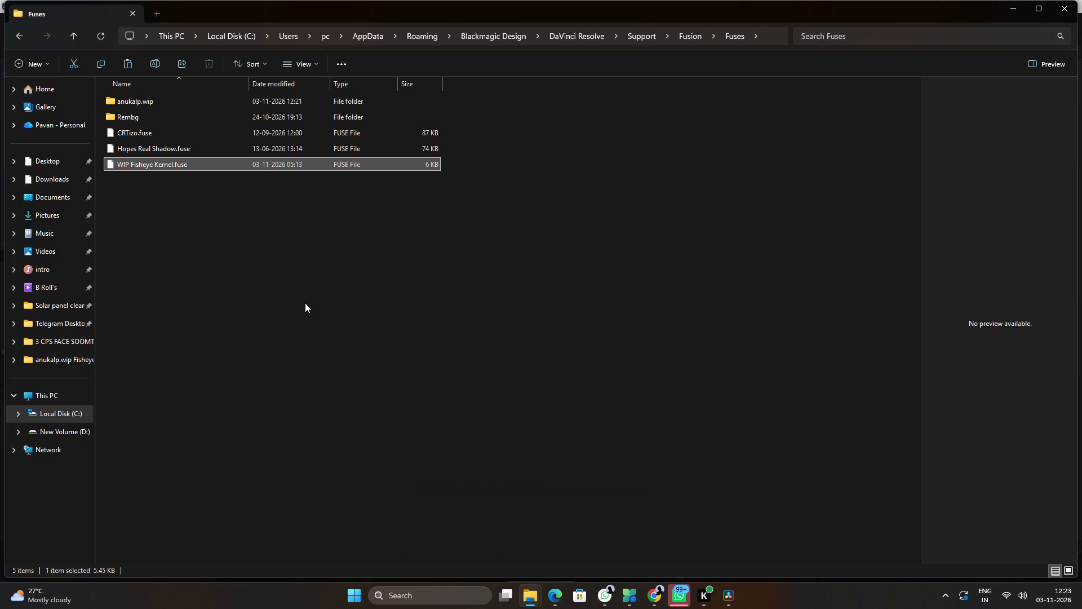
left_click(238, 282)
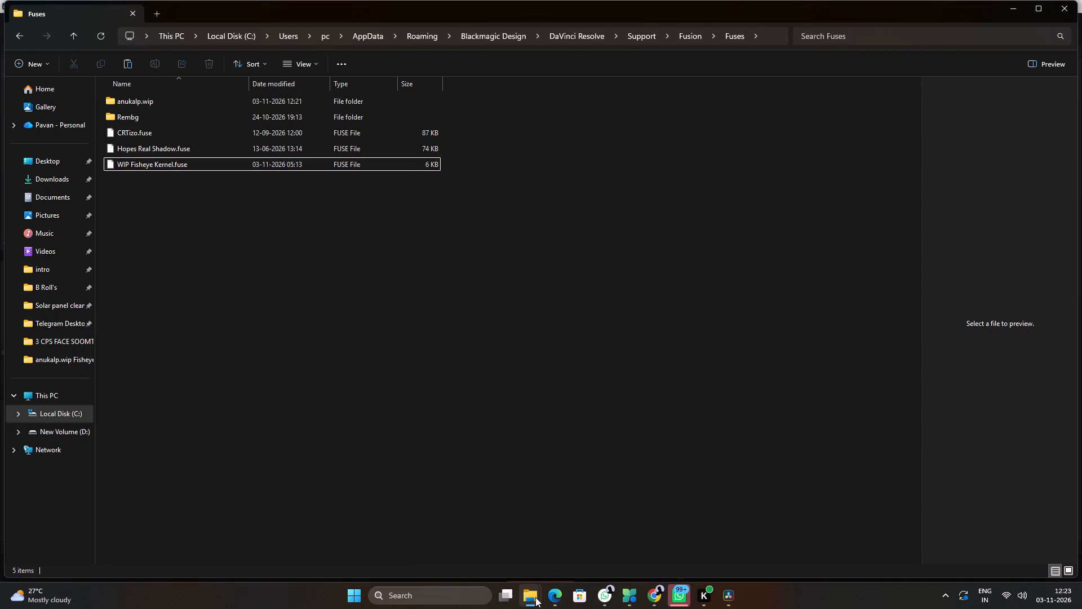
Return to the anukalp.wip Fisheye plugin folder and check the contents of its To subfolder.
left_click(477, 547)
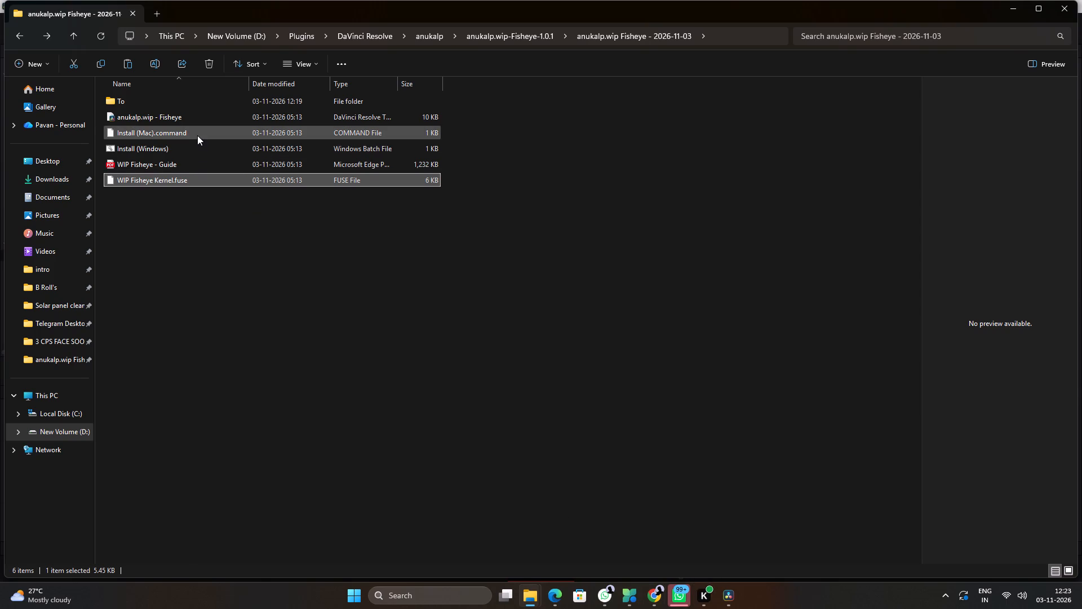
double_click(187, 99)
scroll(287, 227, "up", 2)
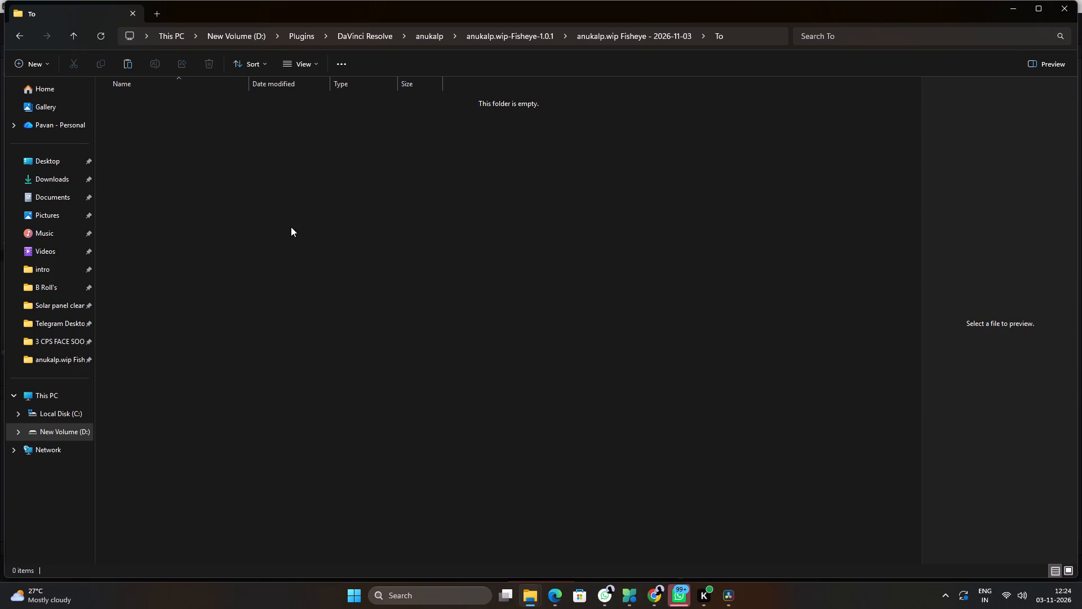
left_click(291, 227)
left_click(186, 241)
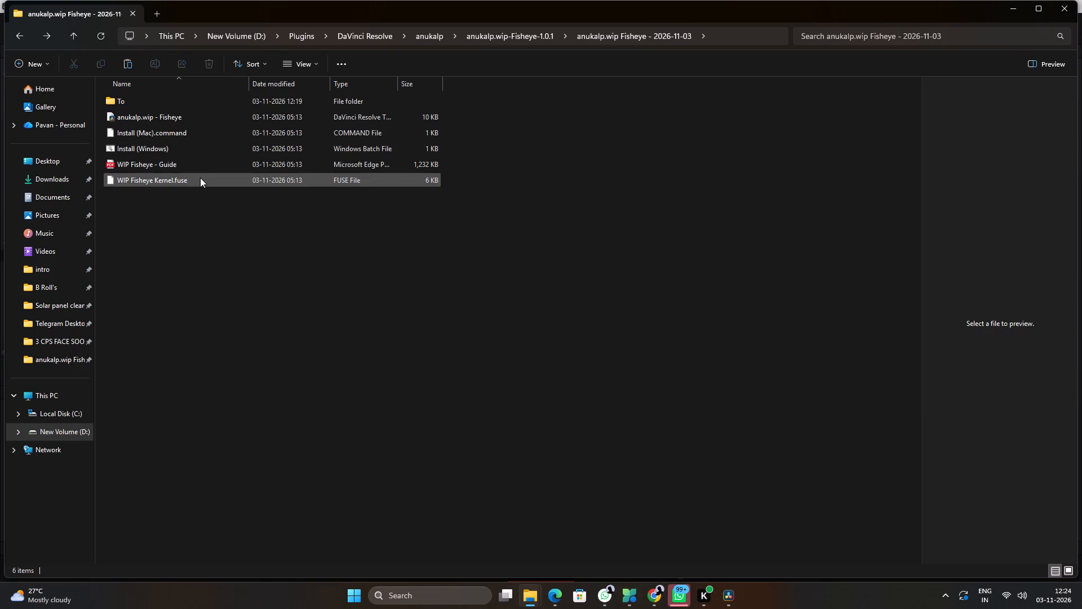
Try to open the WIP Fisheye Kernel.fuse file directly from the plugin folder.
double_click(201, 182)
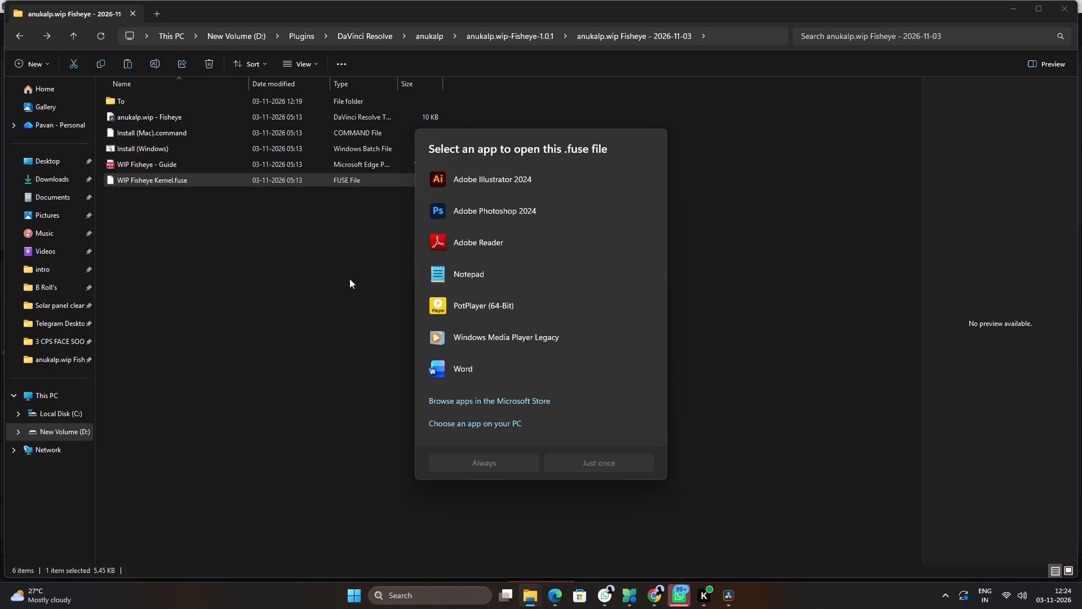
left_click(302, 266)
Open the WIP Fisheye - Guide PDF and look through it for the How To Install instructions on manual installation.
double_click(209, 164)
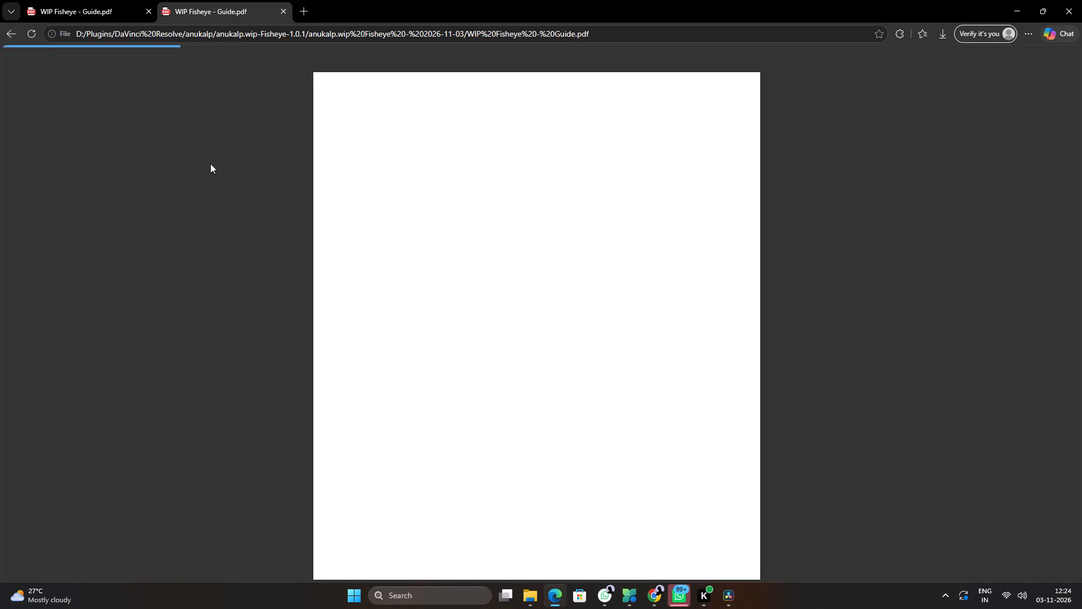
scroll(589, 347, "down", 7)
scroll(589, 374, "down", 15)
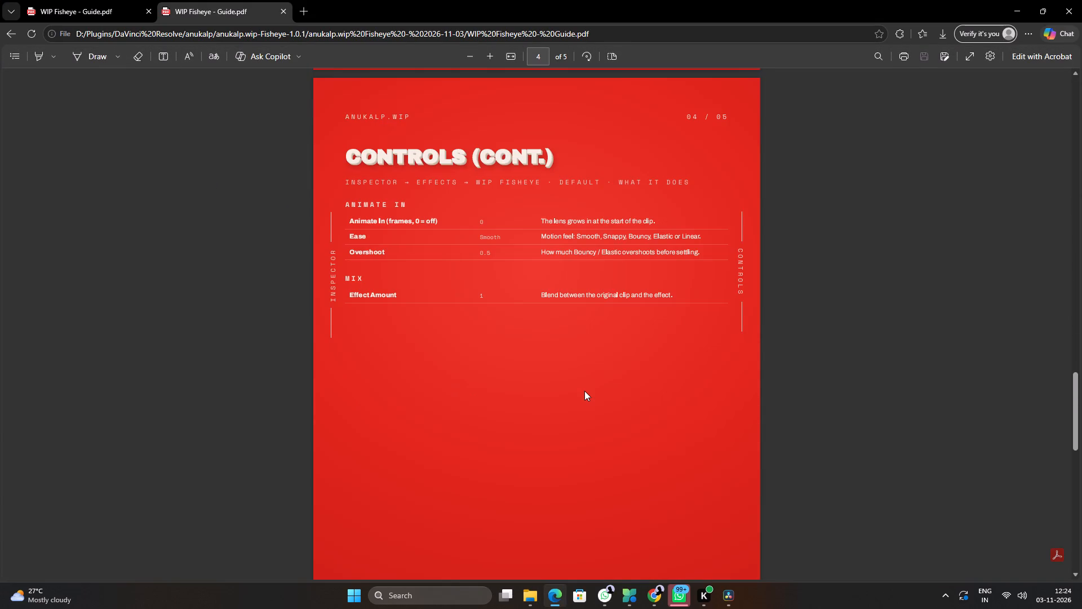
scroll(584, 391, "up", 7)
scroll(584, 391, "down", 20)
scroll(584, 391, "down", 1)
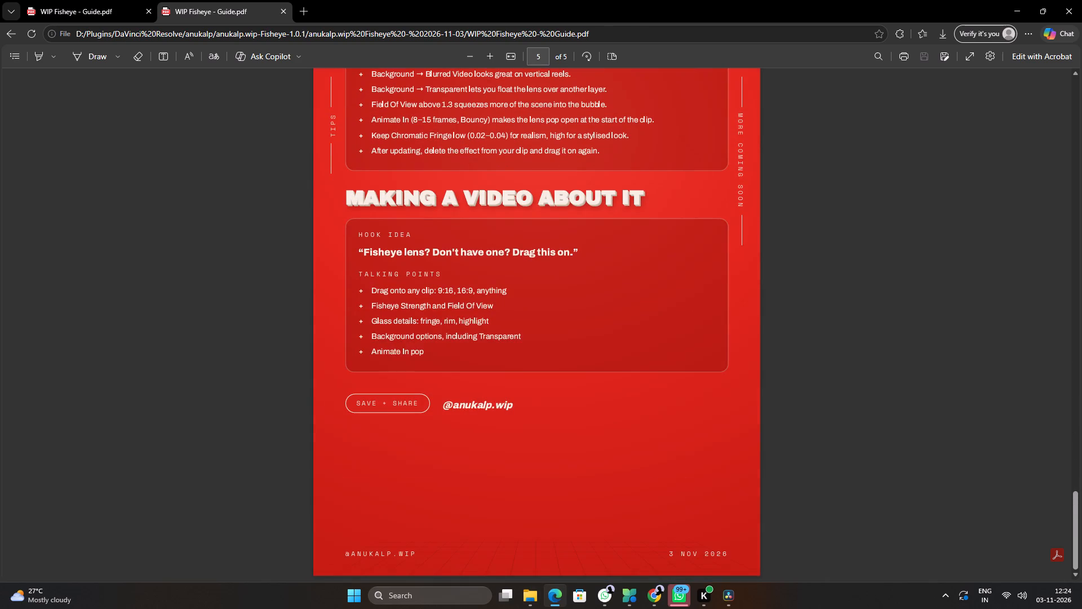
scroll(580, 397, "down", 6)
scroll(580, 397, "up", 1)
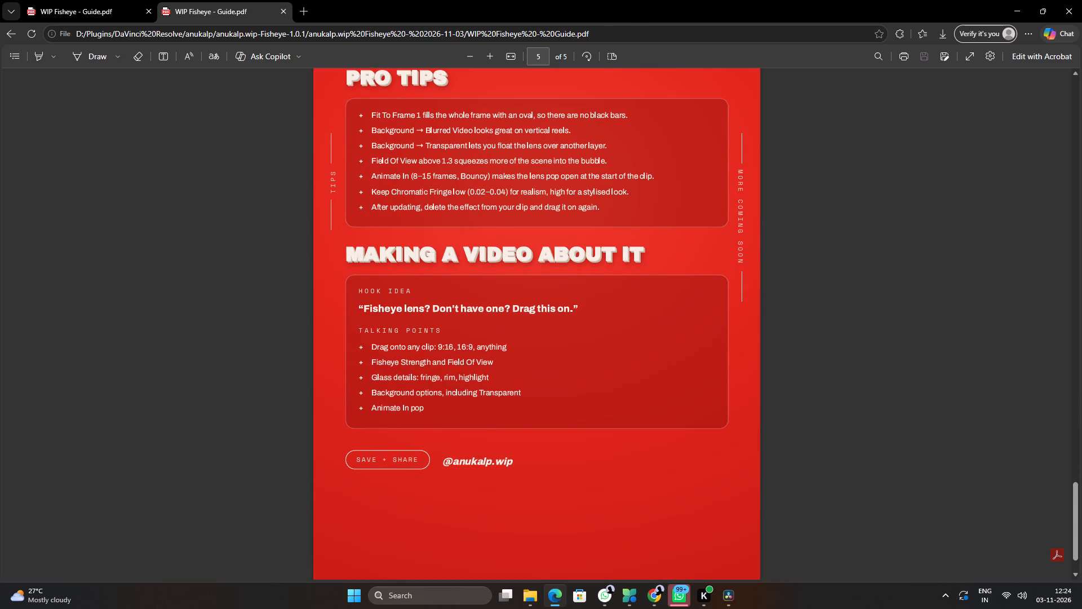
scroll(580, 397, "up", 18)
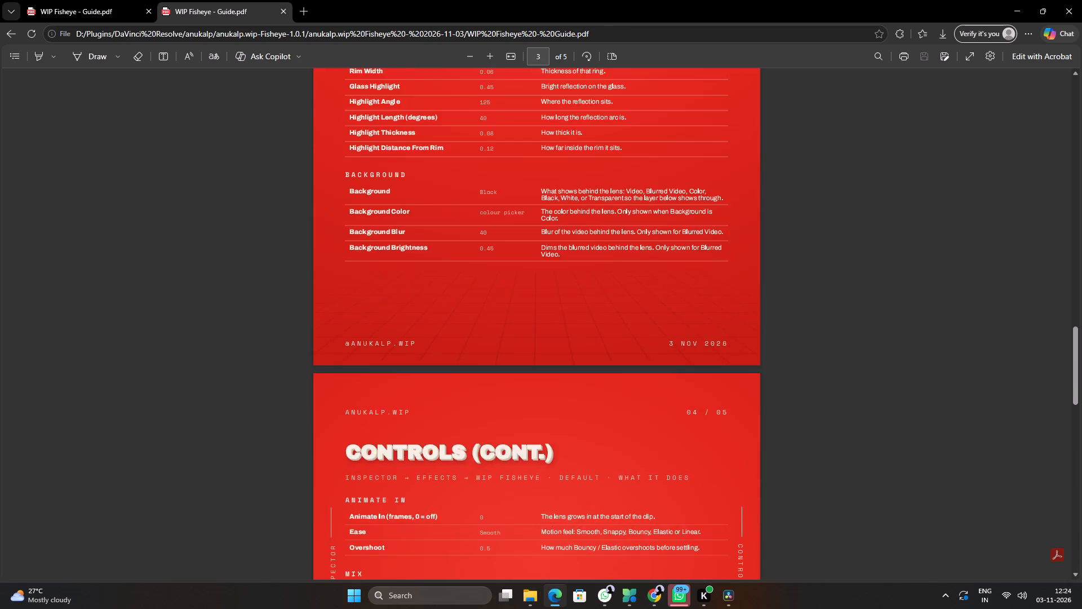
scroll(580, 397, "up", 17)
scroll(579, 400, "down", 4)
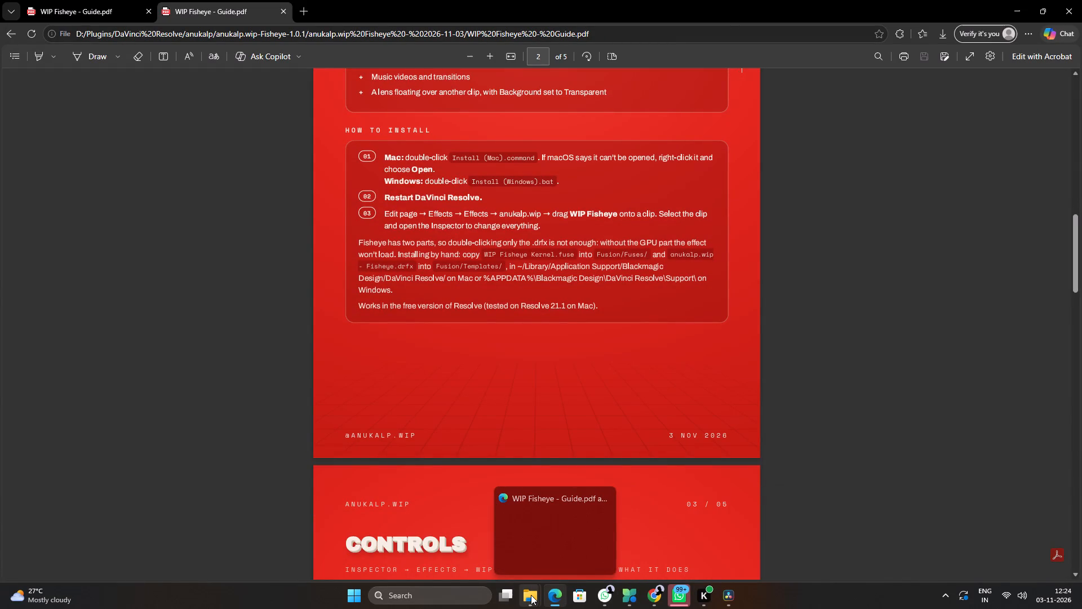
Copy the anukalp.wip - Fisheye template from the plugin folder into Resolve's Fusion Templates folder, replacing the existing file.
left_click(505, 550)
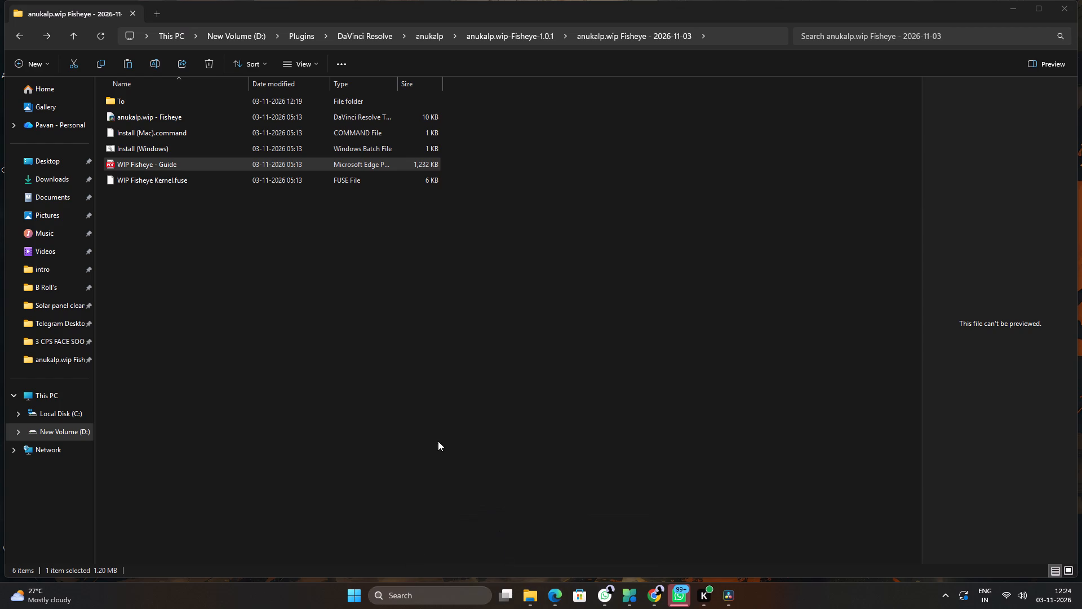
left_click(211, 248)
left_click(196, 114)
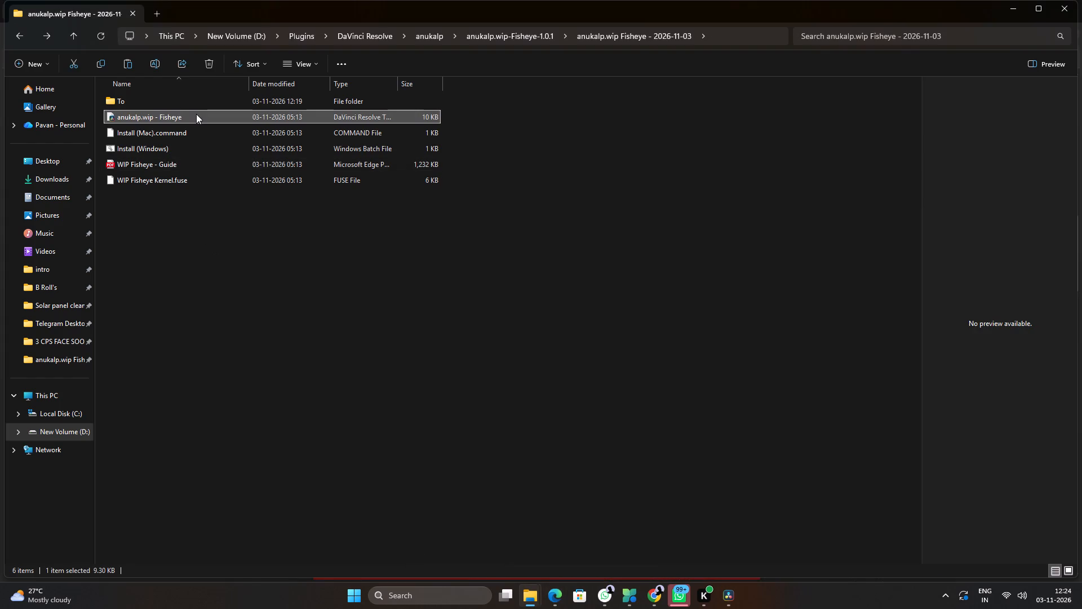
right_click(196, 114)
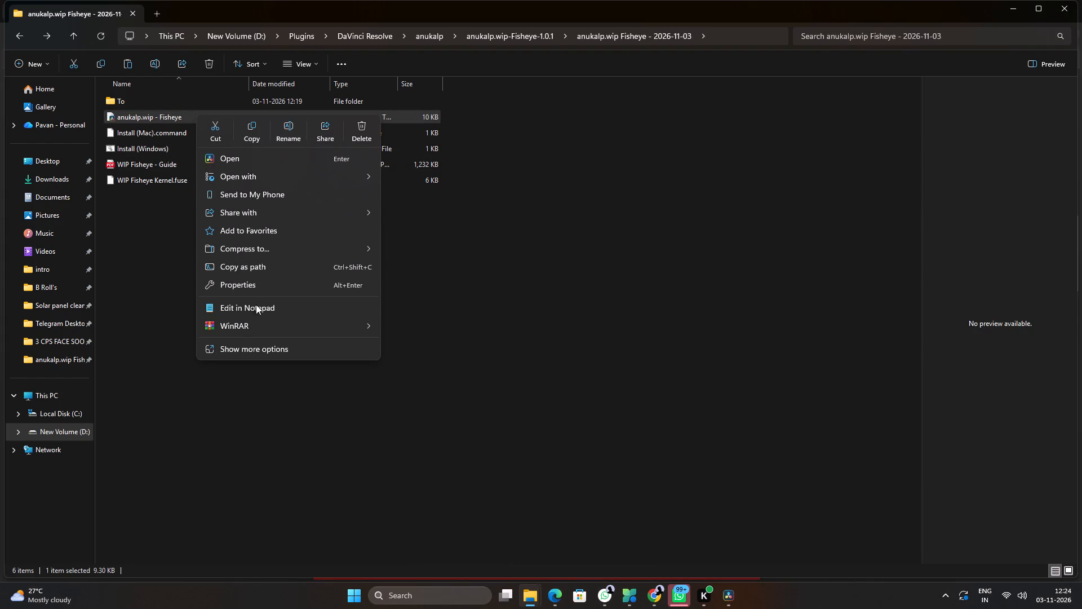
left_click(246, 125)
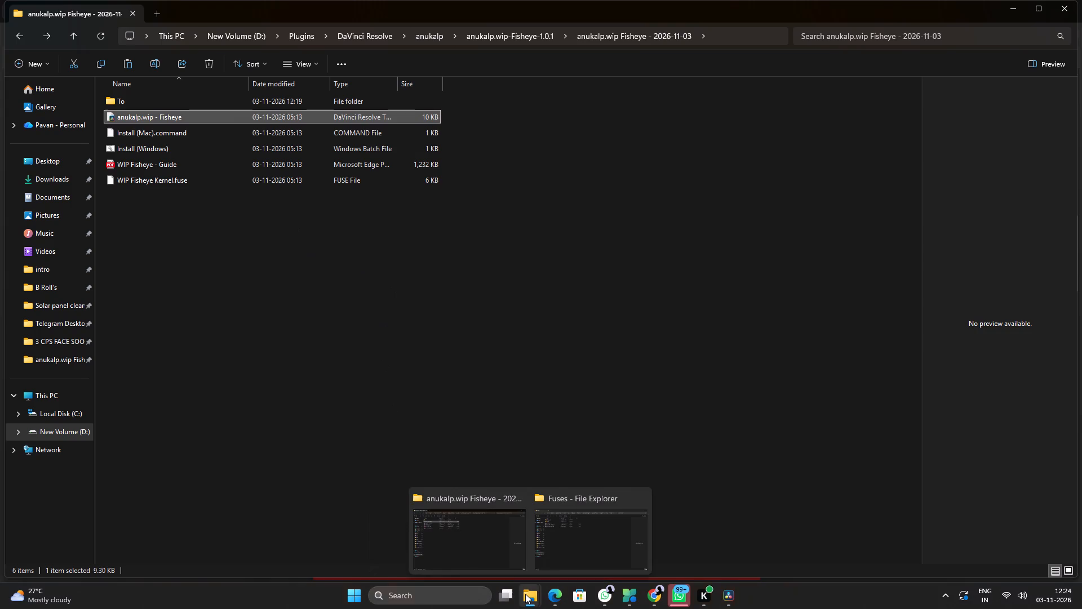
left_click(578, 546)
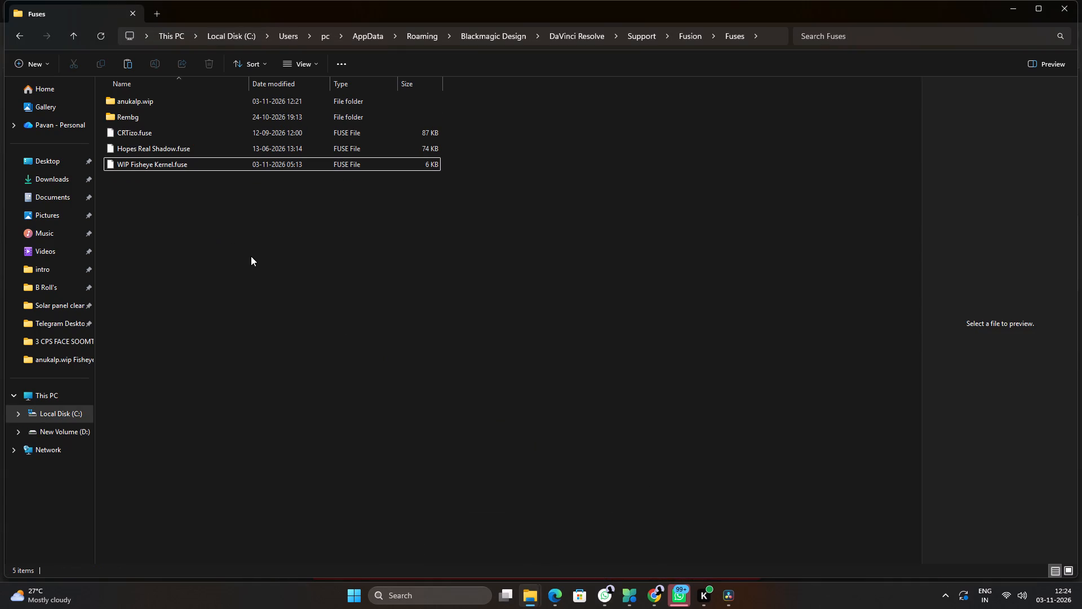
double_click(251, 256)
left_click(222, 450)
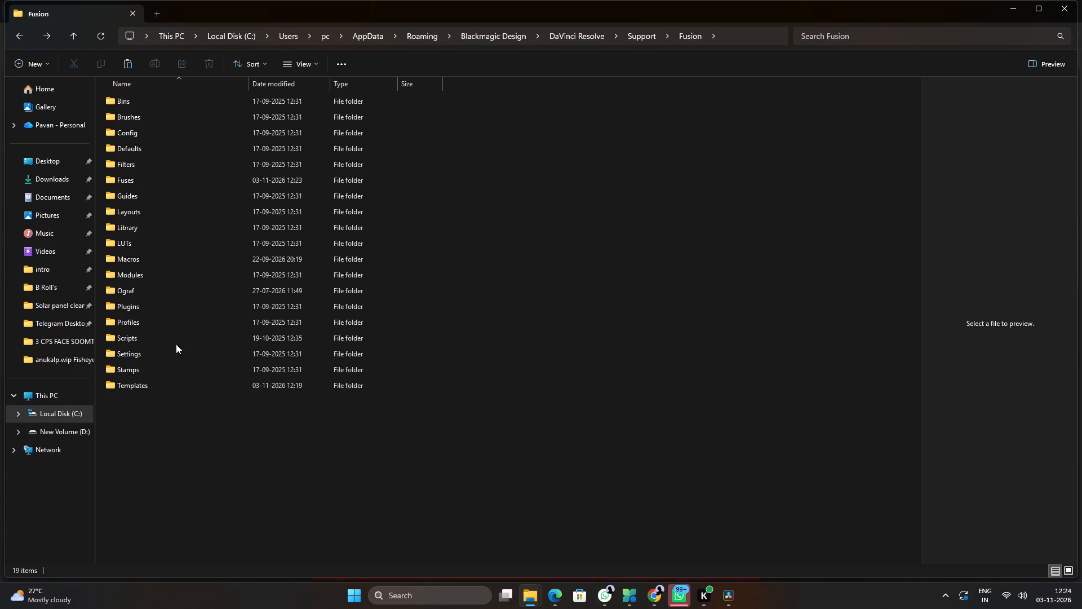
double_click(160, 381)
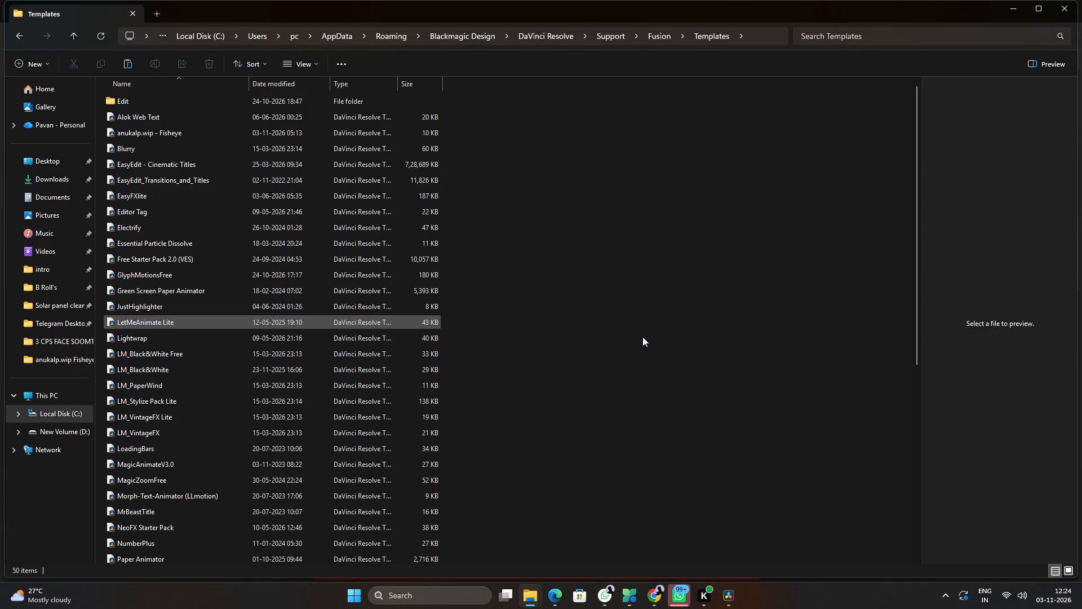
right_click(643, 337)
left_click(663, 348)
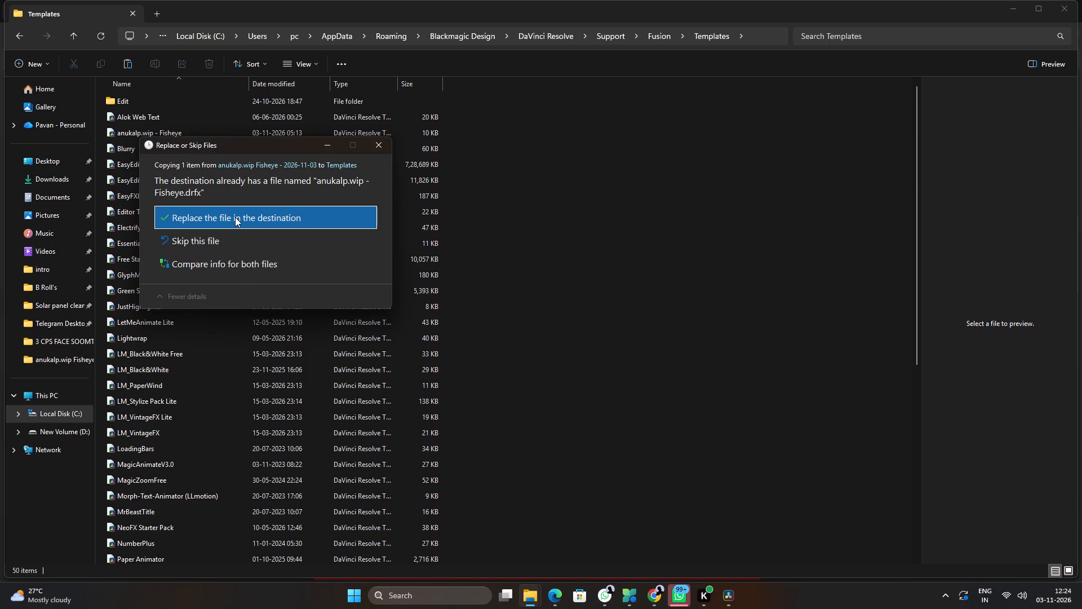
left_click(235, 217)
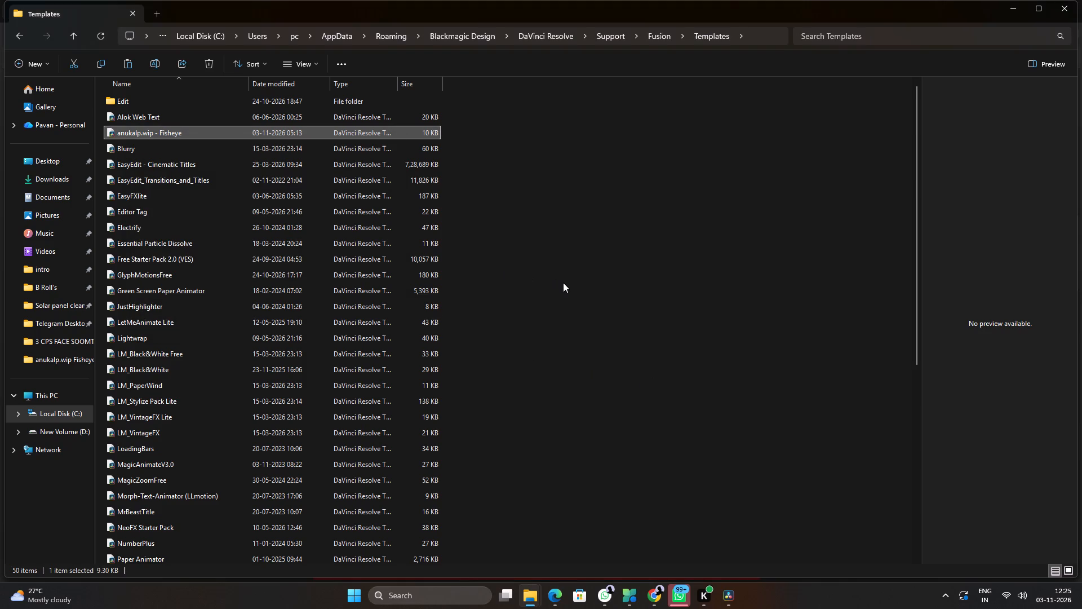
left_click(556, 264)
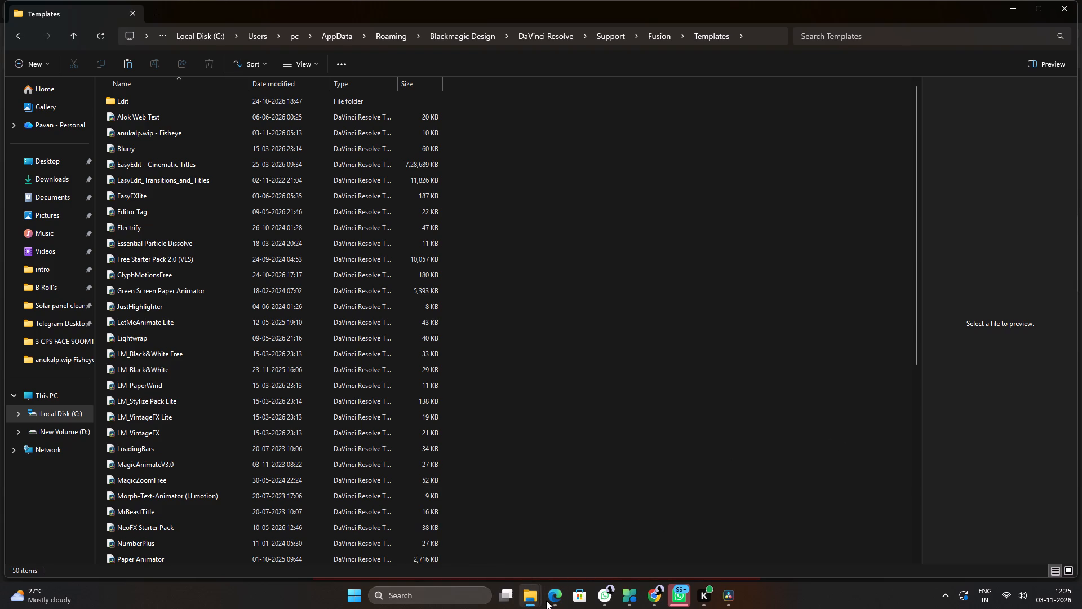
Return to the WIP Fisheye guide PDF in Edge and read the remaining pages on the controls and pro tips.
left_click(557, 590)
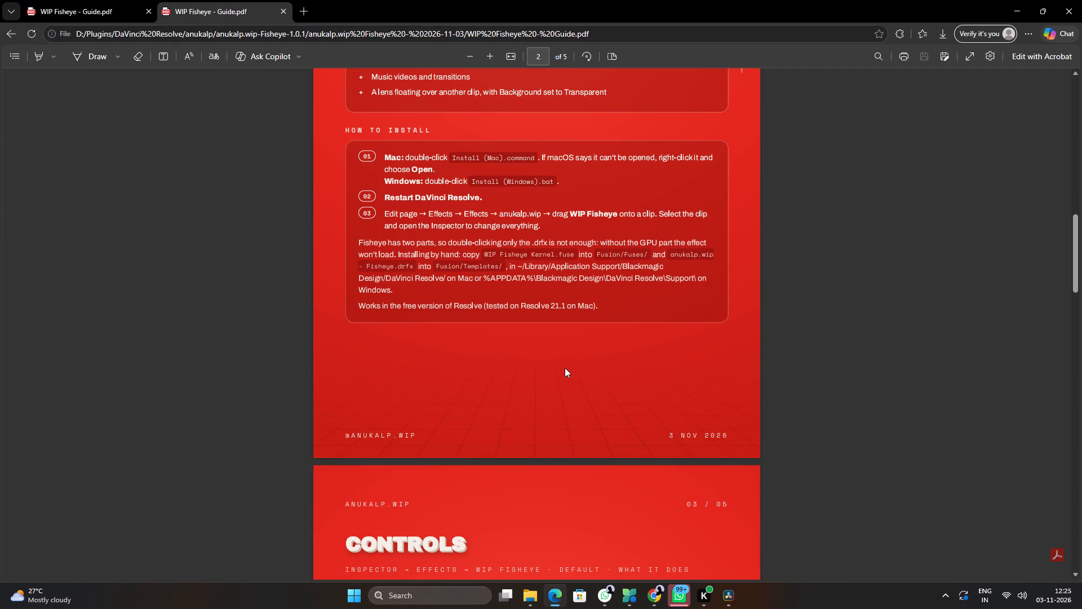
scroll(565, 368, "down", 7)
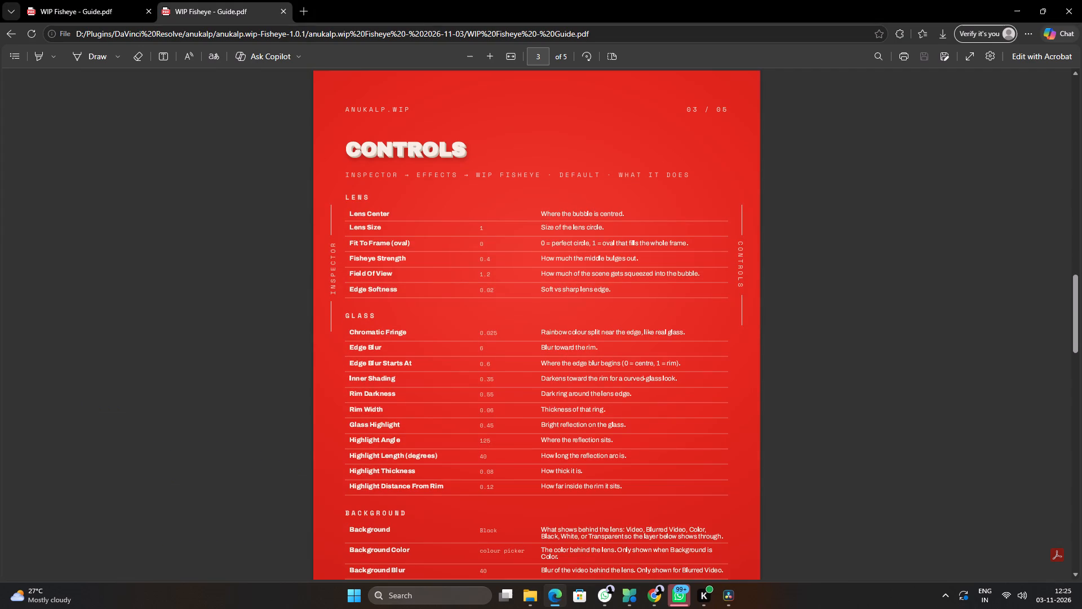
scroll(565, 373, "down", 7)
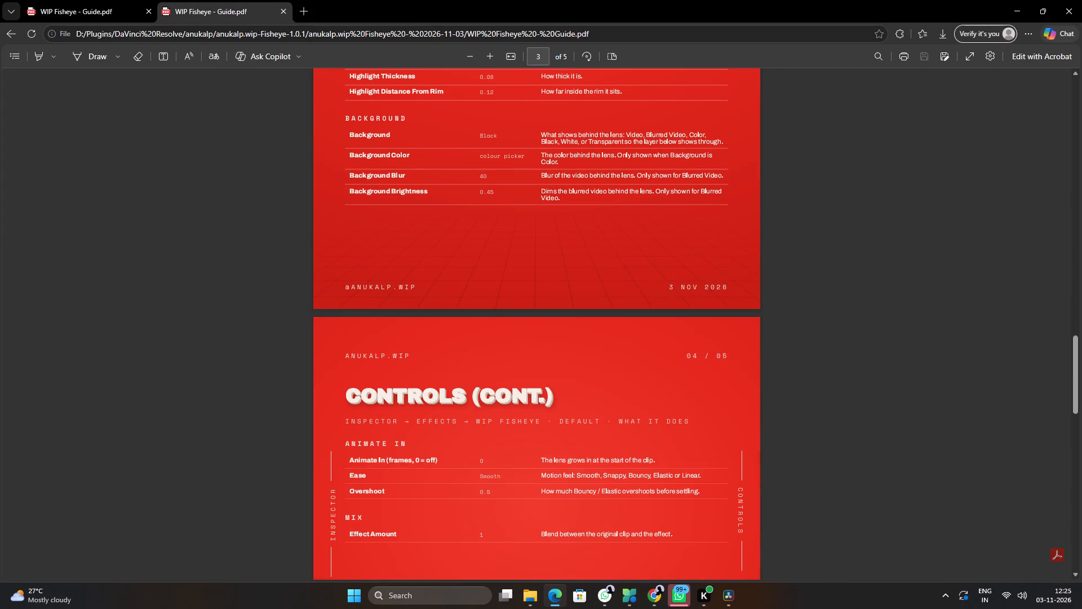
scroll(565, 373, "up", 1)
scroll(565, 373, "down", 5)
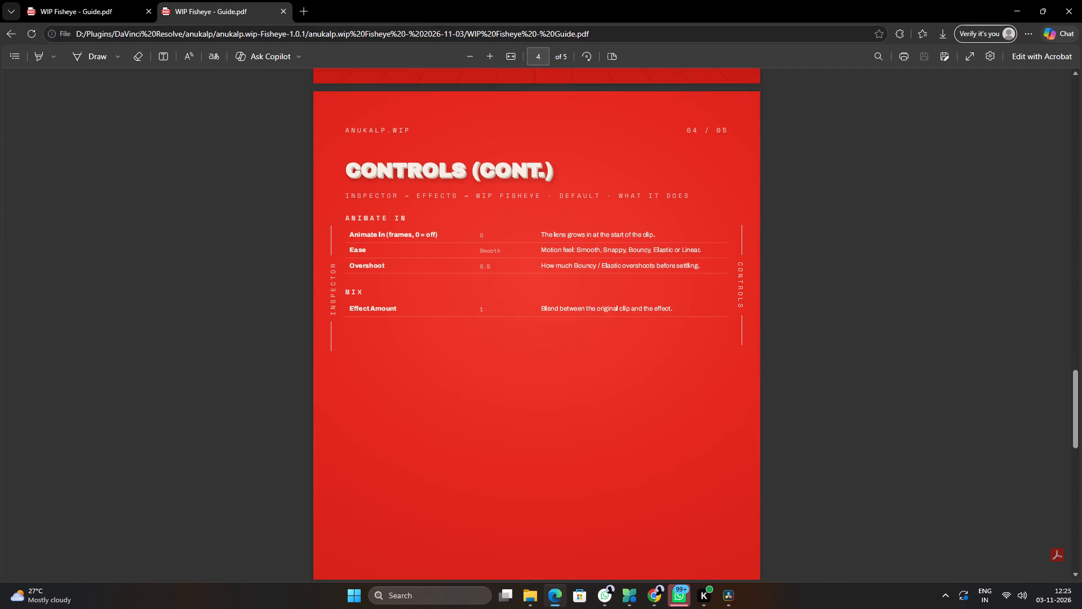
scroll(565, 373, "down", 12)
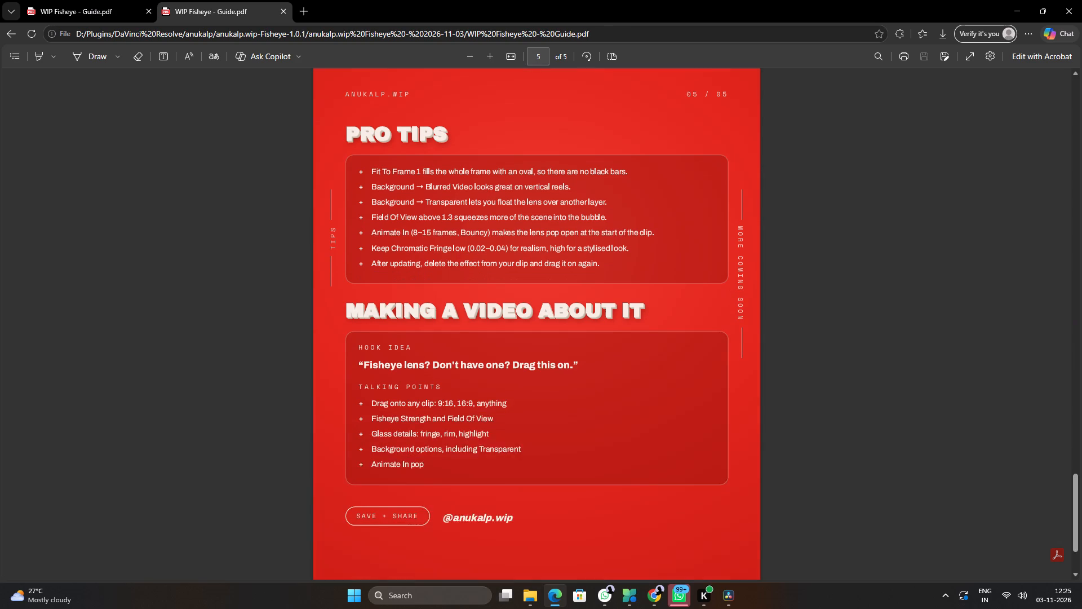
scroll(565, 373, "down", 8)
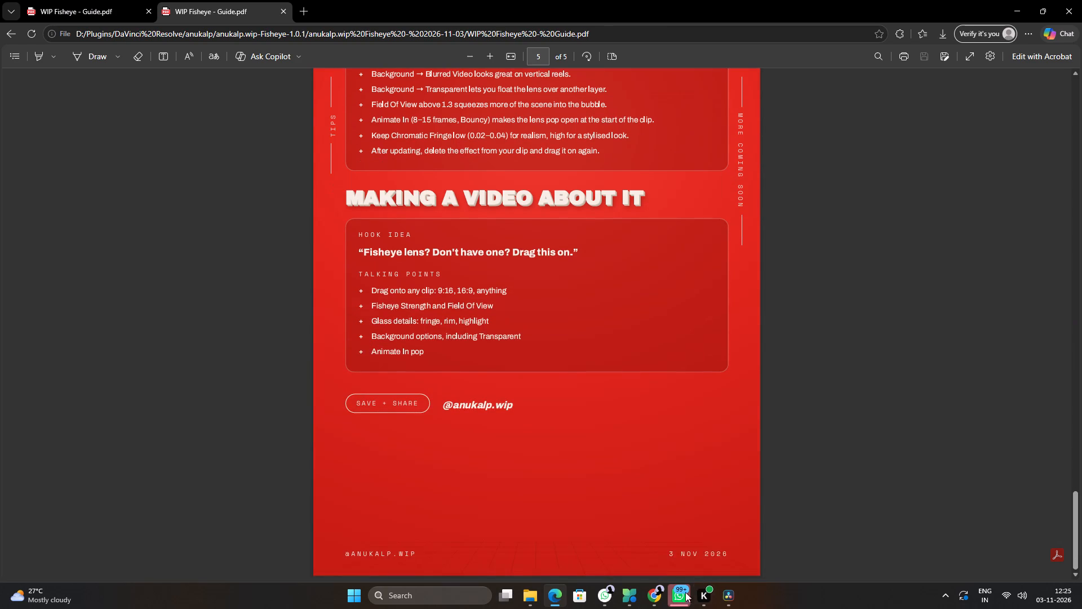
End the running DaVinci Resolve task, relaunch the program and open the demo project.
left_click(733, 596)
right_click(733, 598)
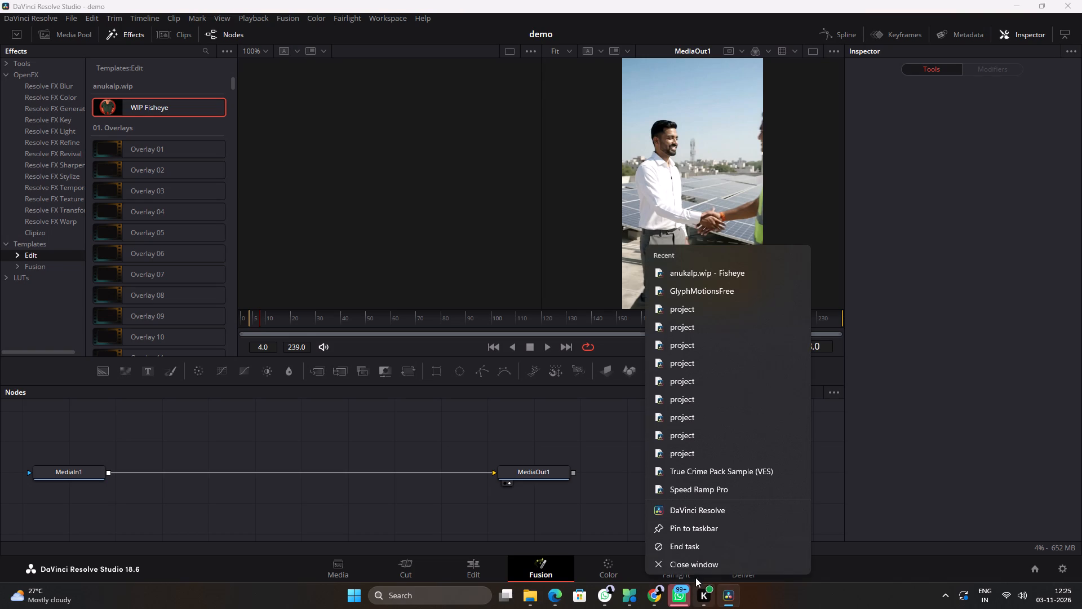
left_click(682, 546)
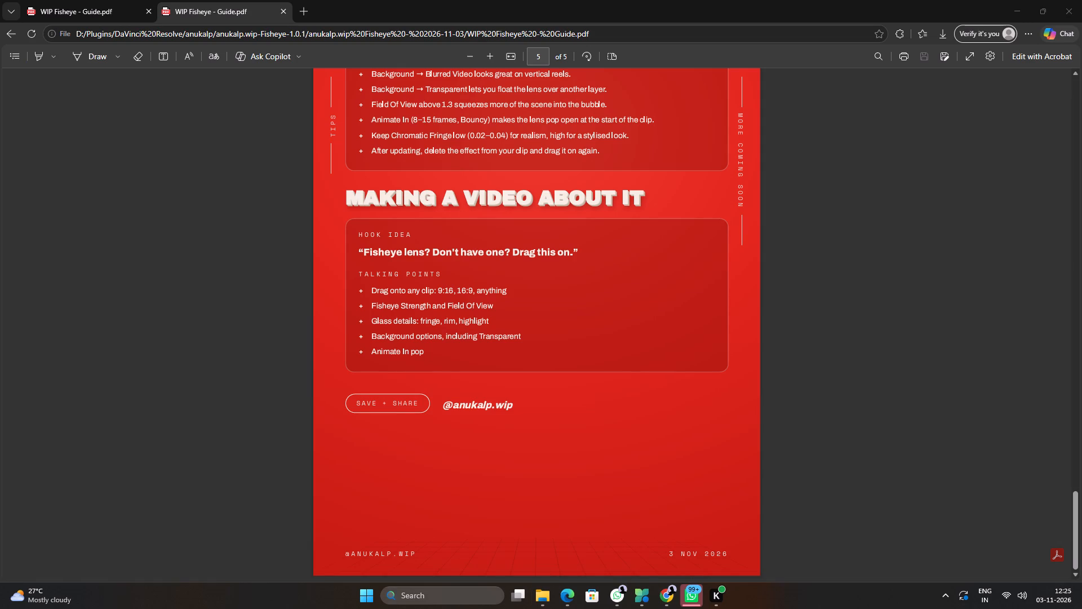
left_click(369, 595)
left_click(389, 376)
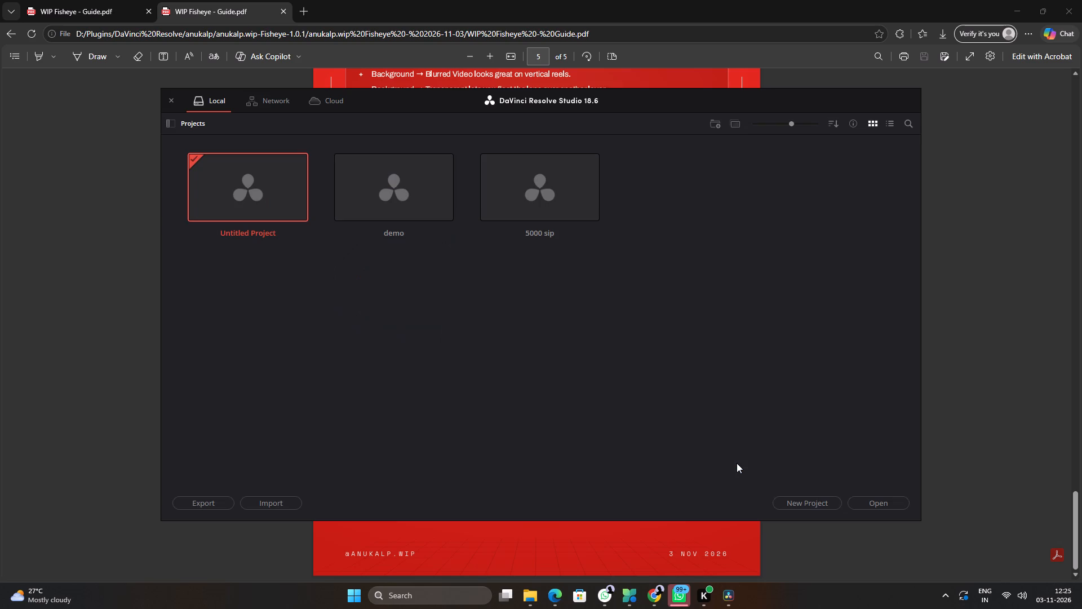
left_click(368, 191)
left_click(368, 191)
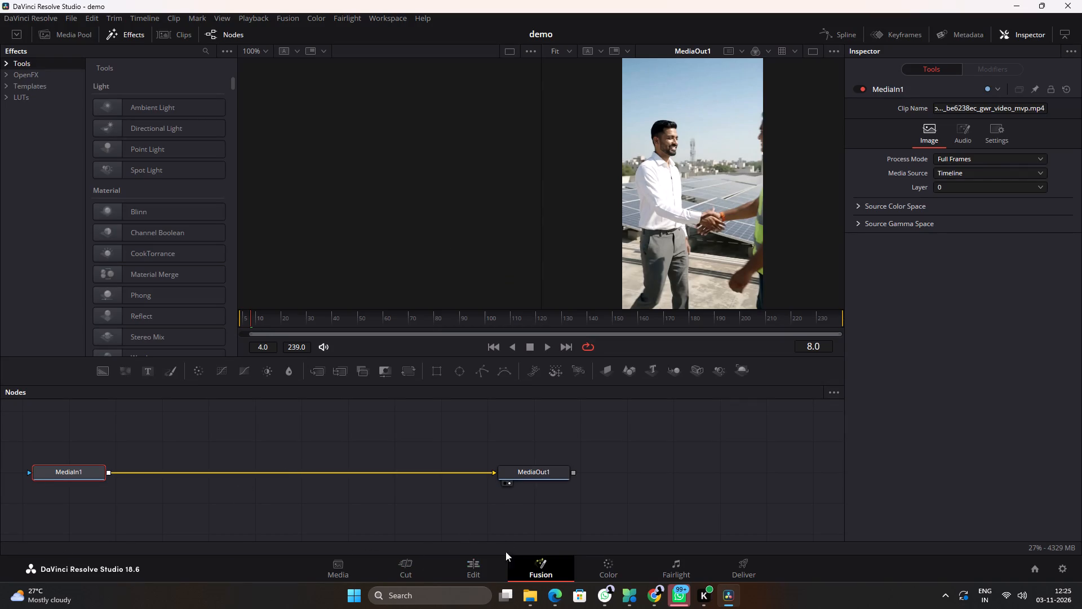
On the Edit page, find WIP Fisheye under anukalp.wip in the effects and apply it to the solar cleaning clip on V1.
left_click(480, 561)
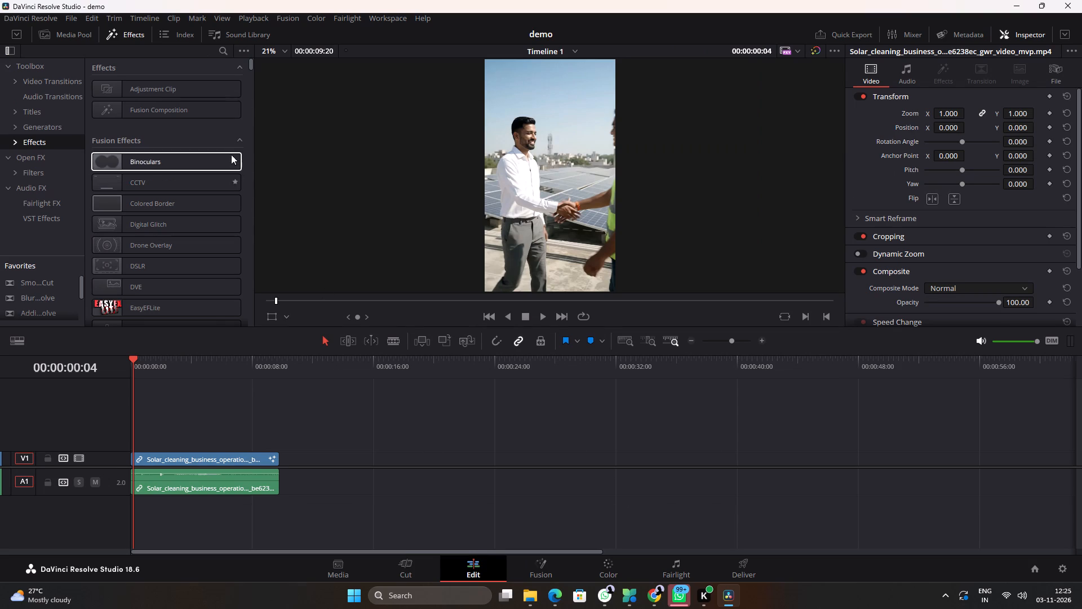
left_click_drag(251, 65, 250, 142)
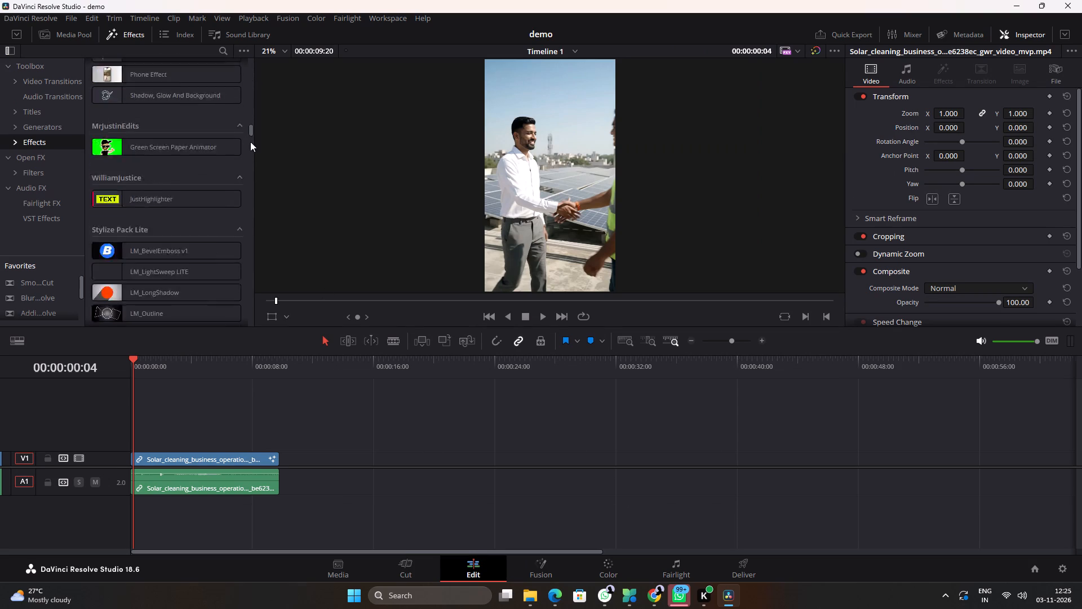
left_click_drag(250, 142, 251, 257)
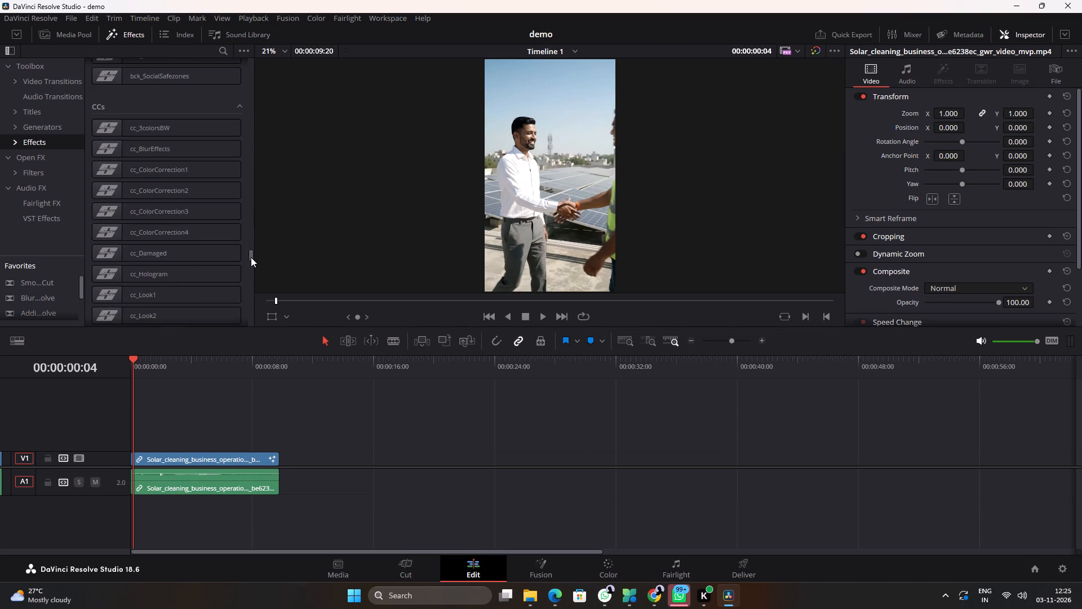
left_click_drag(251, 257, 253, 250)
left_click_drag(166, 189, 180, 208)
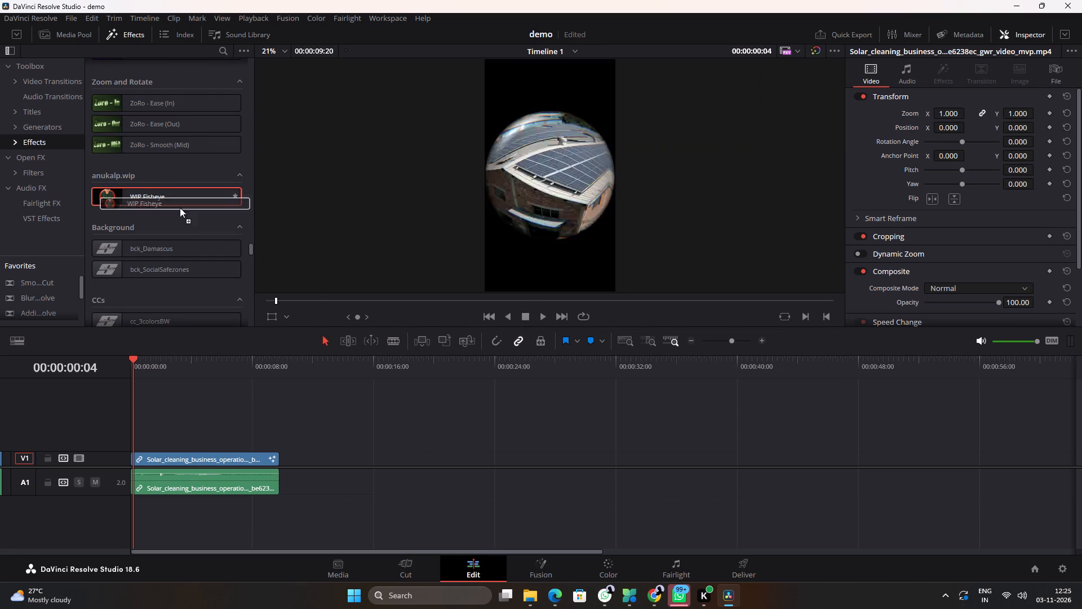
left_click_drag(180, 208, 190, 455)
scroll(512, 213, "down", 1)
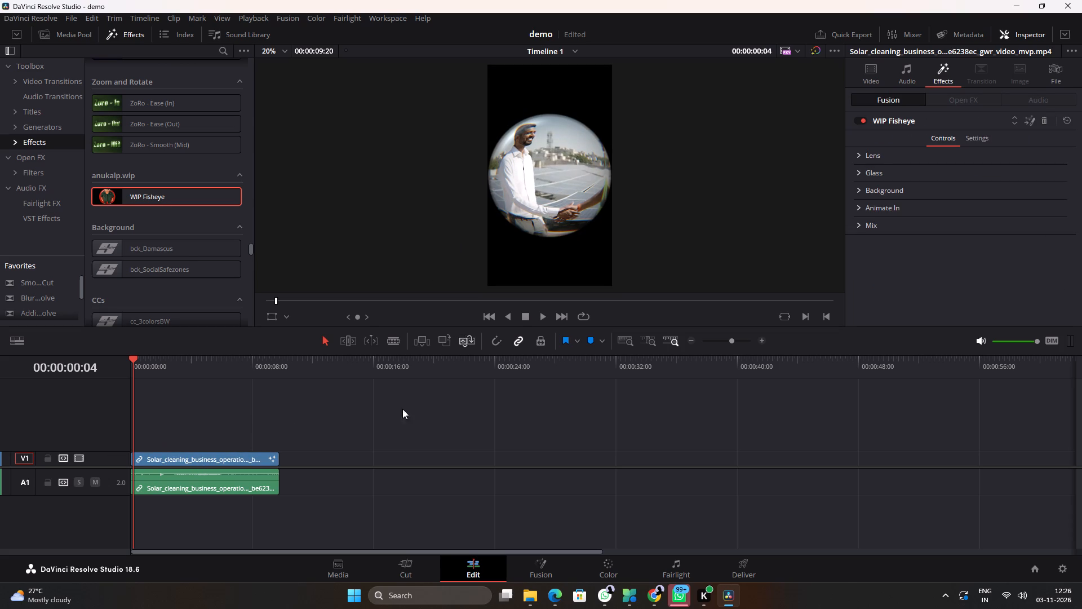
In the clip's WIP Fisheye Lens settings, set Lens Size 0.943, Fit To Frame 0.276, Fisheye Strength 0, Field Of View 1.276 and Edge Softness 0.
left_click(210, 461)
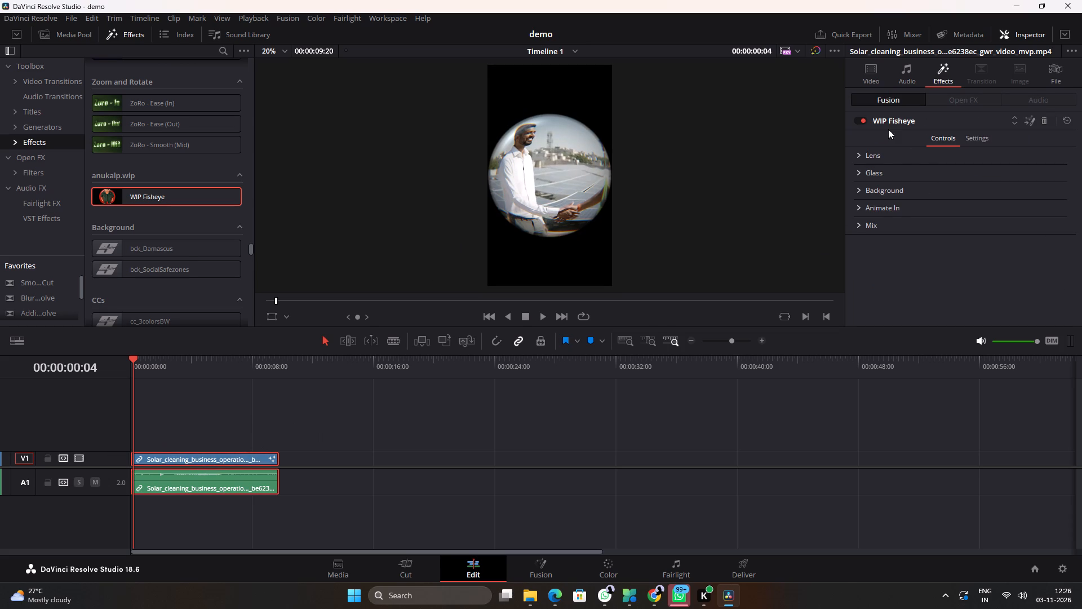
left_click(891, 121)
left_click(891, 121)
left_click(857, 155)
left_click(961, 183)
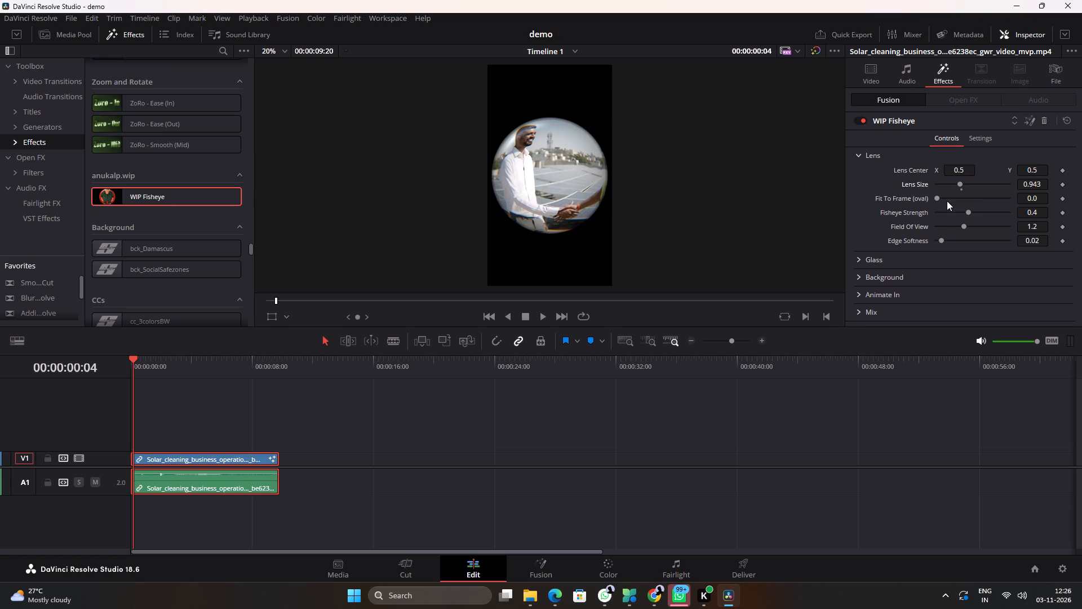
left_click_drag(941, 198, 961, 200)
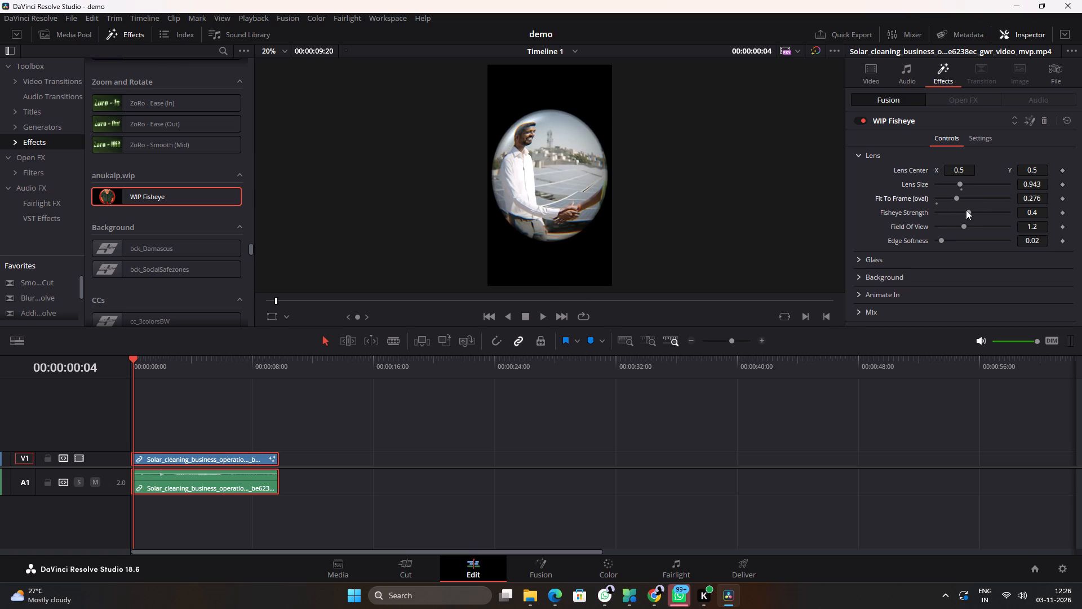
left_click_drag(970, 212, 923, 217)
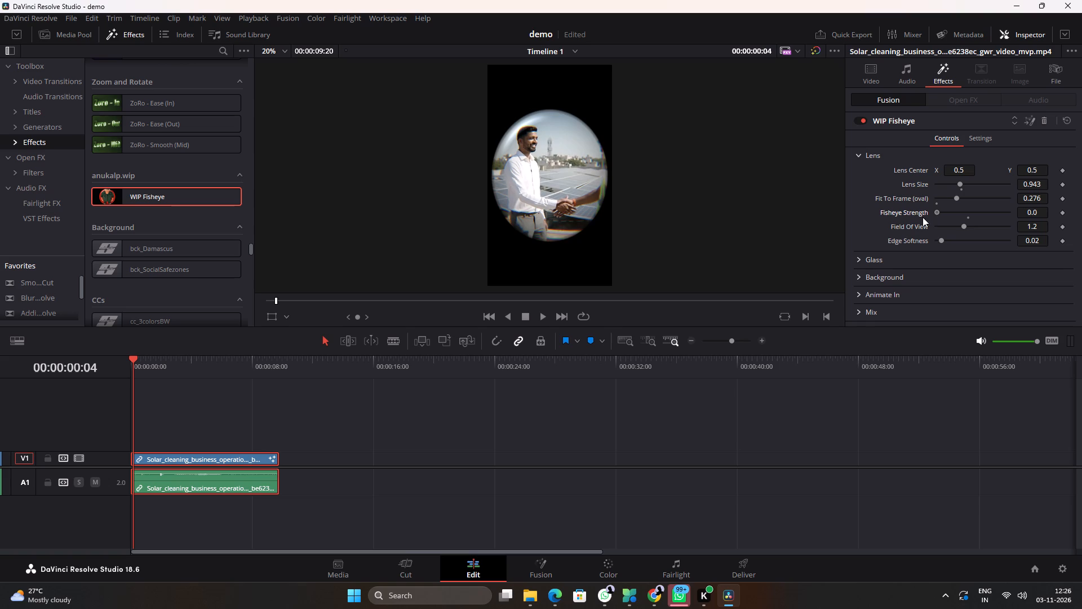
left_click_drag(923, 217, 884, 219)
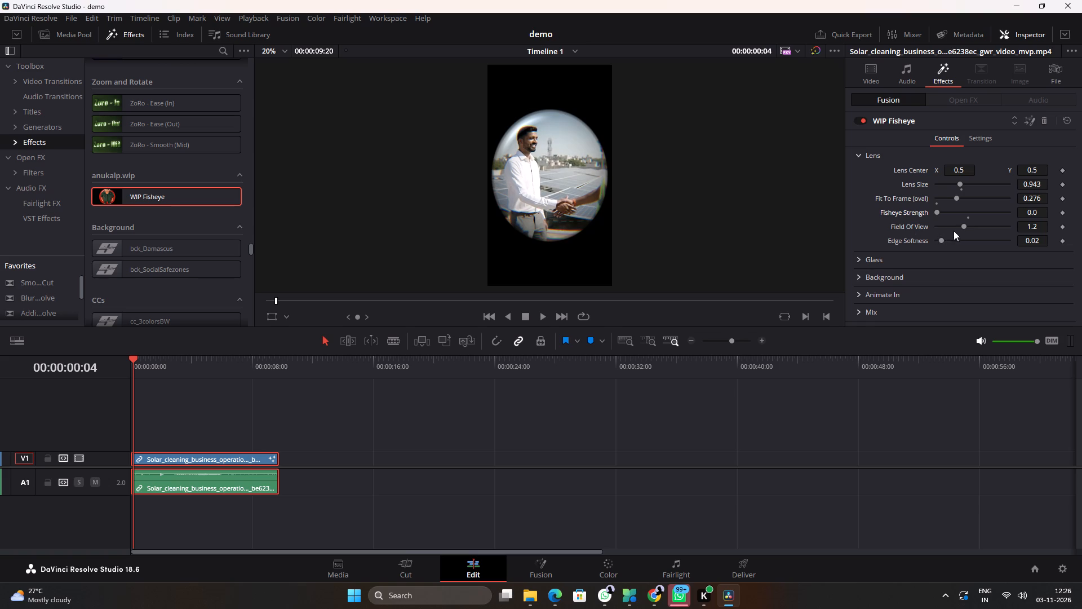
left_click(961, 225)
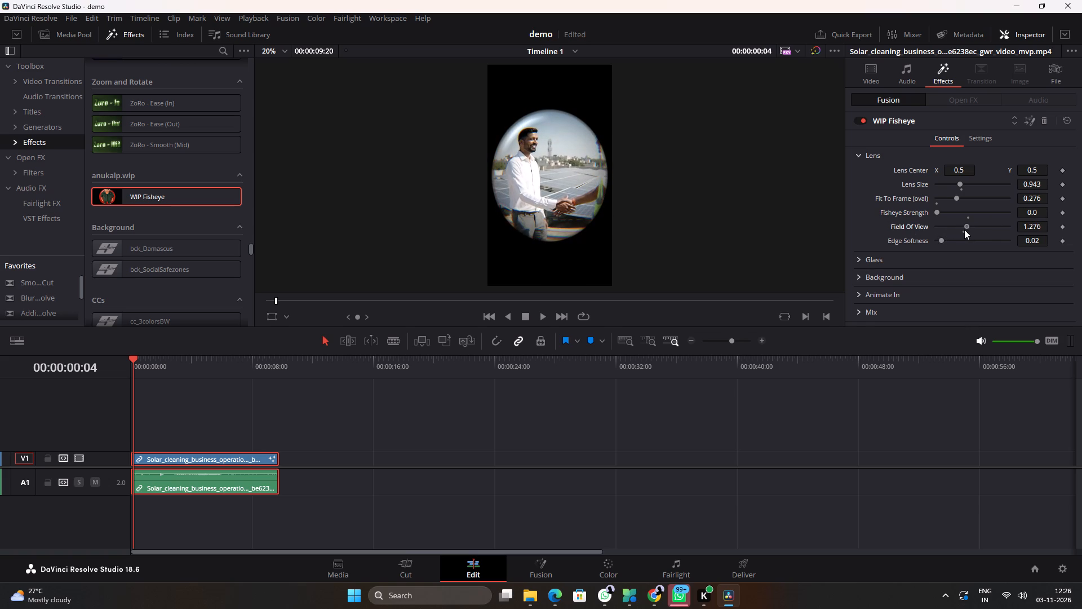
left_click_drag(944, 240, 956, 240)
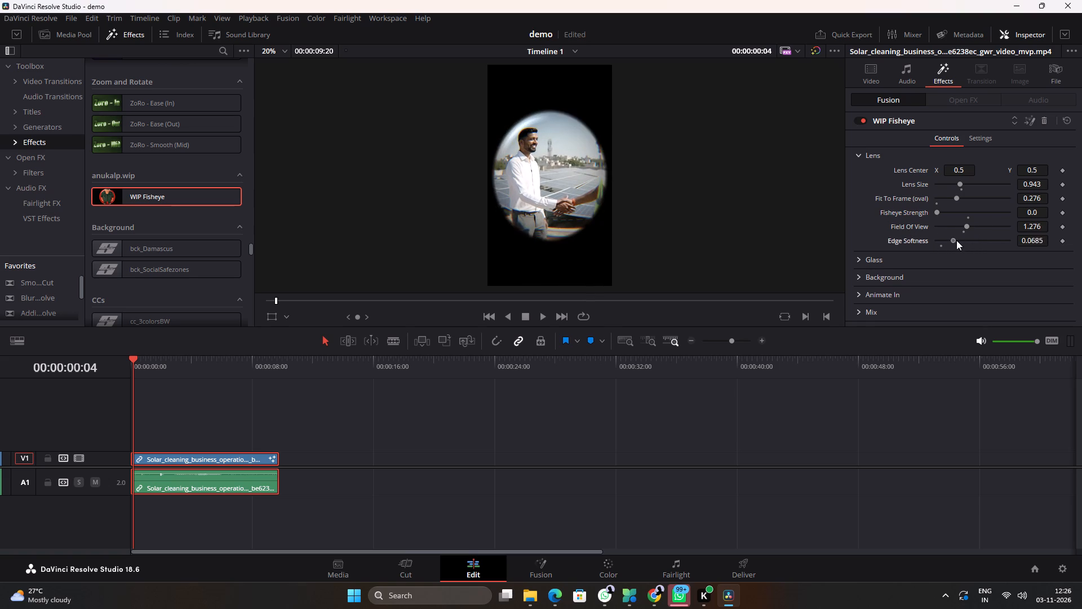
left_click_drag(956, 240, 895, 241)
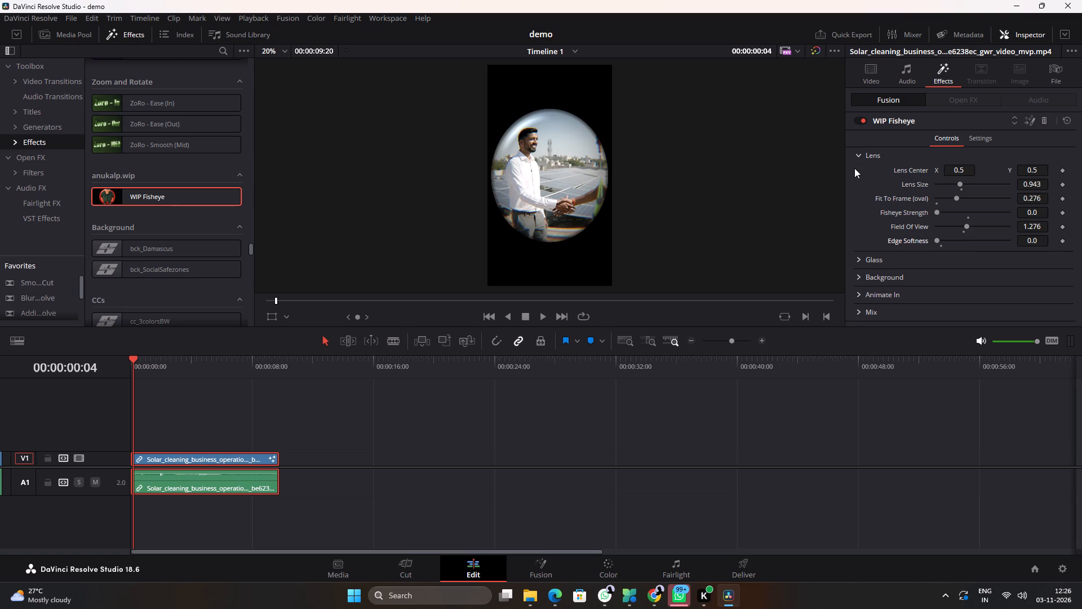
left_click(864, 156)
left_click(856, 156)
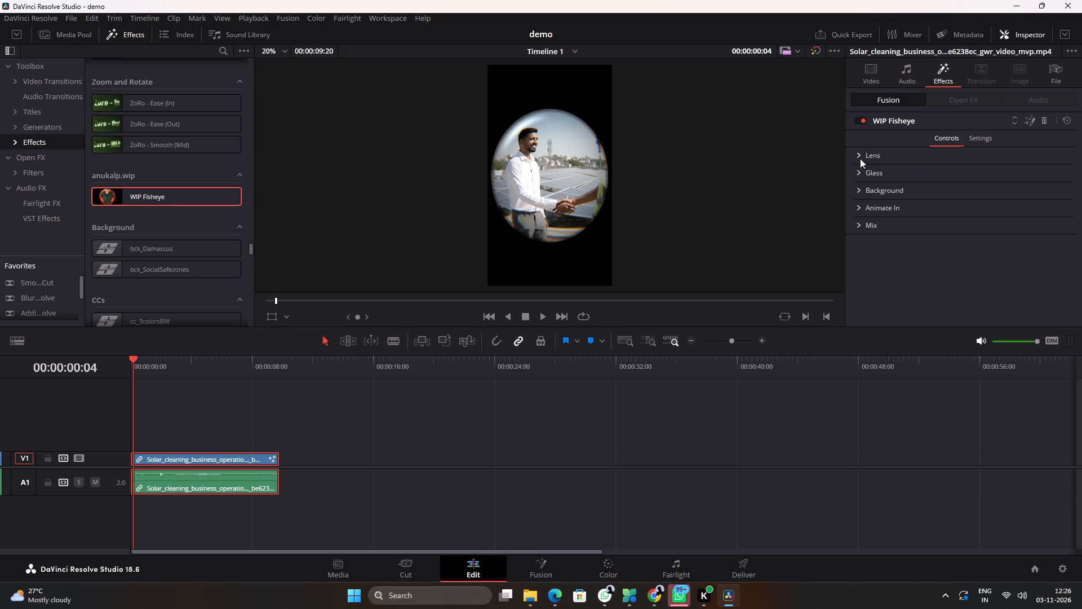
In the WIP Fisheye Glass settings, set Chromatic Fringe to 0.0272, Highlight Angle to 66 and Rim Width to 0.0445.
left_click(860, 174)
left_click_drag(947, 186, 959, 186)
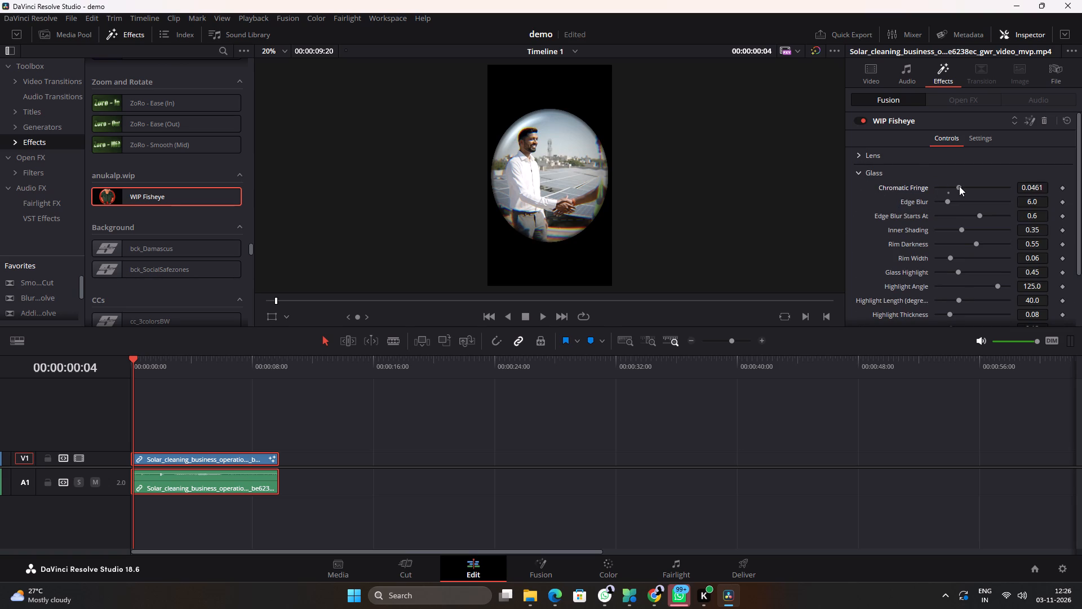
left_click_drag(959, 186, 917, 191)
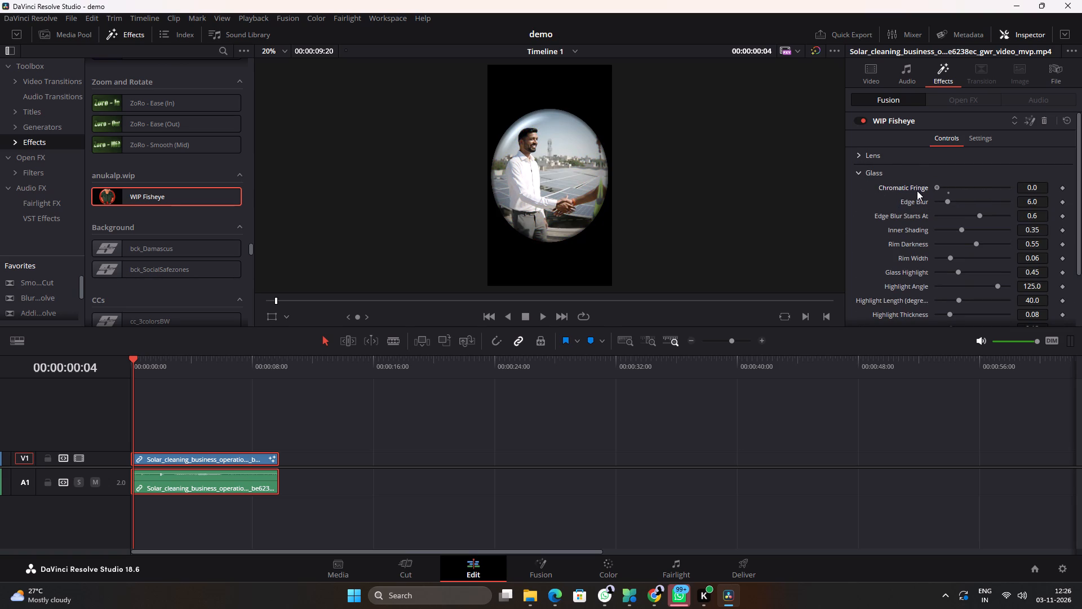
left_click_drag(917, 191, 948, 193)
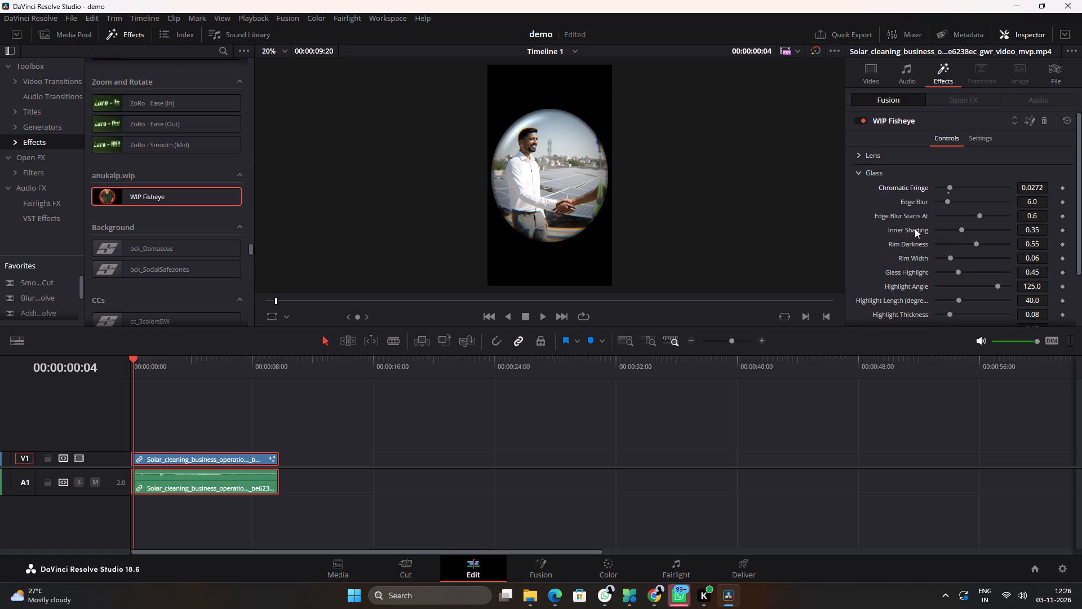
scroll(915, 228, "down", 3)
left_click_drag(995, 217, 959, 217)
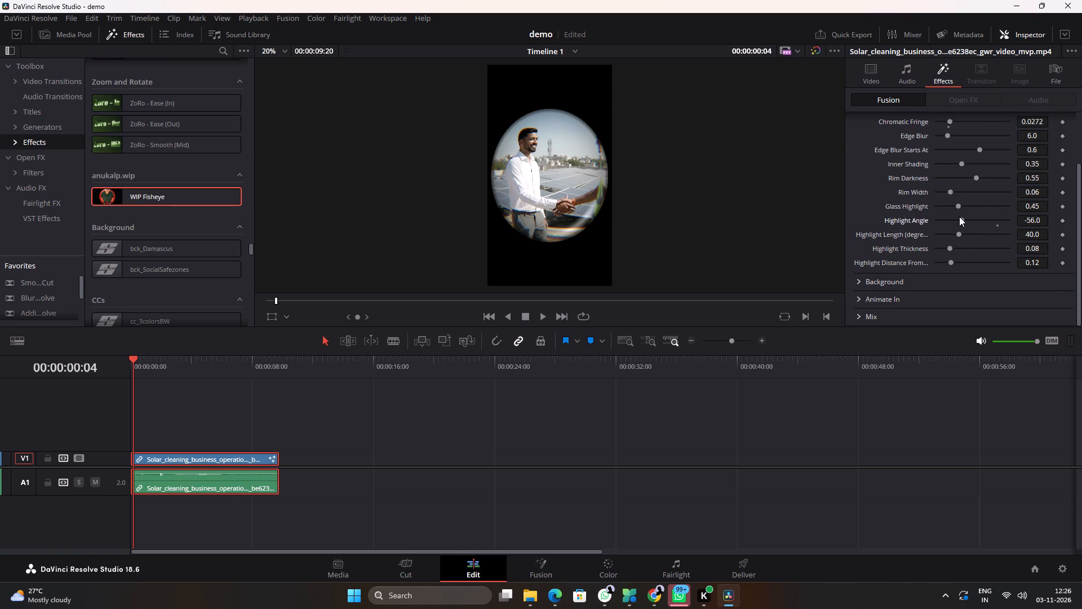
left_click_drag(959, 217, 986, 217)
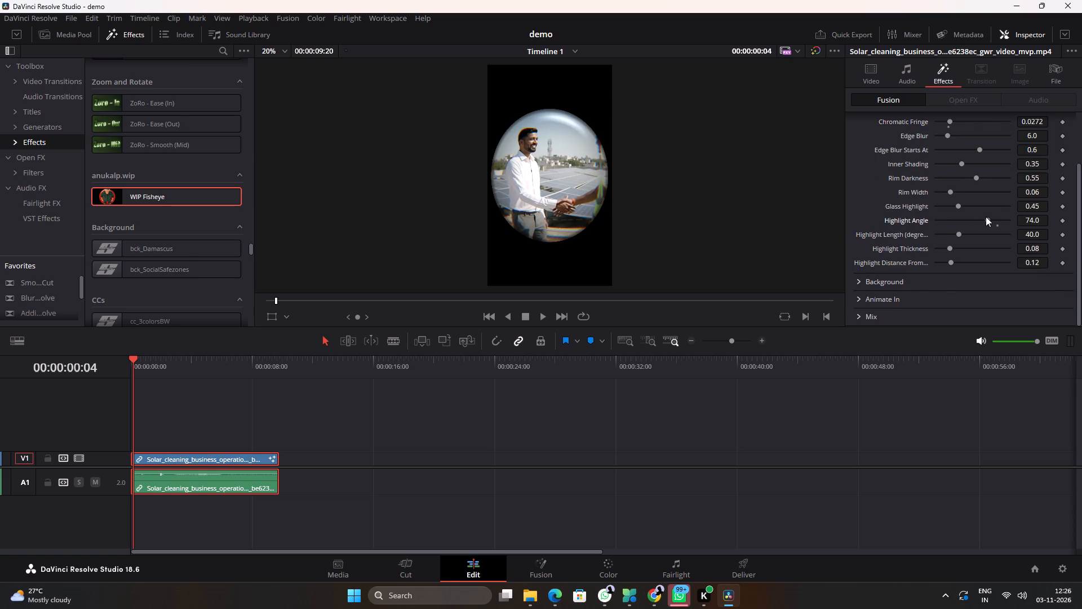
left_click_drag(986, 217, 983, 217)
left_click(952, 190)
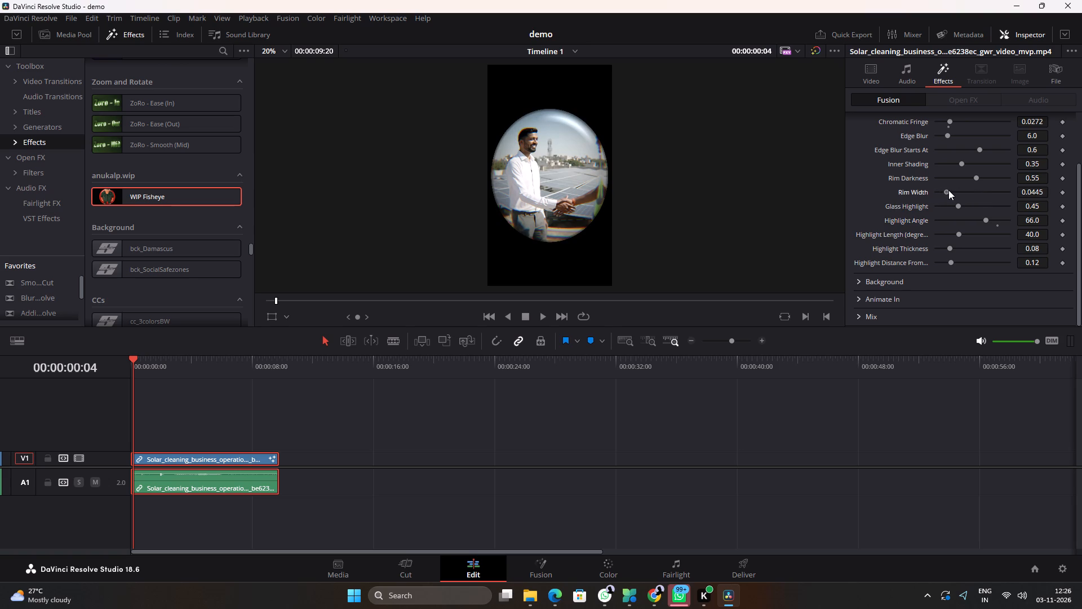
scroll(853, 188, "up", 1)
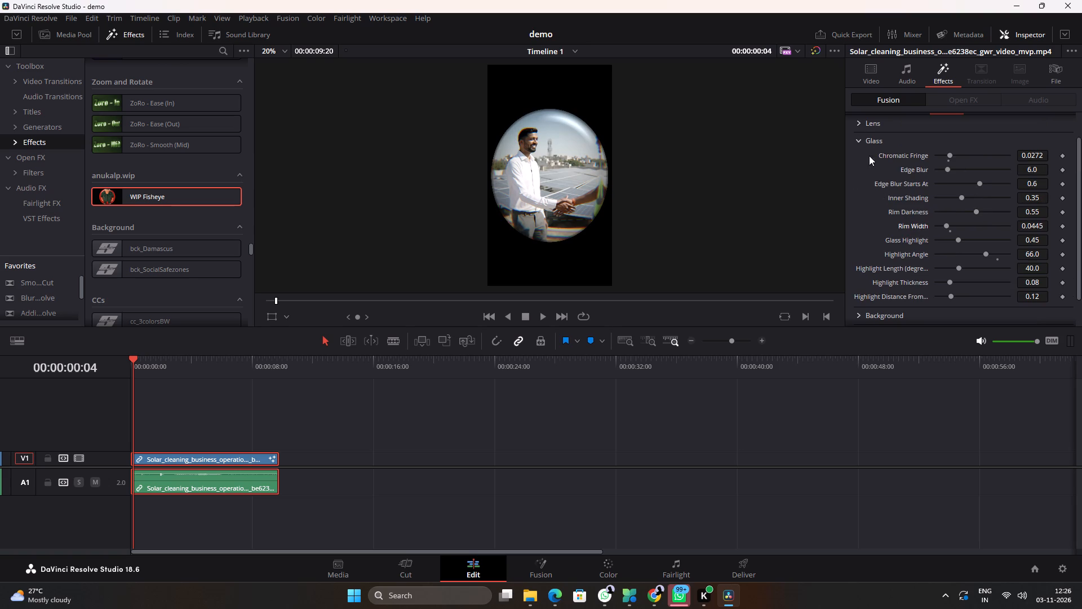
left_click(860, 139)
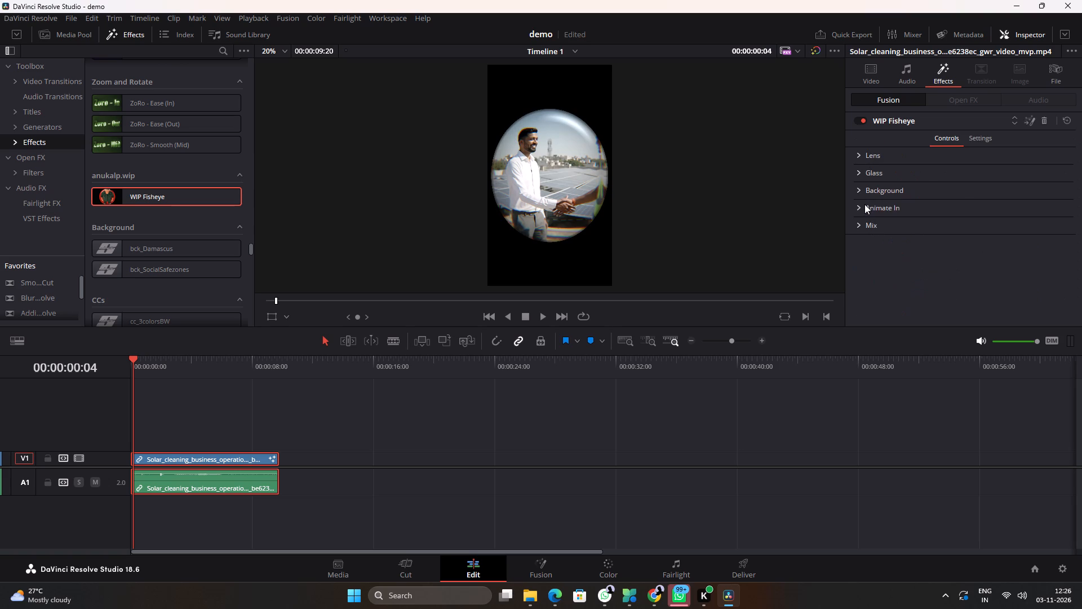
In the Animate In settings, try a length of 26.93 frames, return it to 0 and set Overshoot to 0.52.
left_click(859, 208)
left_click_drag(937, 220, 969, 220)
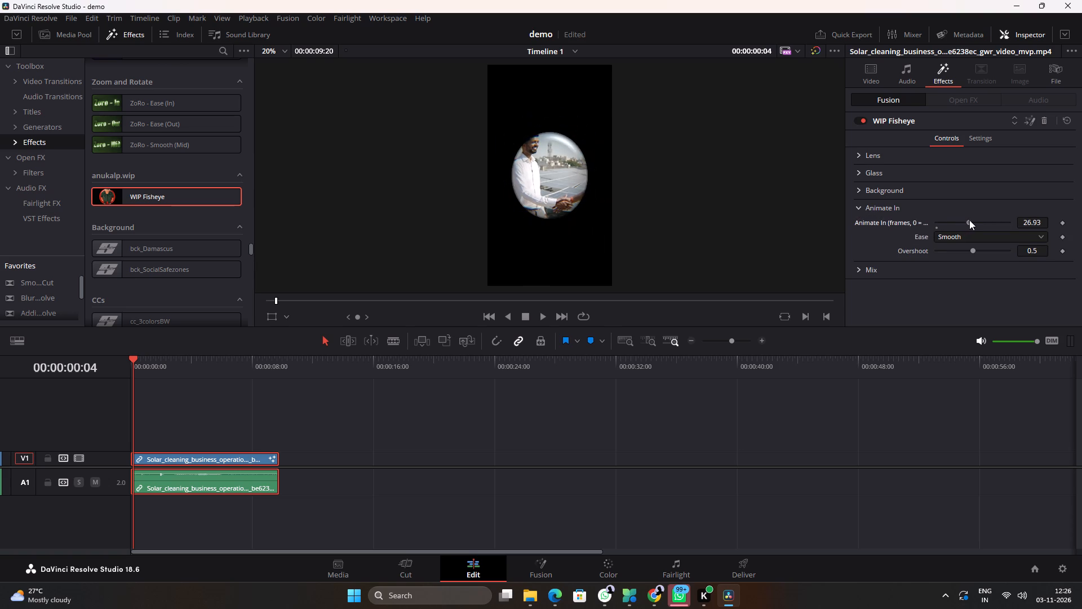
left_click_drag(969, 220, 866, 228)
left_click(972, 253)
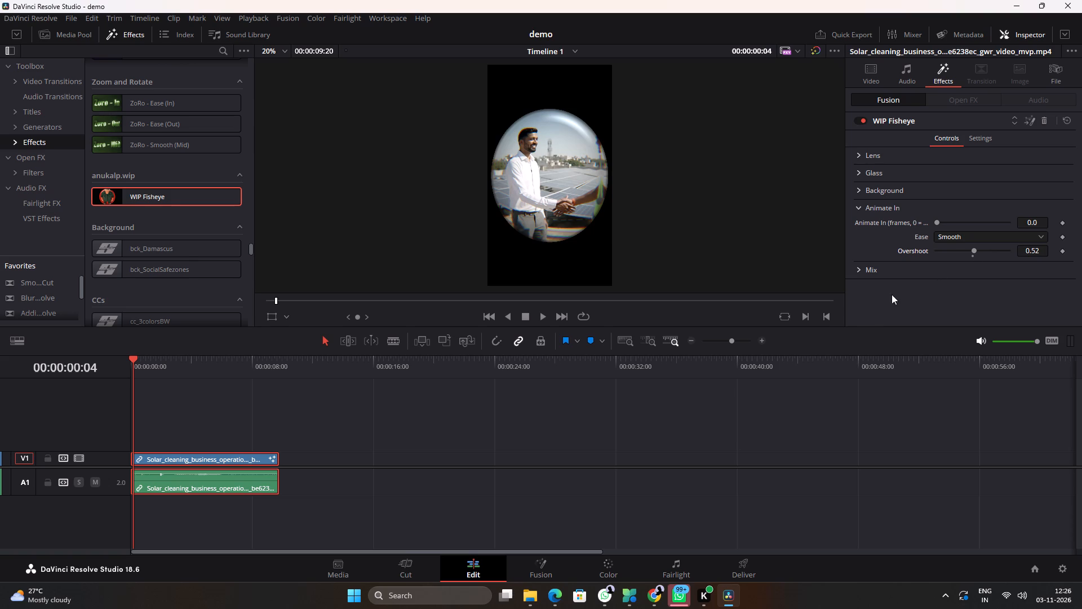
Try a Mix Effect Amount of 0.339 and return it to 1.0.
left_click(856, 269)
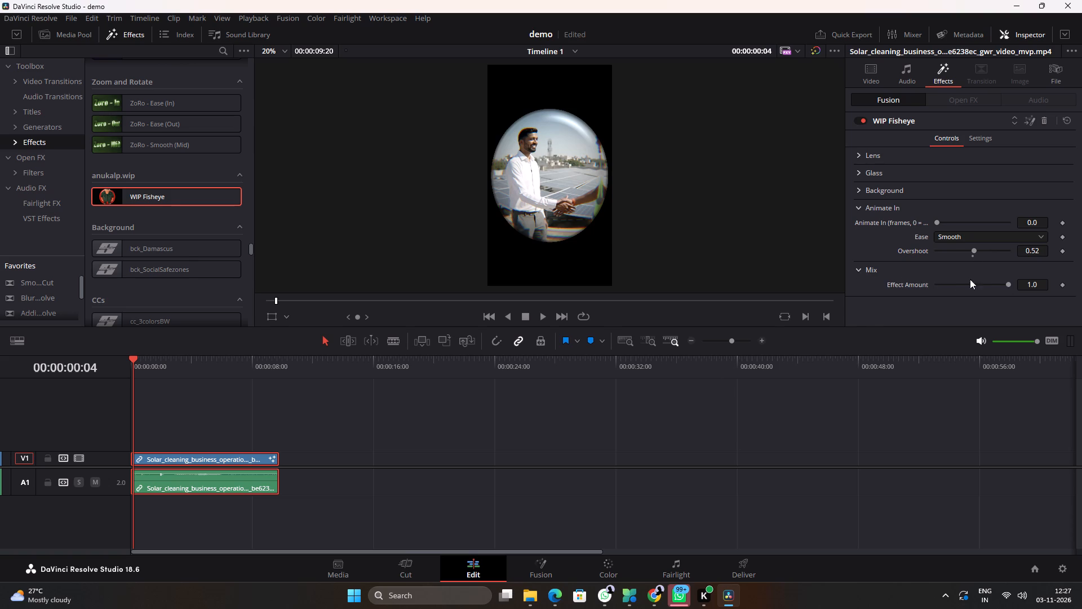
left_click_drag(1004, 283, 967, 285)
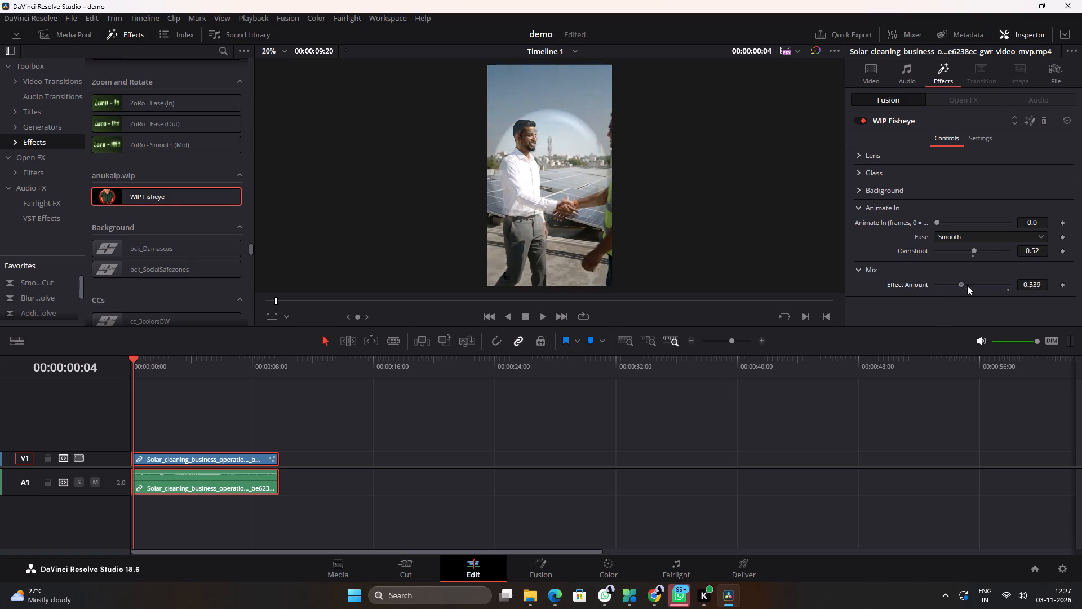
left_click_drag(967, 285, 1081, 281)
Play the clip to preview the fisheye effect and stop at 00:00:08:16.
left_click(545, 317)
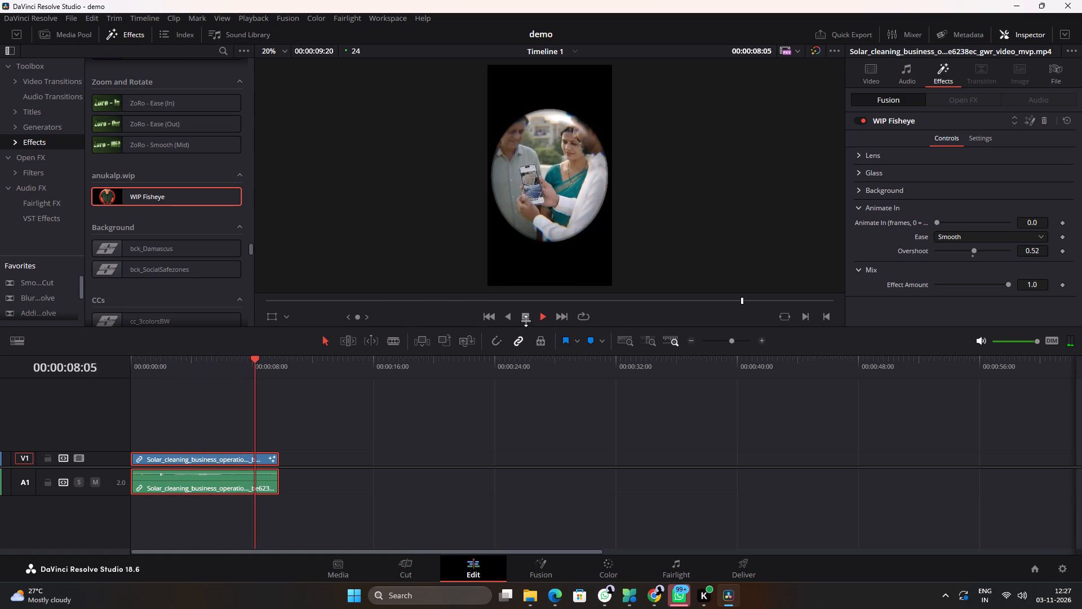
left_click(526, 320)
Try the Video, Blurred Video, Color, White and Transparent options for the fisheye Background, and finish with it set to Video.
left_click(874, 192)
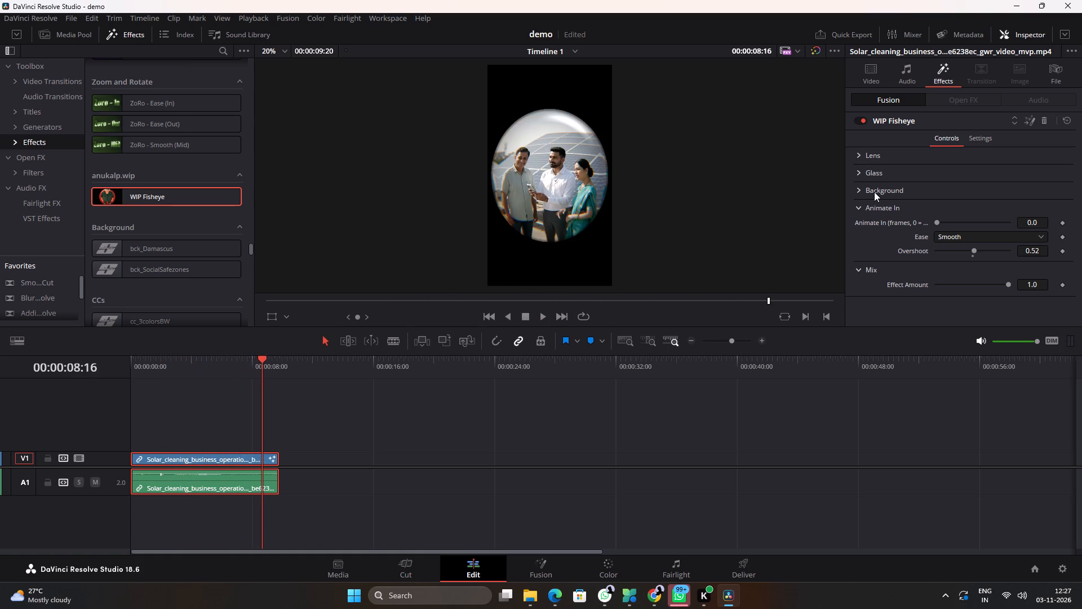
left_click(856, 191)
left_click(942, 204)
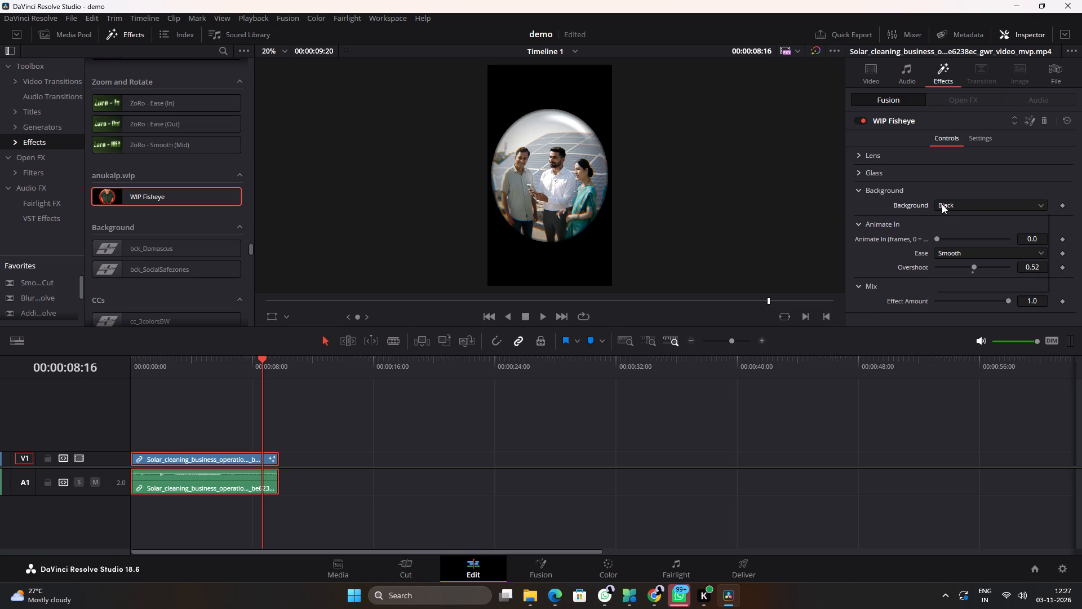
left_click(947, 220)
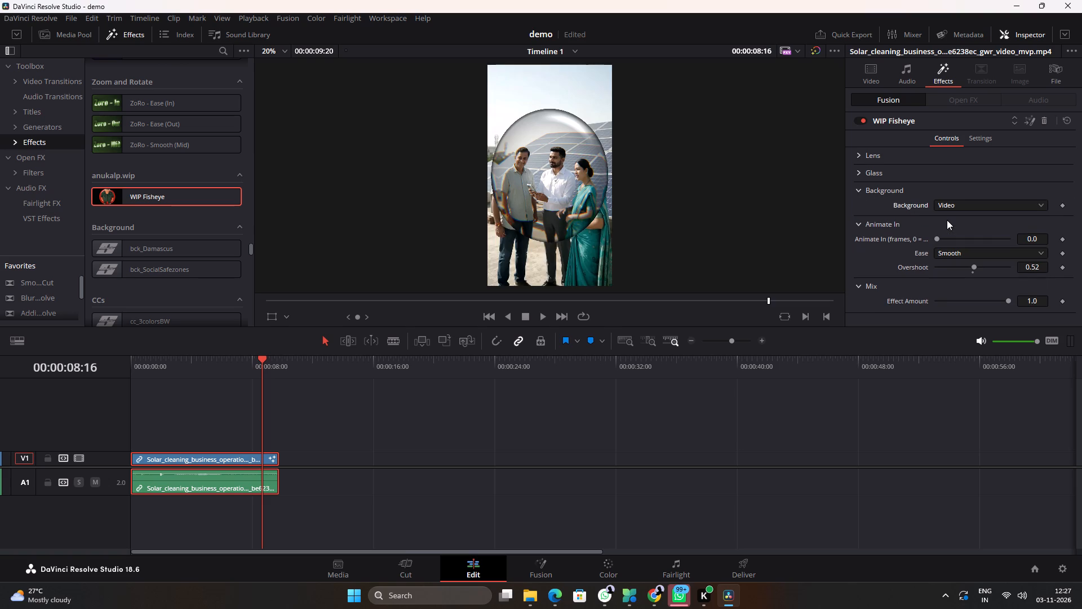
left_click(948, 209)
left_click(952, 233)
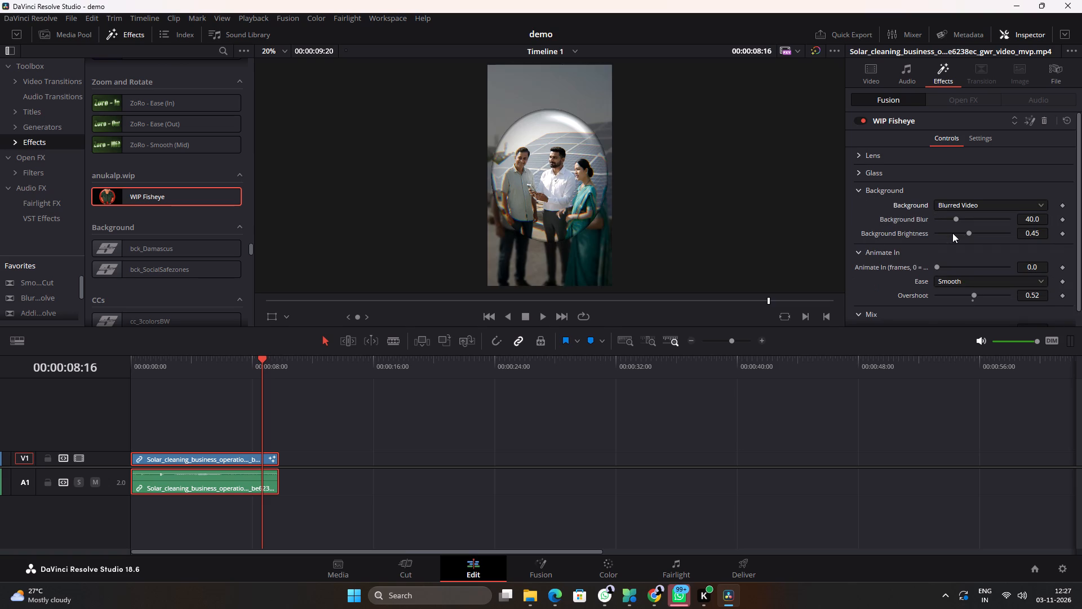
left_click(956, 204)
left_click(952, 241)
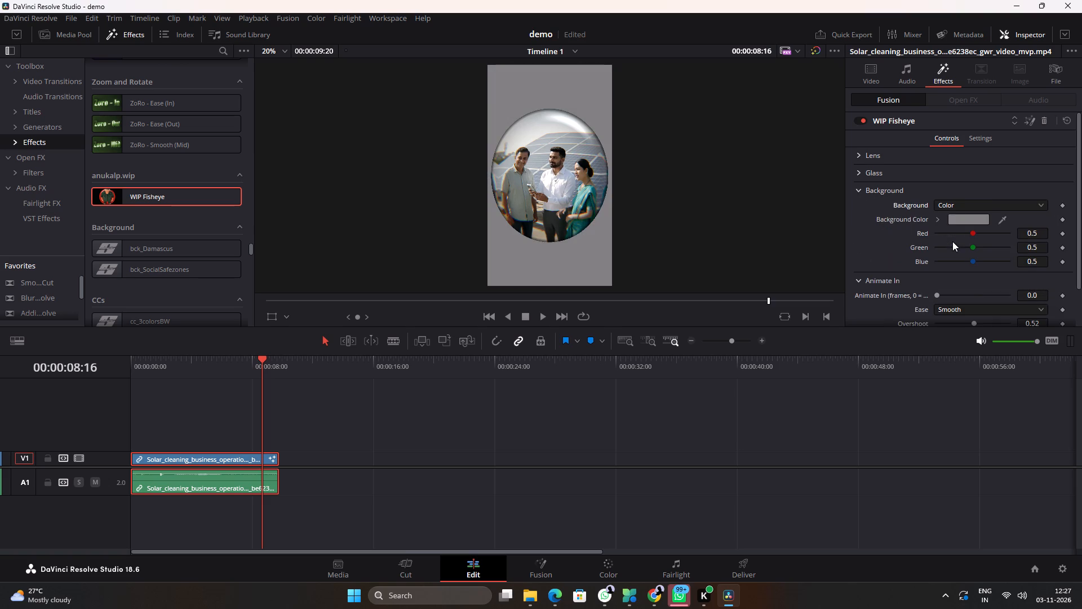
left_click(954, 206)
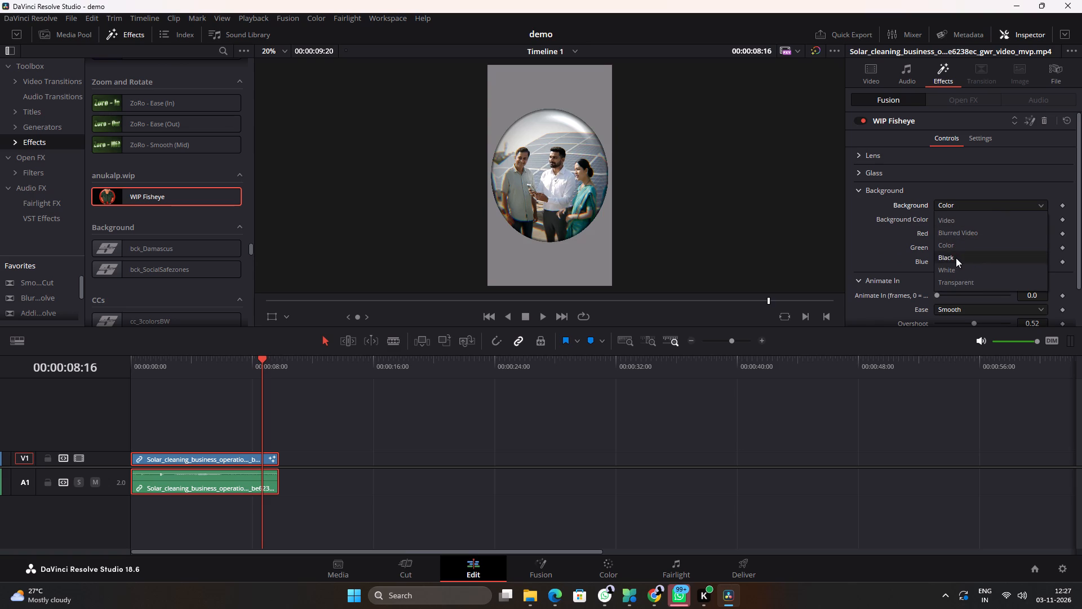
left_click(955, 267)
left_click(955, 204)
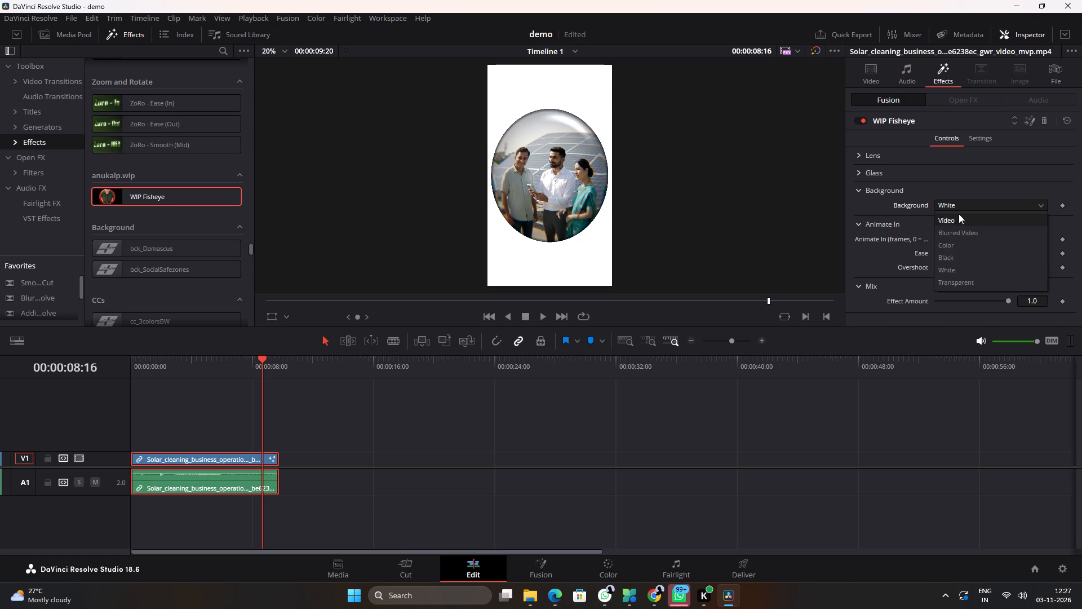
left_click(955, 281)
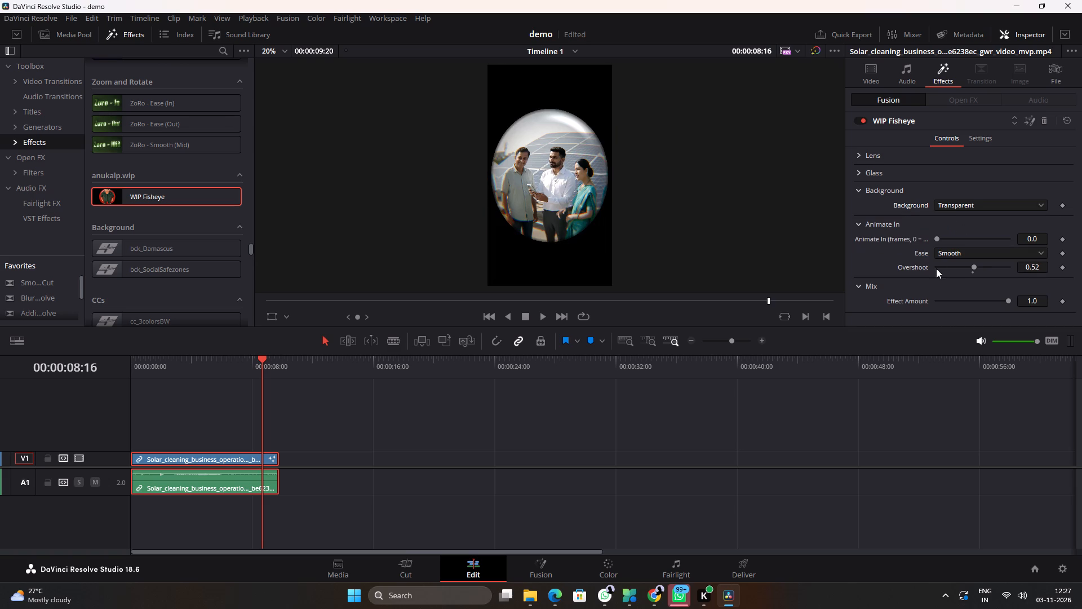
left_click(947, 206)
left_click(949, 222)
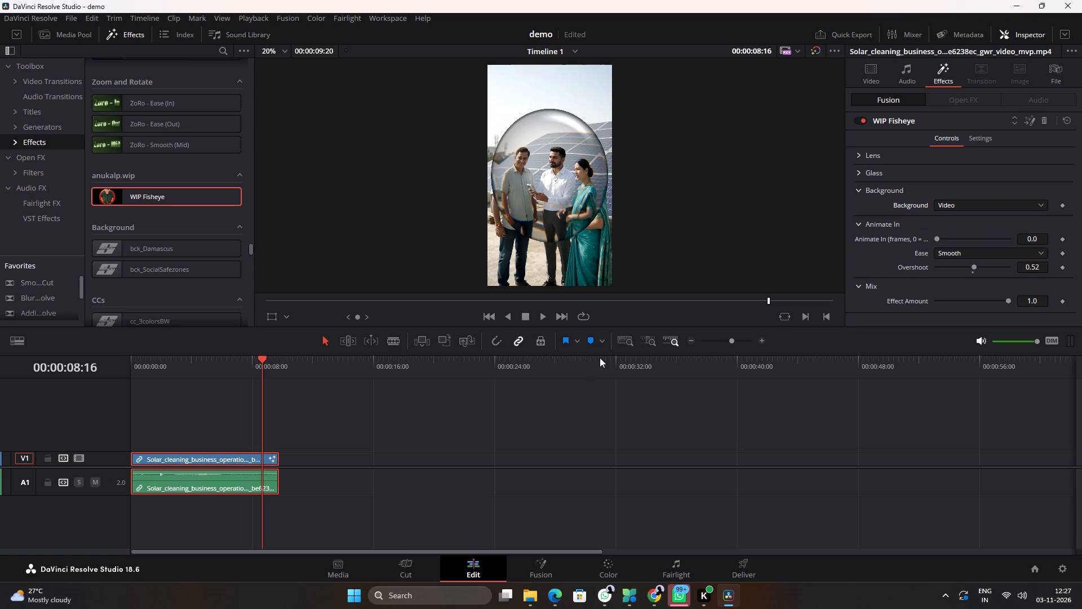
Collapse the effect's open control groups and play the clip from the start to review the fisheye over the video background.
left_click(545, 313)
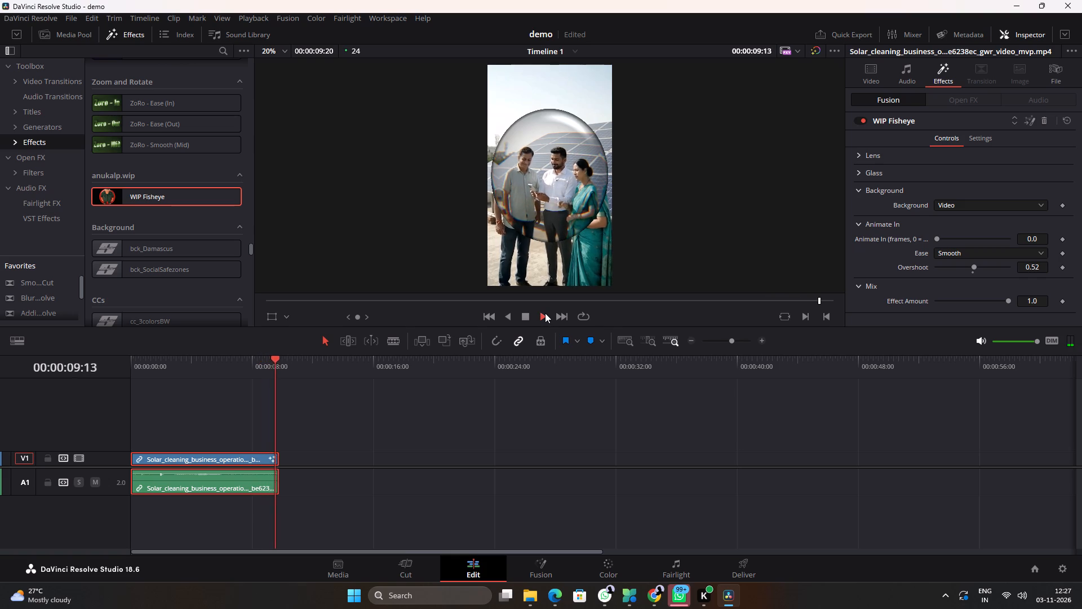
left_click_drag(170, 365, 73, 360)
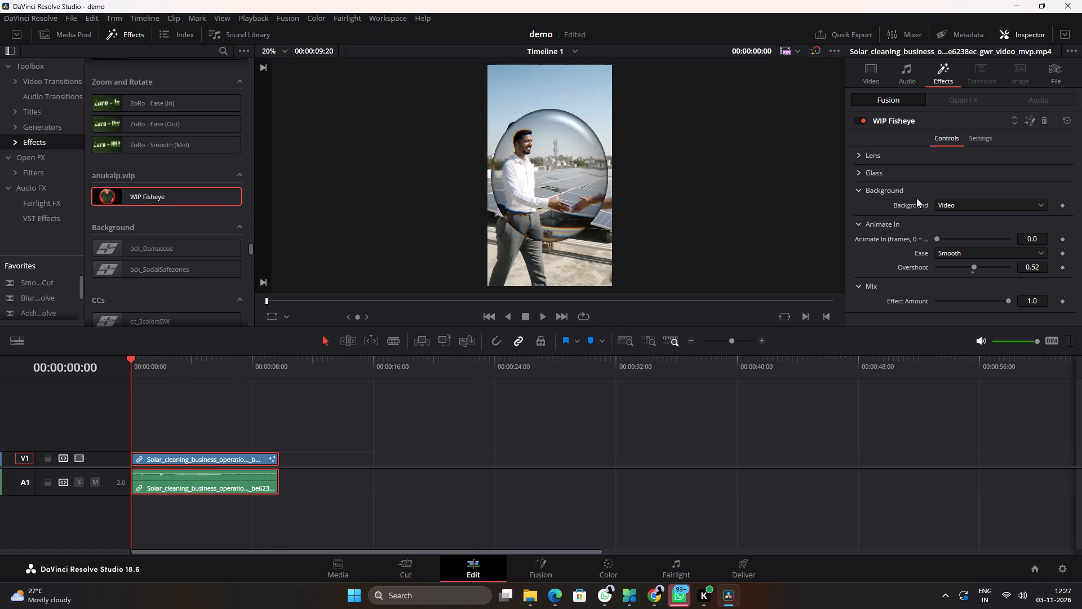
left_click(858, 191)
left_click(858, 210)
left_click(859, 227)
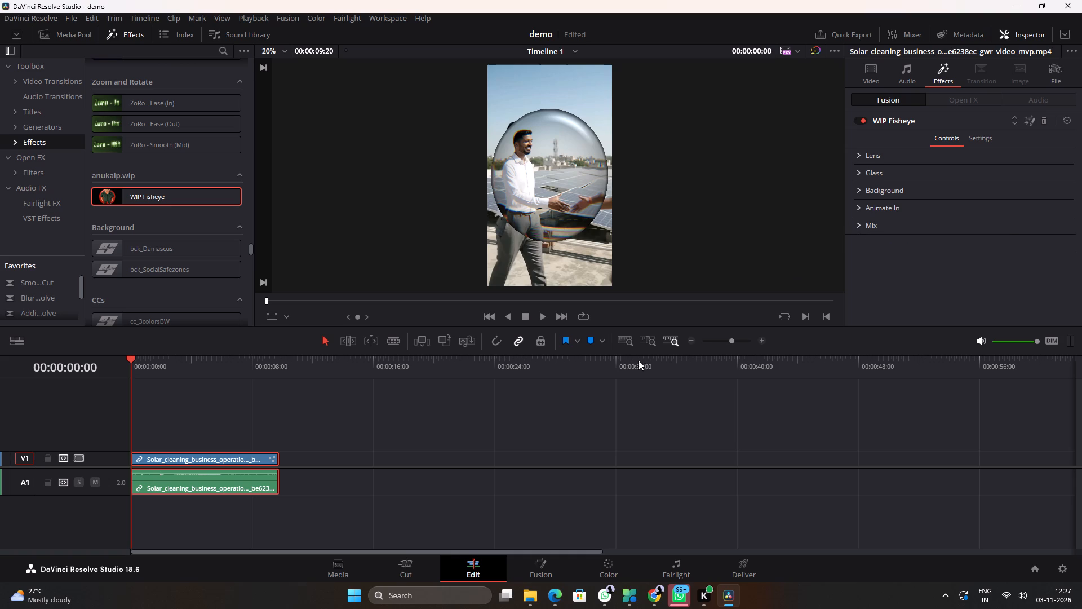
left_click(542, 315)
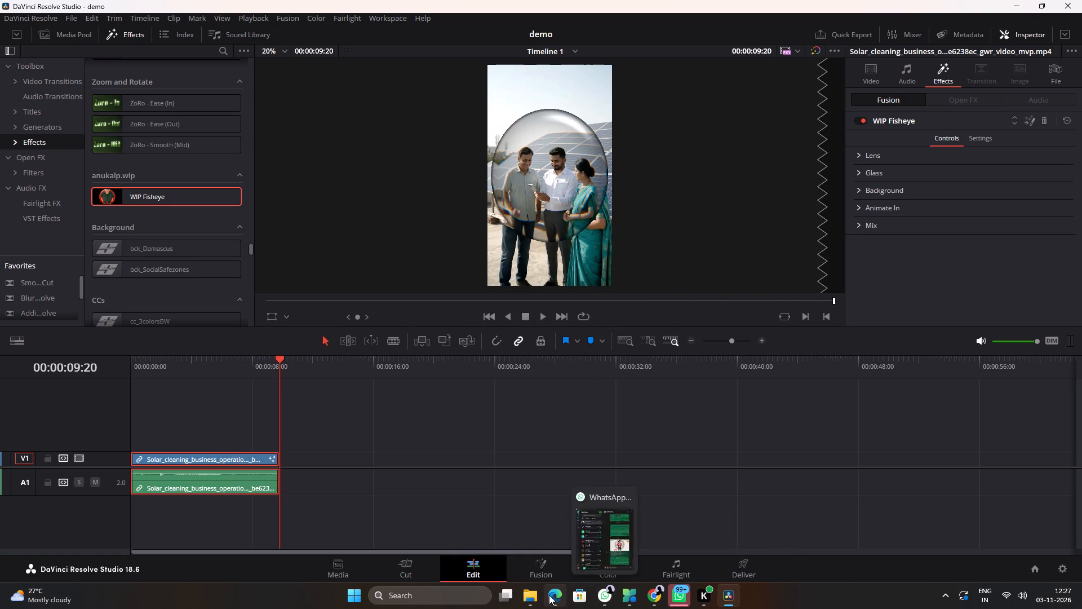
Switch to File Explorer and cut the anukalp.wip-Object-Mask-Installer-Windows archive from the Downloads folder.
left_click(533, 594)
left_click(533, 592)
left_click(596, 551)
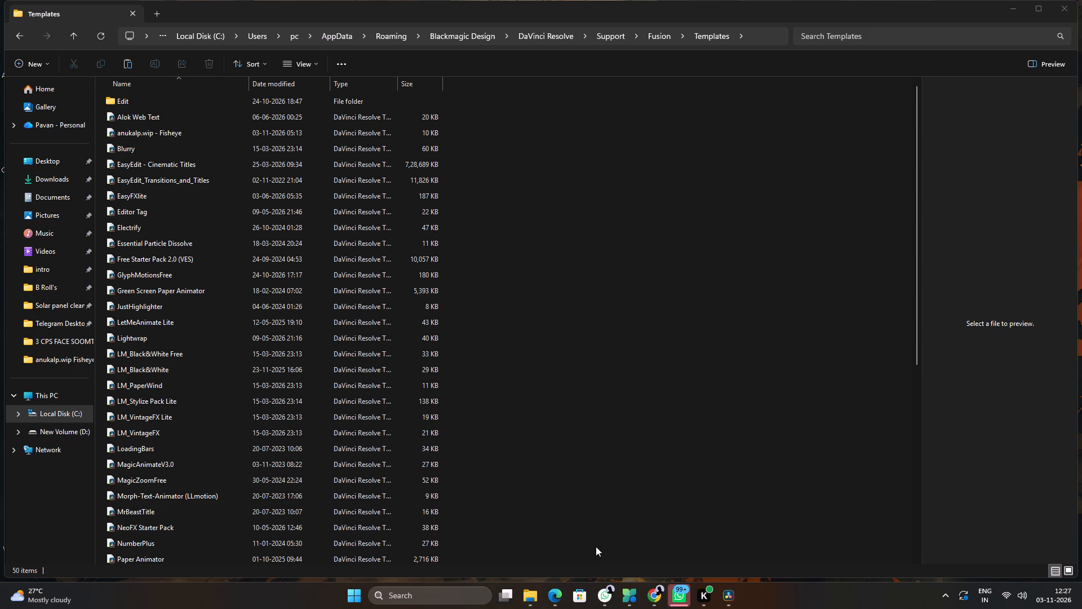
left_click(600, 369)
left_click(87, 433)
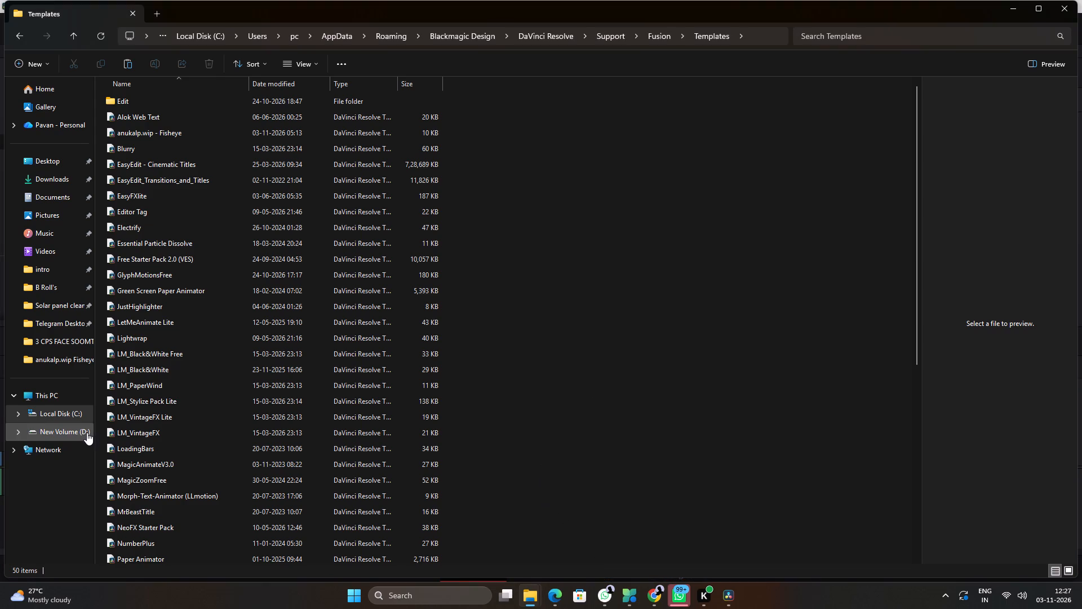
left_click(534, 470)
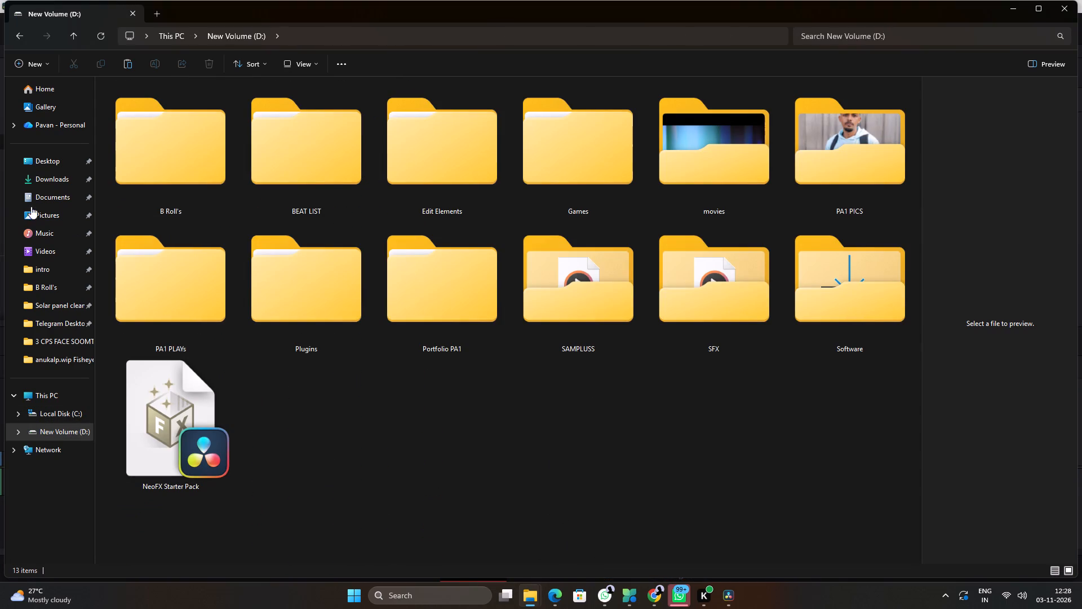
left_click(37, 181)
scroll(448, 281, "up", 3)
left_click(605, 186)
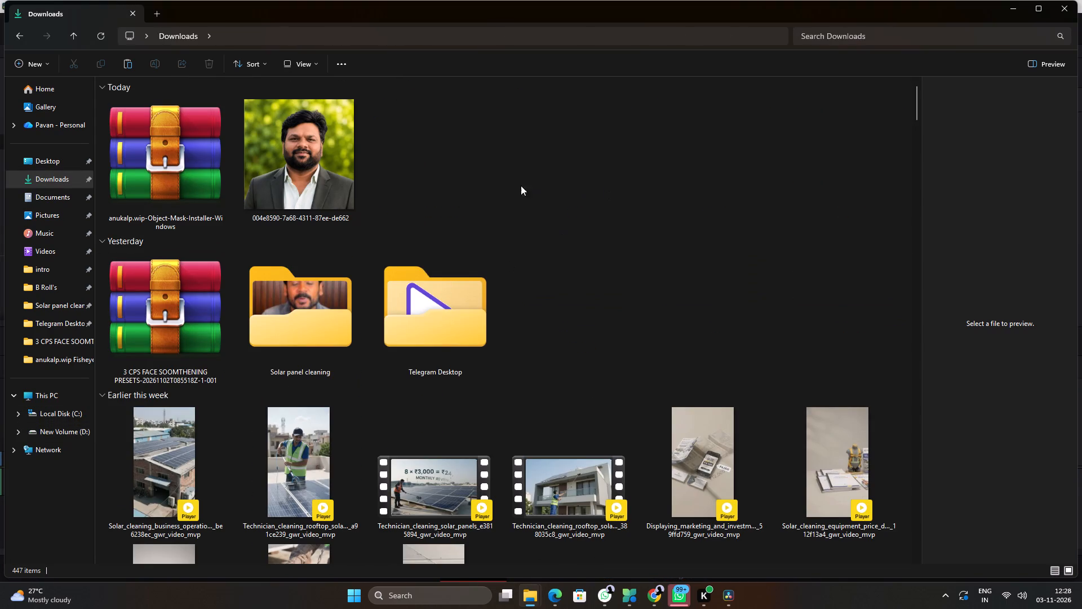
left_click(157, 155)
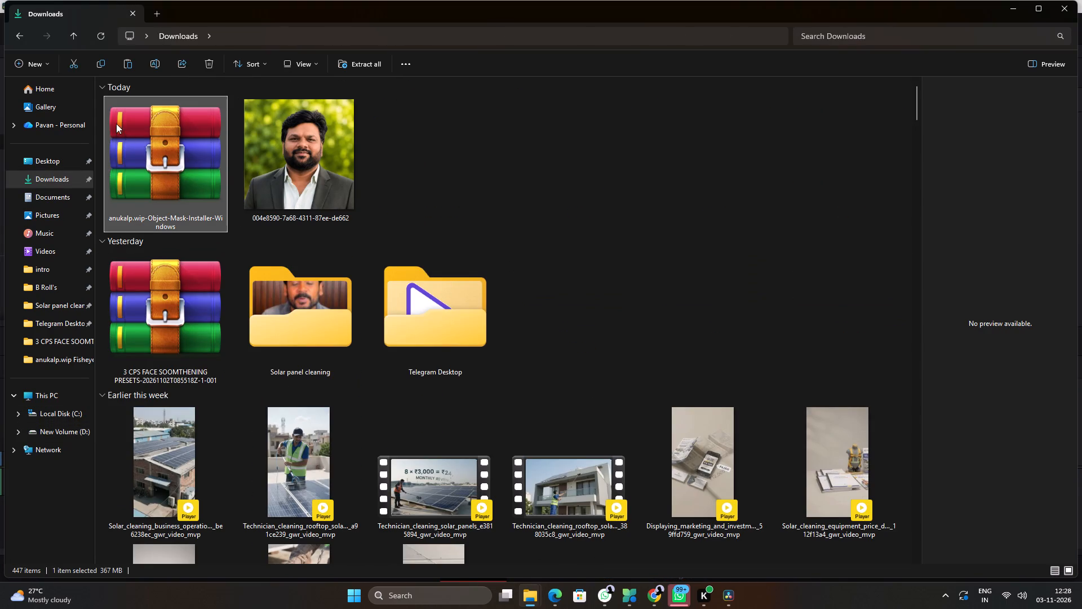
left_click(69, 66)
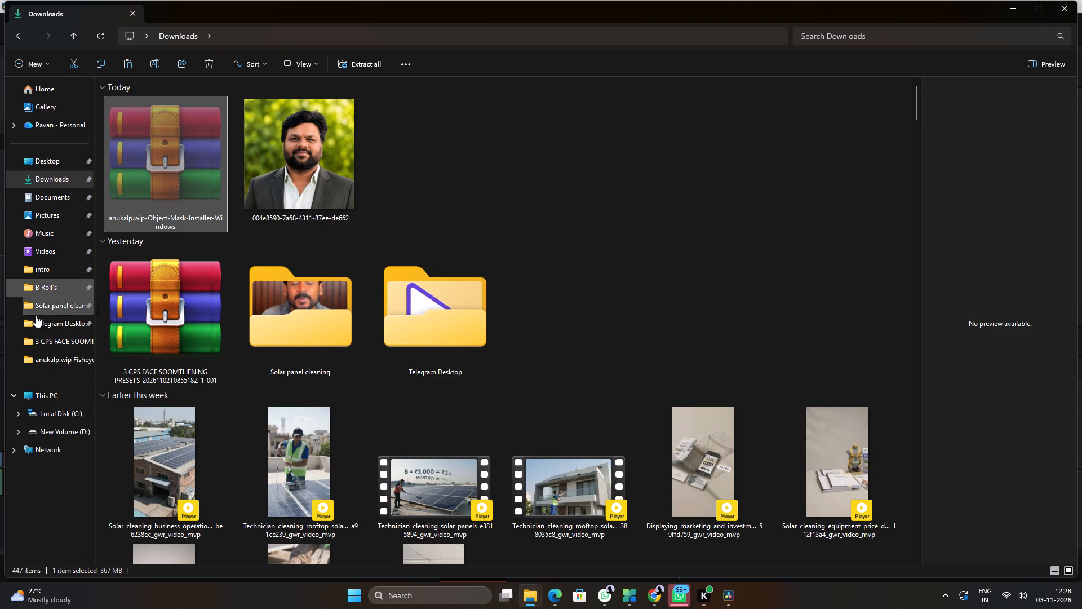
Paste the cut archive into D:\Plugins\DaVinci Resolve\anukalp.
left_click(60, 431)
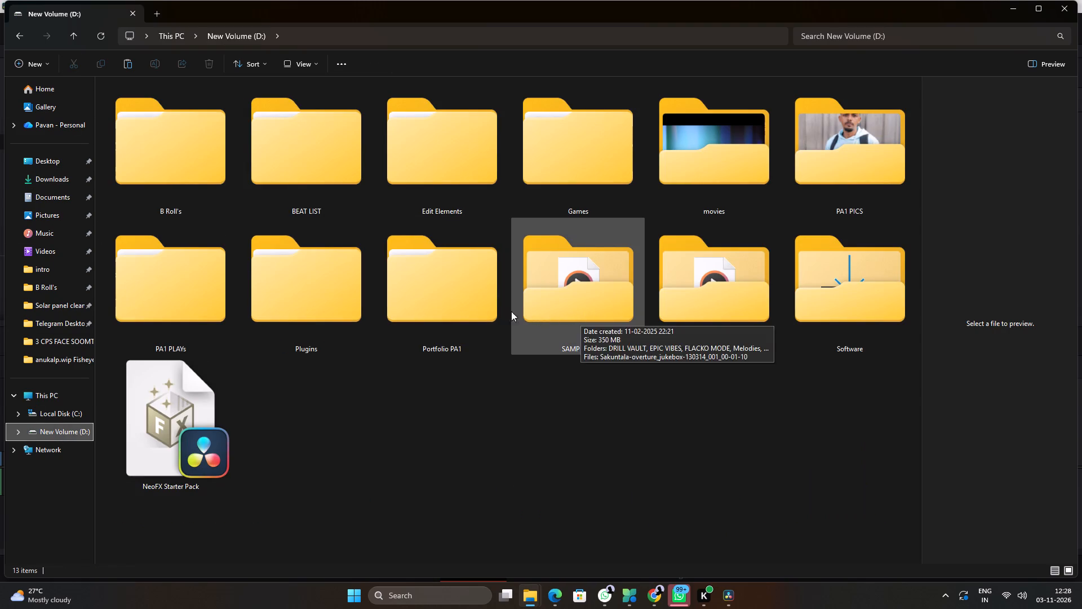
double_click(297, 295)
double_click(180, 101)
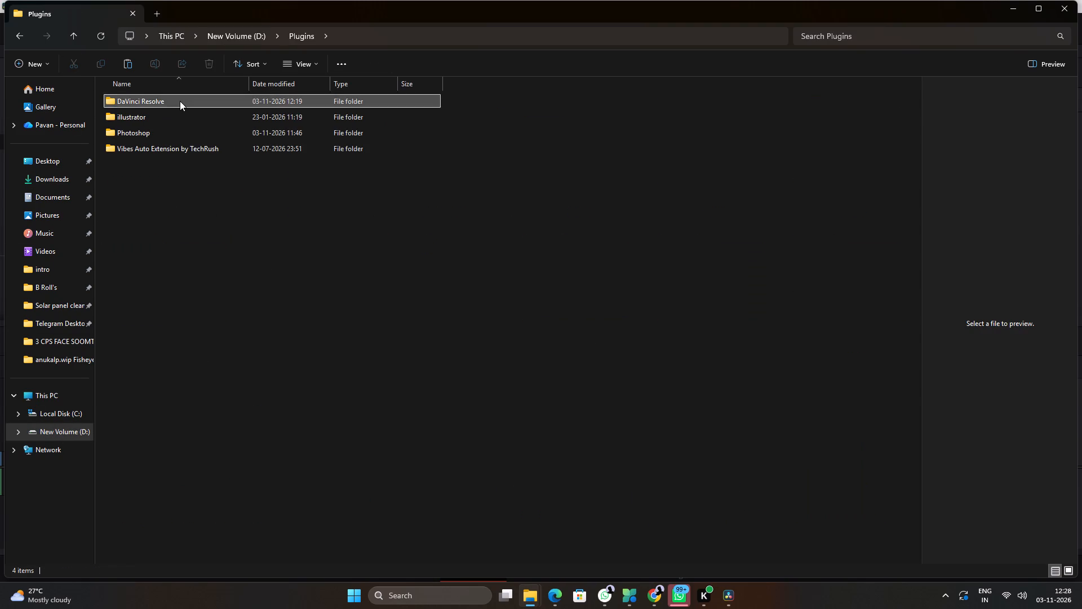
scroll(351, 476, "down", 3)
scroll(306, 418, "up", 4)
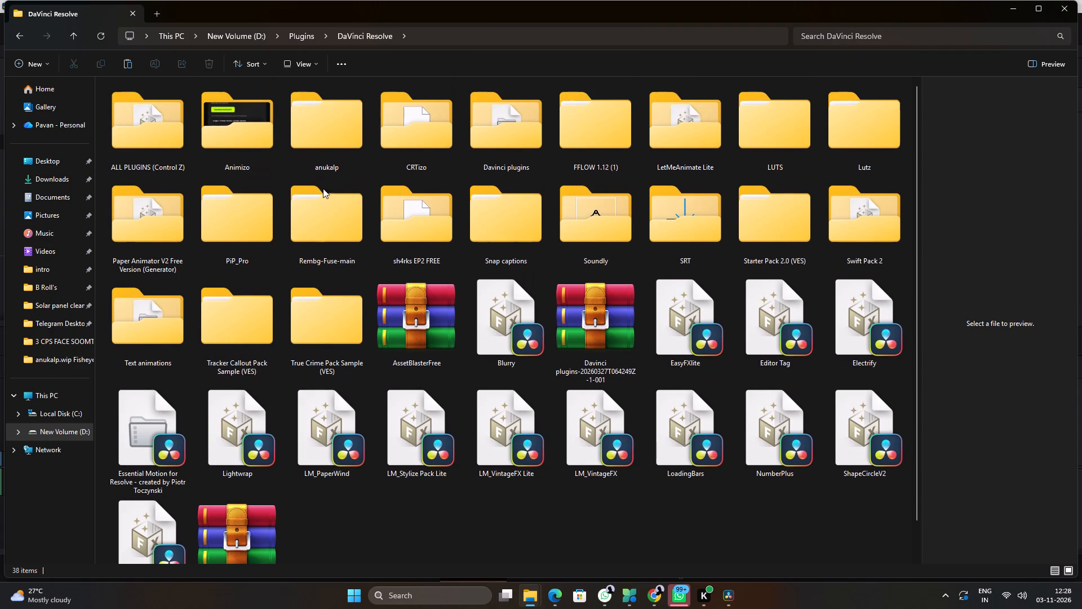
double_click(339, 129)
right_click(232, 209)
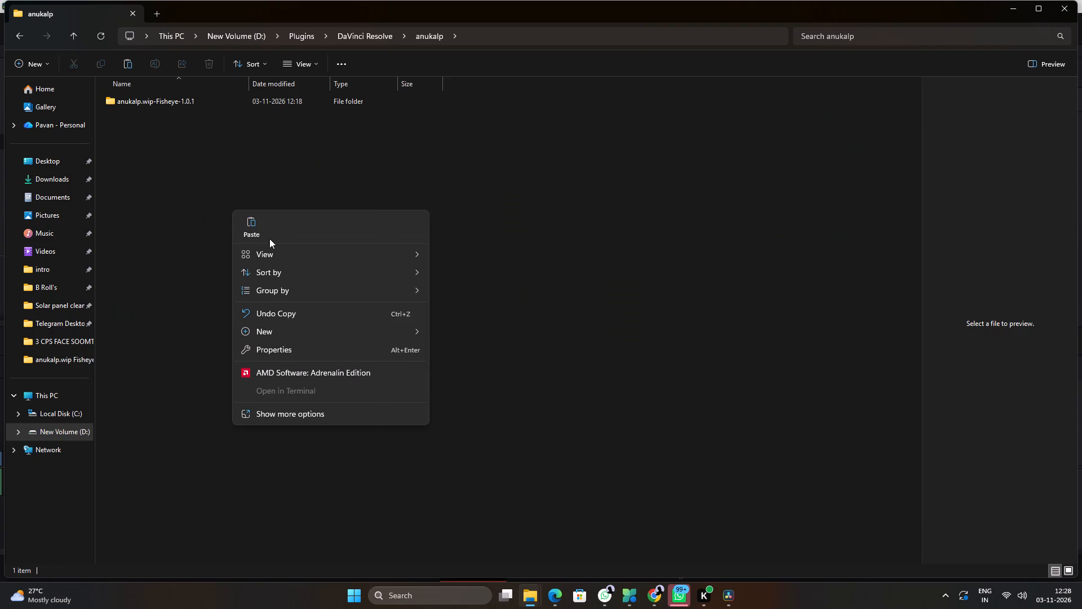
left_click(248, 231)
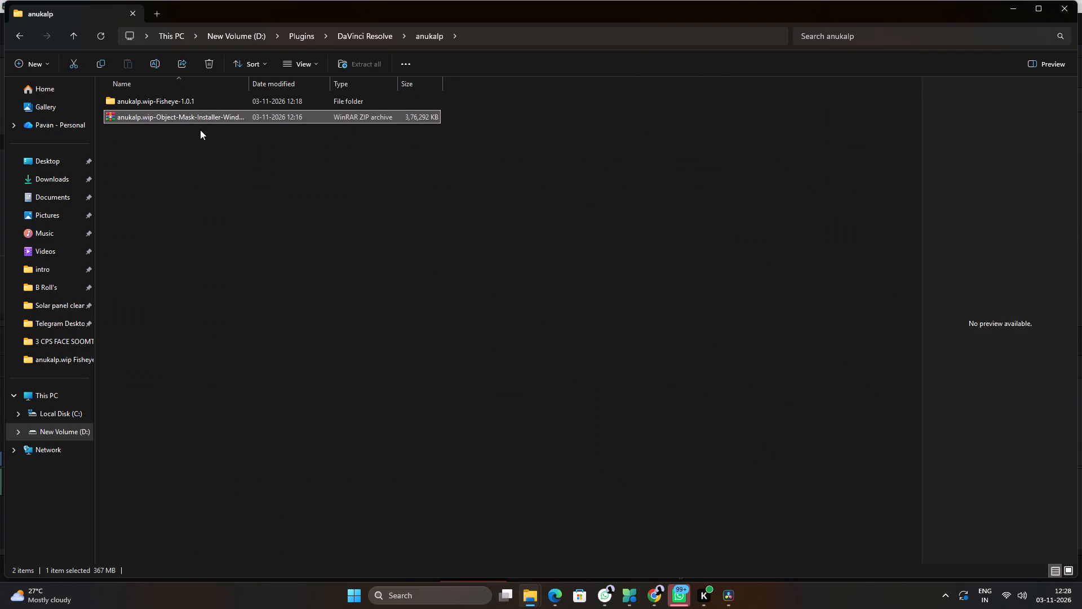
Extract the Object Mask installer archive with WinRAR into its own anukalp.wip-Object-Mask-Installer-Windows folder.
right_click(209, 118)
left_click(254, 332)
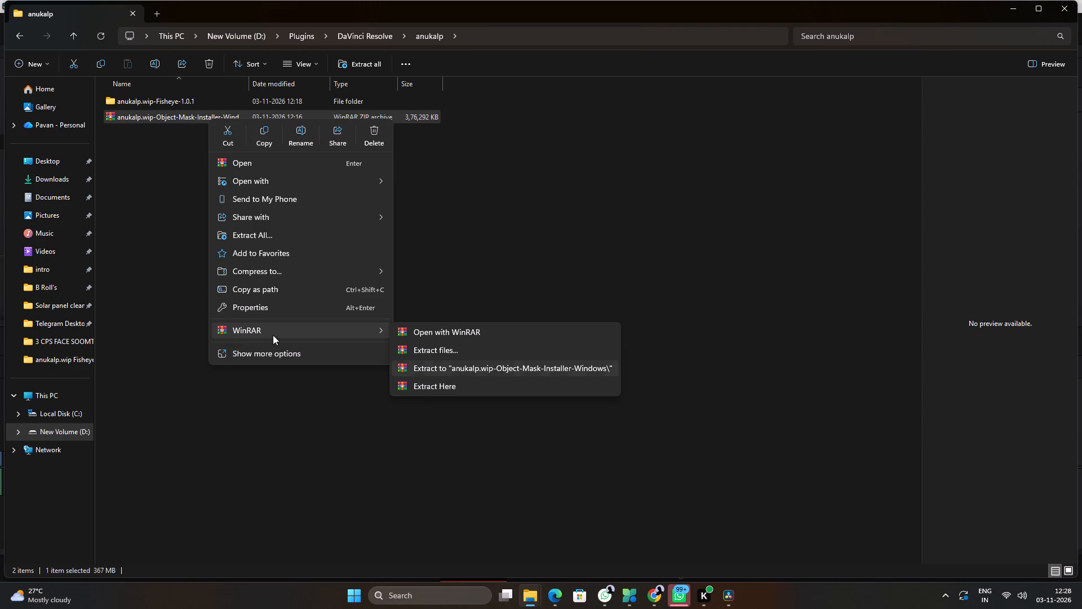
left_click(123, 202)
left_click(203, 116)
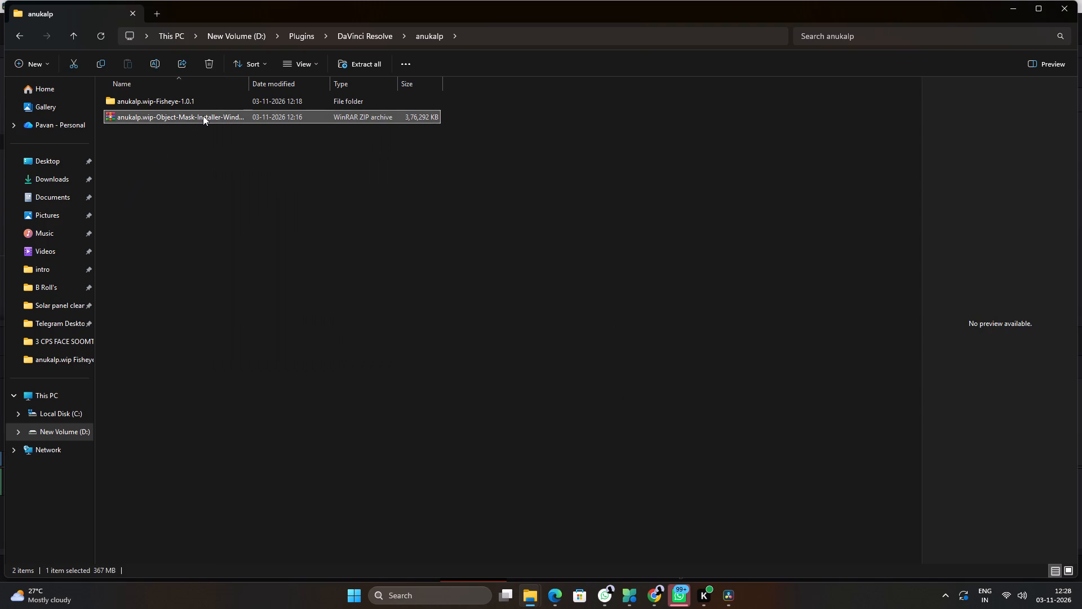
right_click(203, 116)
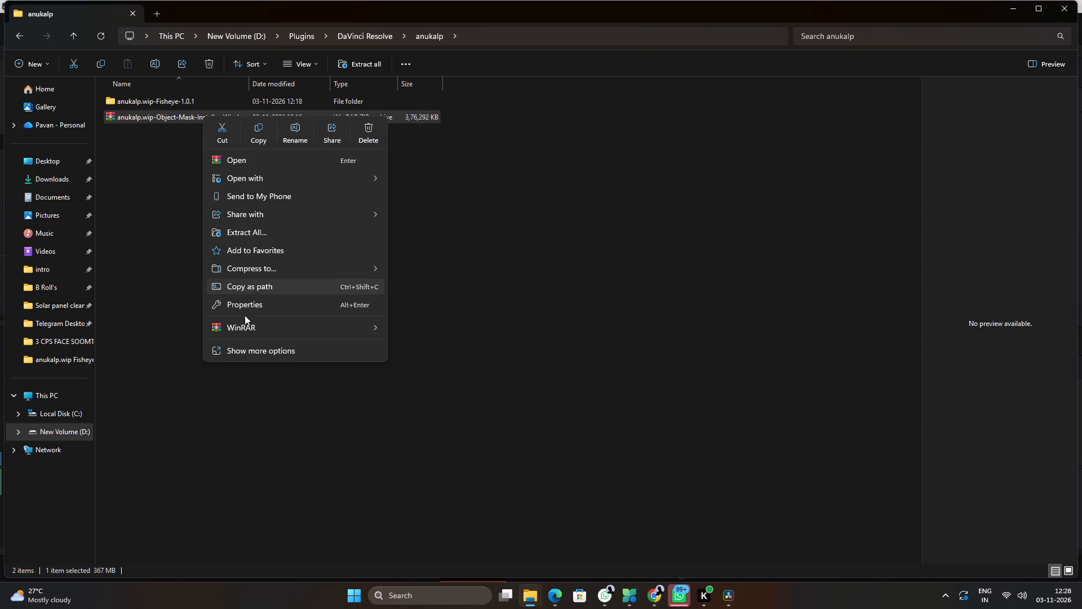
left_click(245, 329)
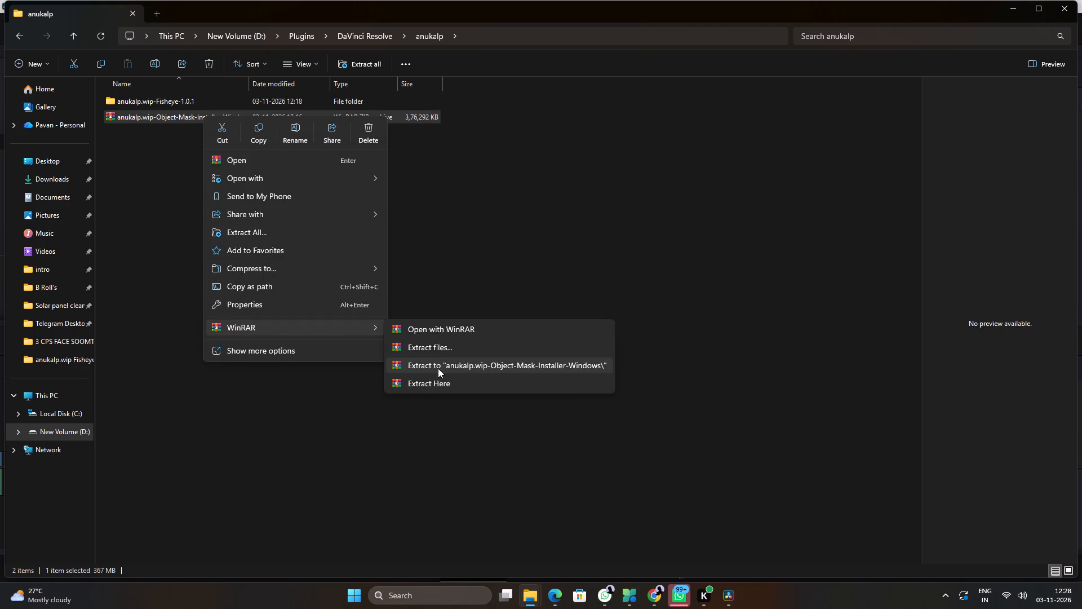
left_click(438, 368)
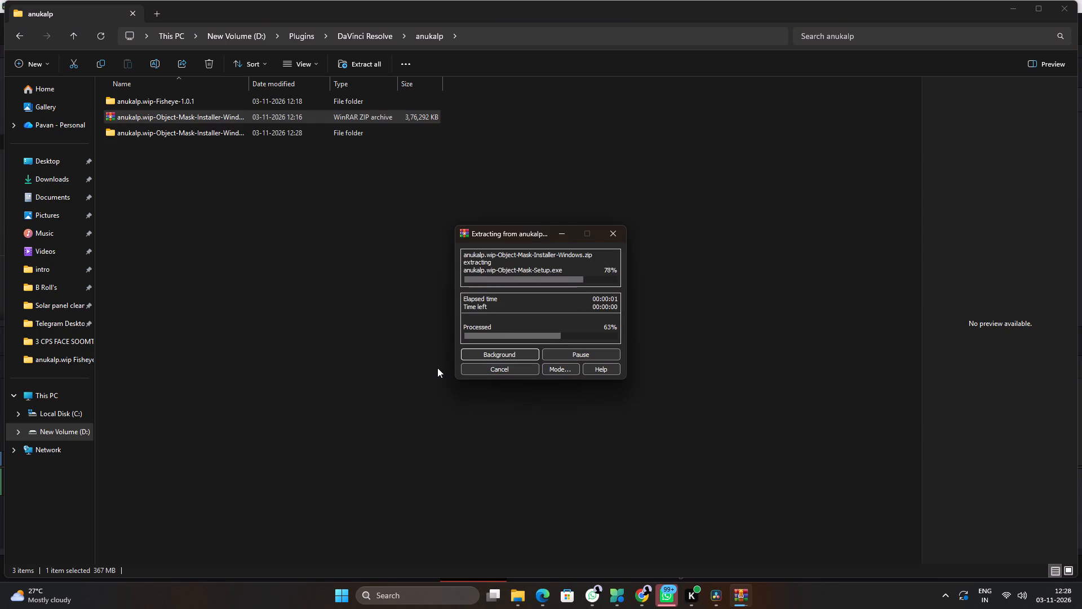
Move the Object Mask installer archive into the newly extracted anukalp.wip-Object-Mask-Installer-Windows folder.
left_click(156, 175)
left_click_drag(156, 118, 157, 134)
Open the "Download PDF - Windows installer" guide from the anukalp.wip-Object-Mask-Windows folder and read it through the Install It page.
double_click(170, 112)
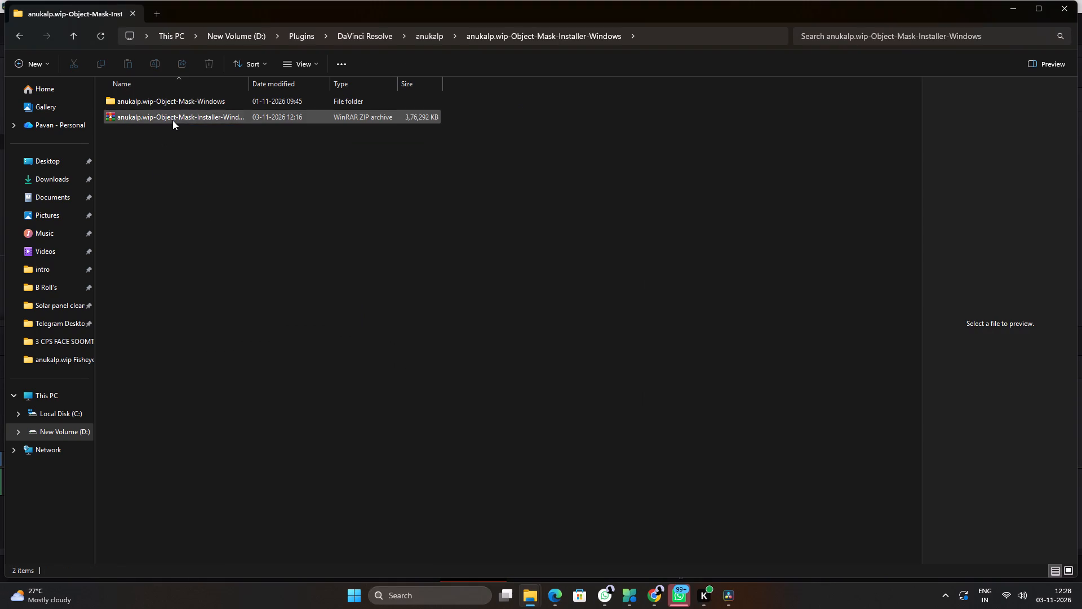
double_click(176, 104)
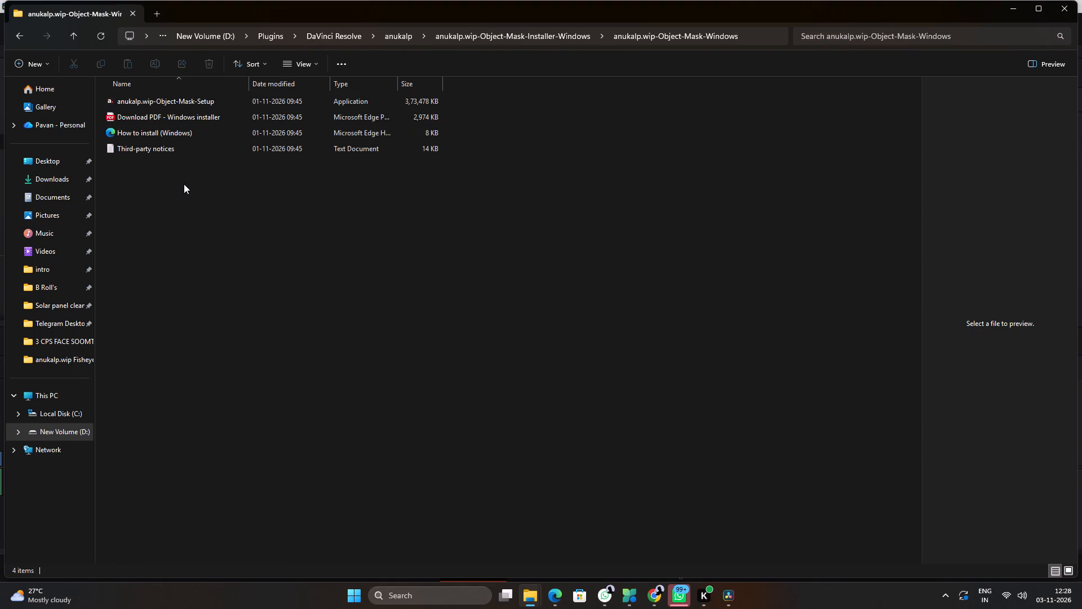
double_click(184, 118)
scroll(560, 336, "down", 2)
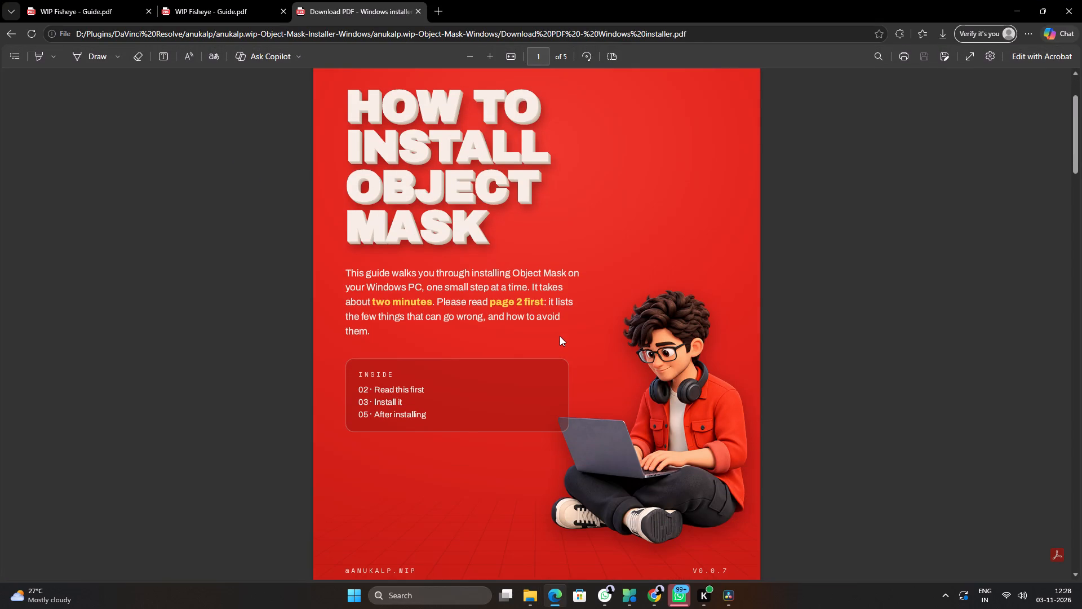
scroll(560, 336, "down", 4)
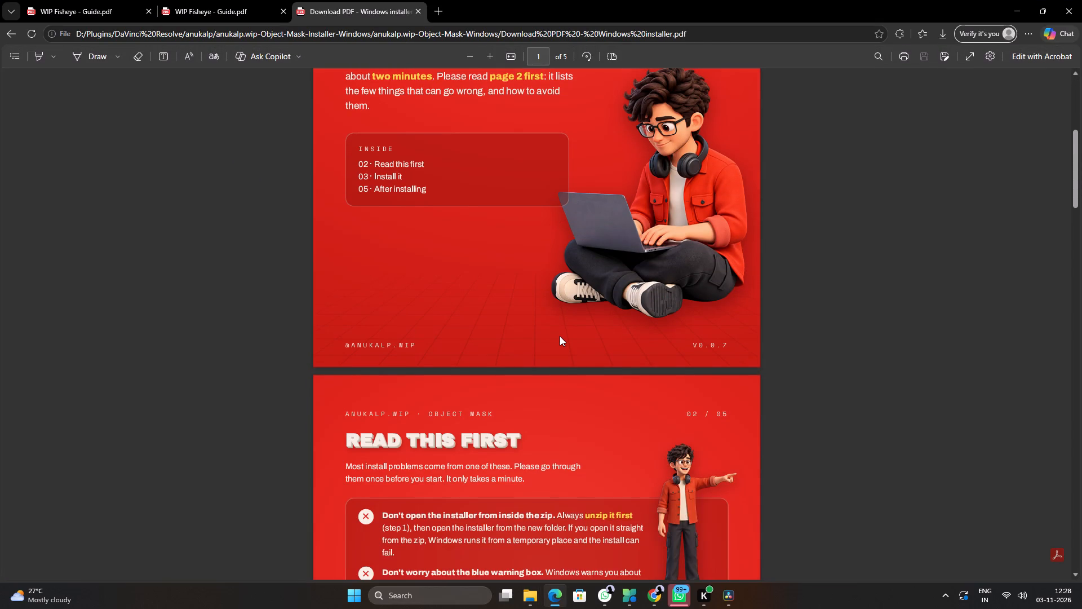
scroll(560, 336, "down", 5)
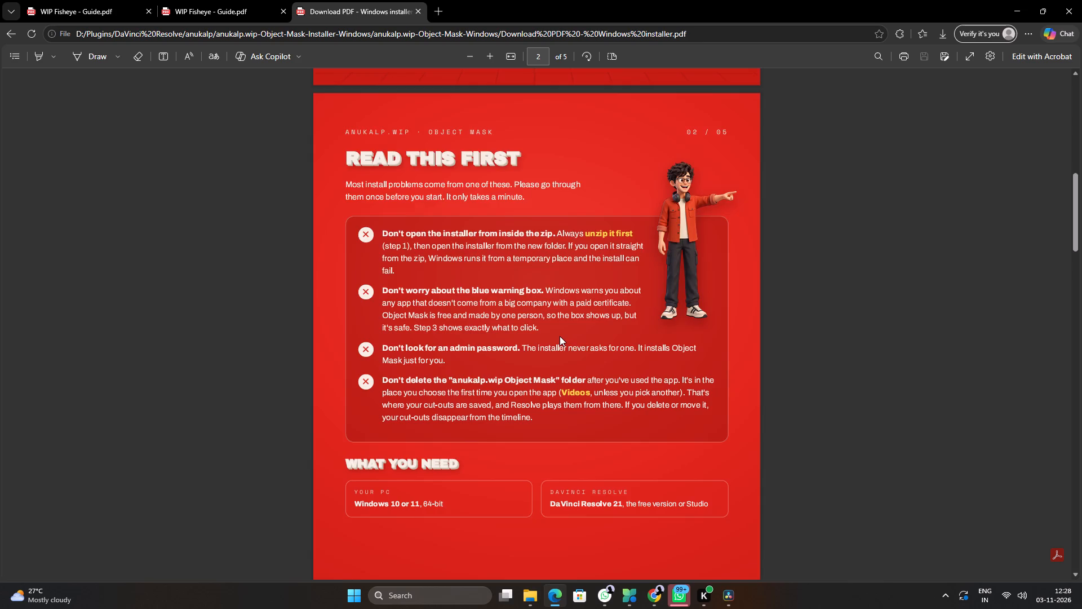
scroll(560, 336, "down", 11)
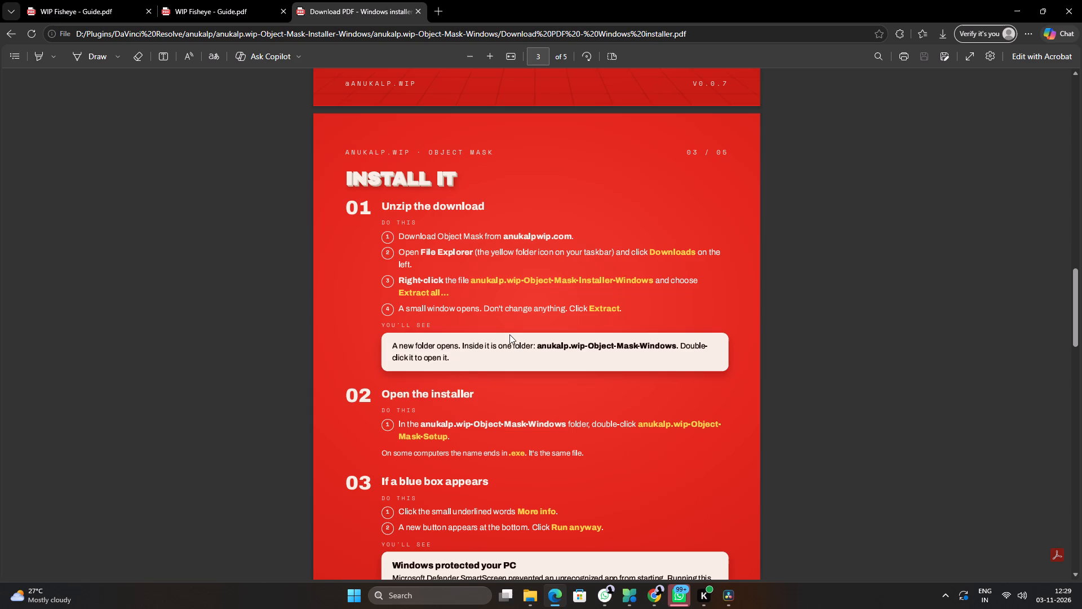
scroll(509, 336, "down", 1)
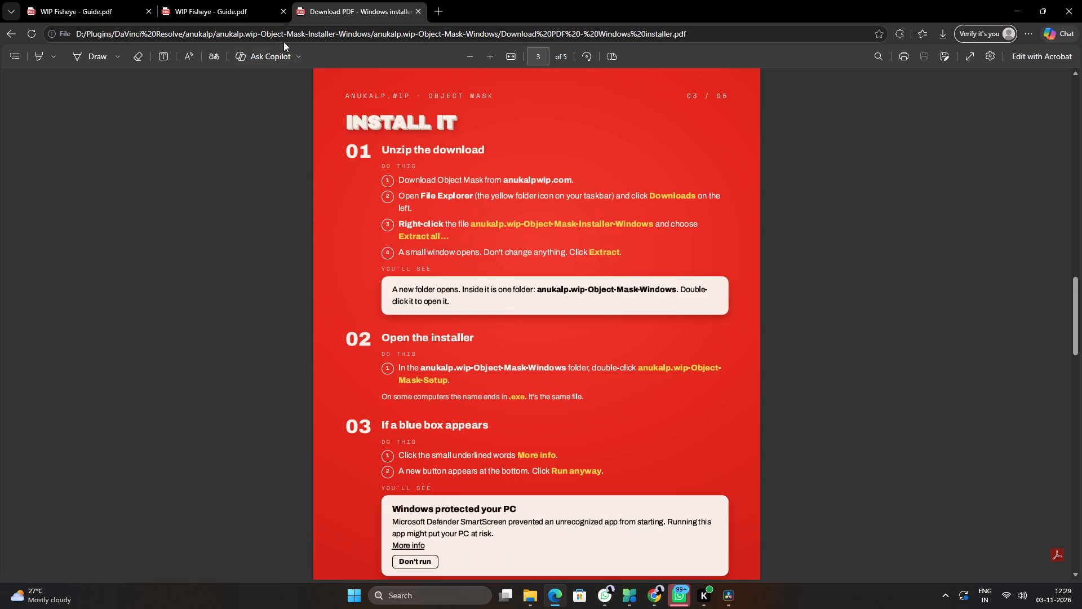
Close the two WIP Fisheye guide PDFs, leaving the Object Mask installer guide open.
left_click(283, 11)
left_click(148, 12)
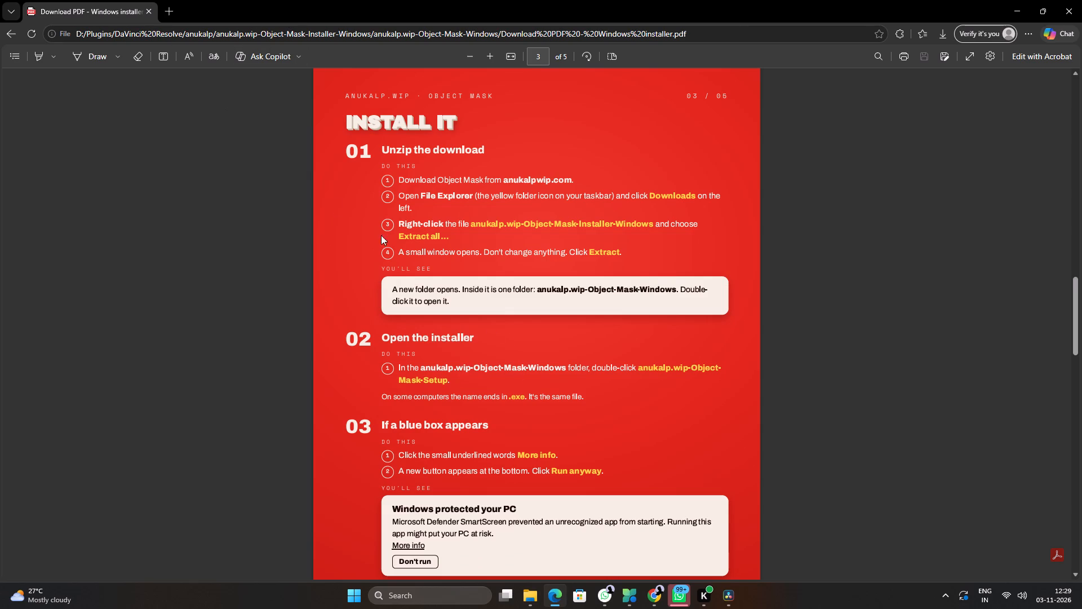
Return to File Explorer and close the anukalp.wip-Object-Mask-Windows folder window.
left_click(531, 595)
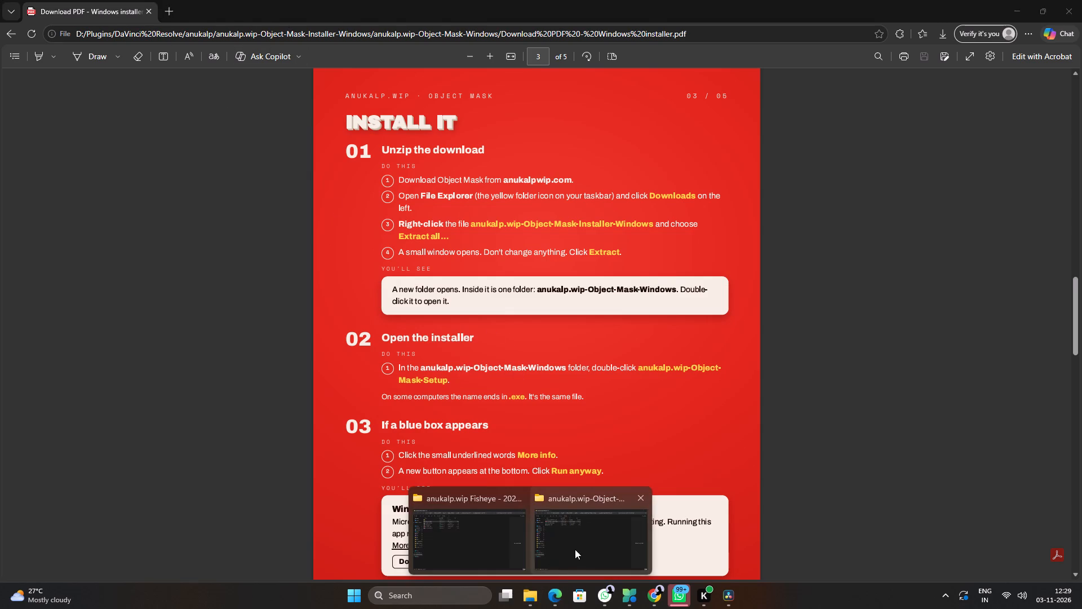
left_click(578, 548)
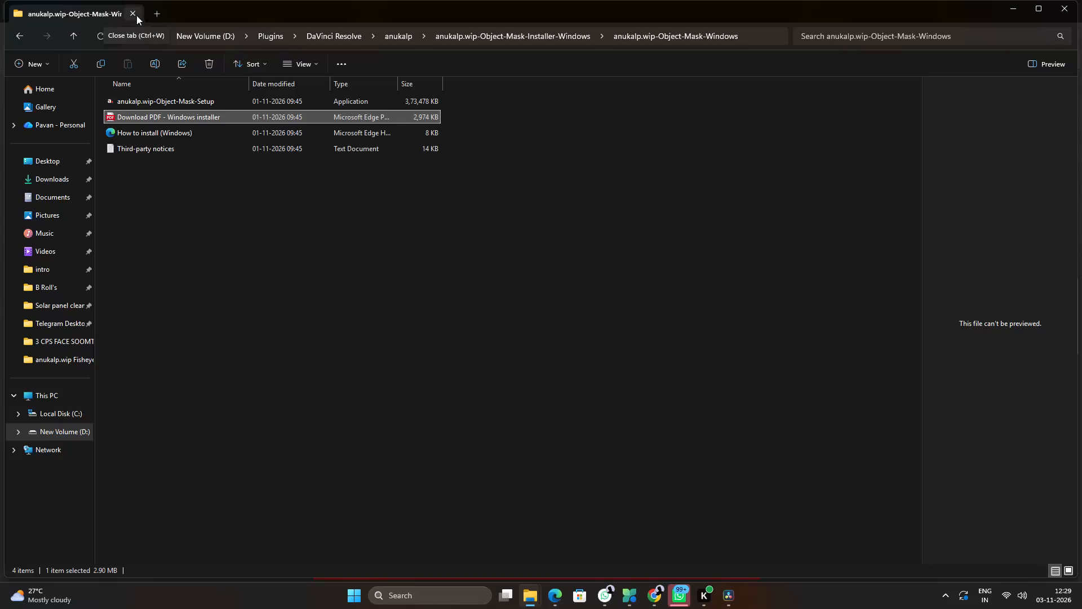
left_click(136, 15)
Reopen the anukalp.wip-Object-Mask-Windows folder under D:\Plugins\DaVinci Resolve\anukalp in File Explorer.
left_click(531, 598)
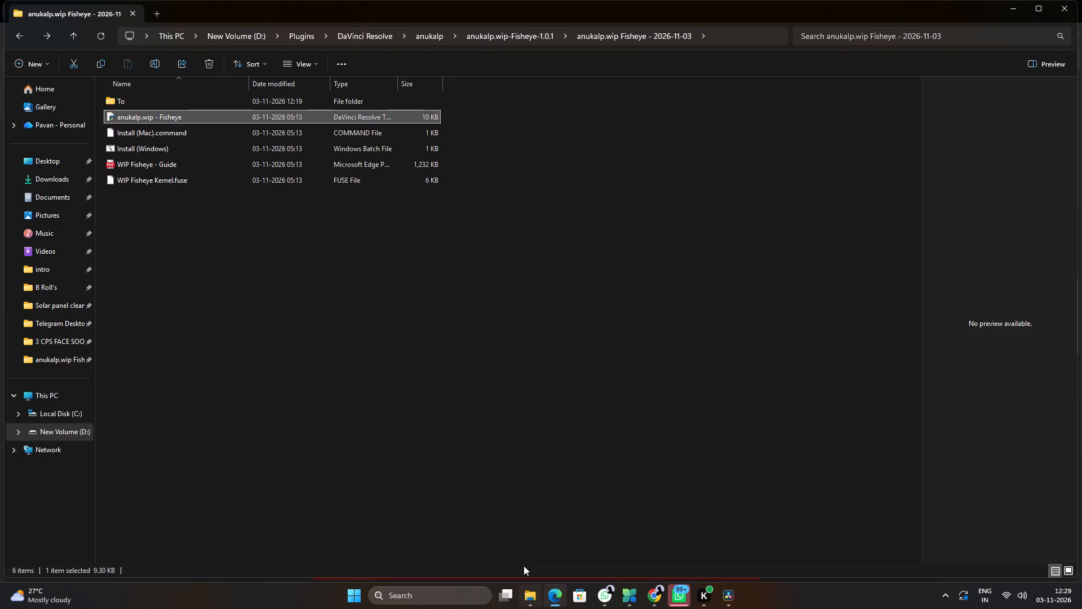
left_click(302, 354)
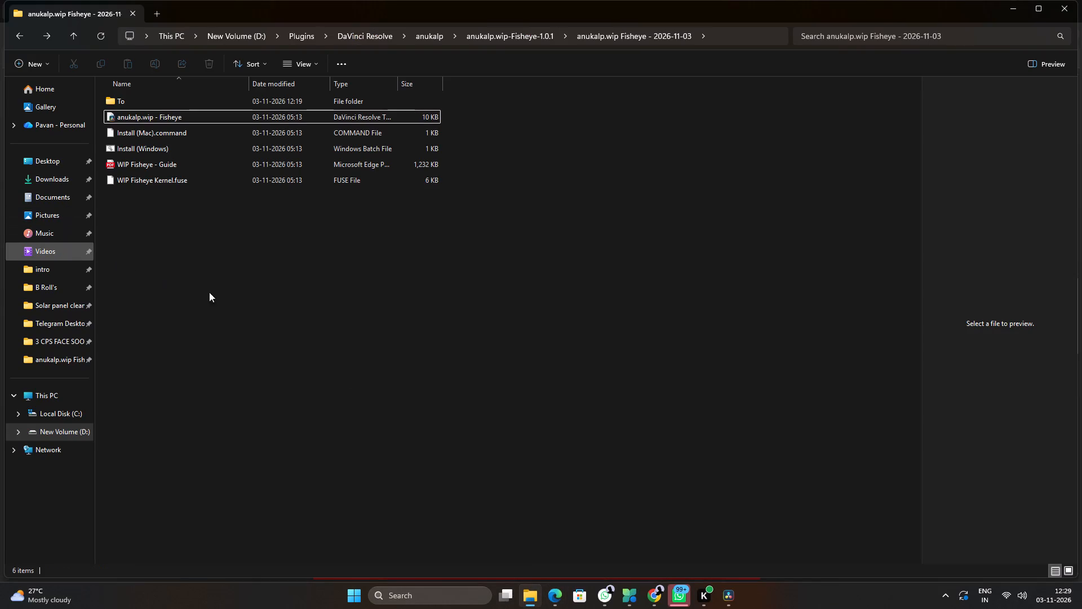
left_click(66, 429)
left_click_drag(308, 297, 315, 298)
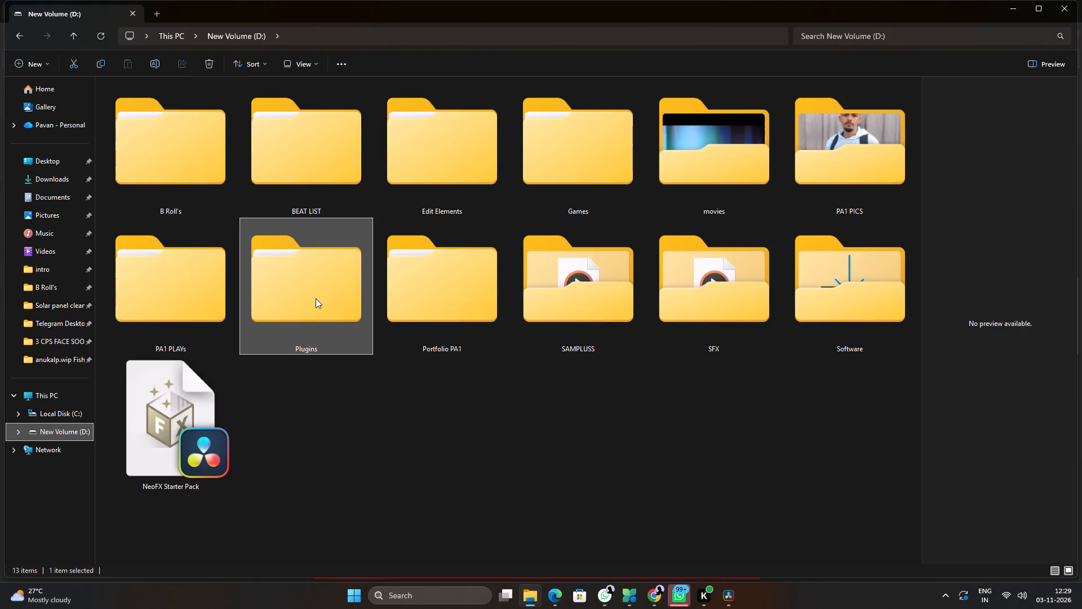
left_click(316, 298)
double_click(301, 281)
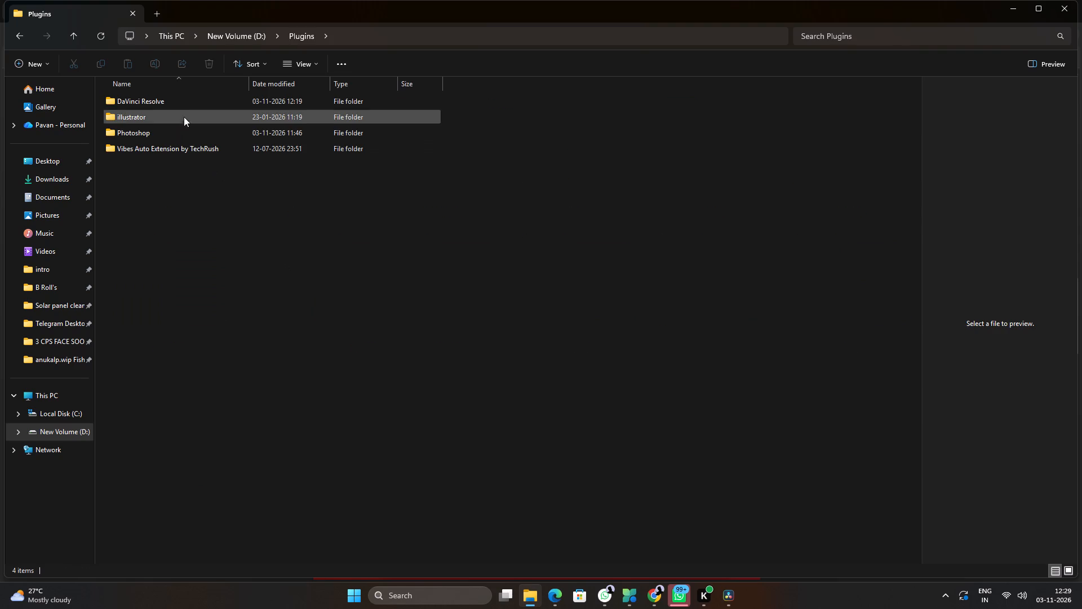
double_click(198, 103)
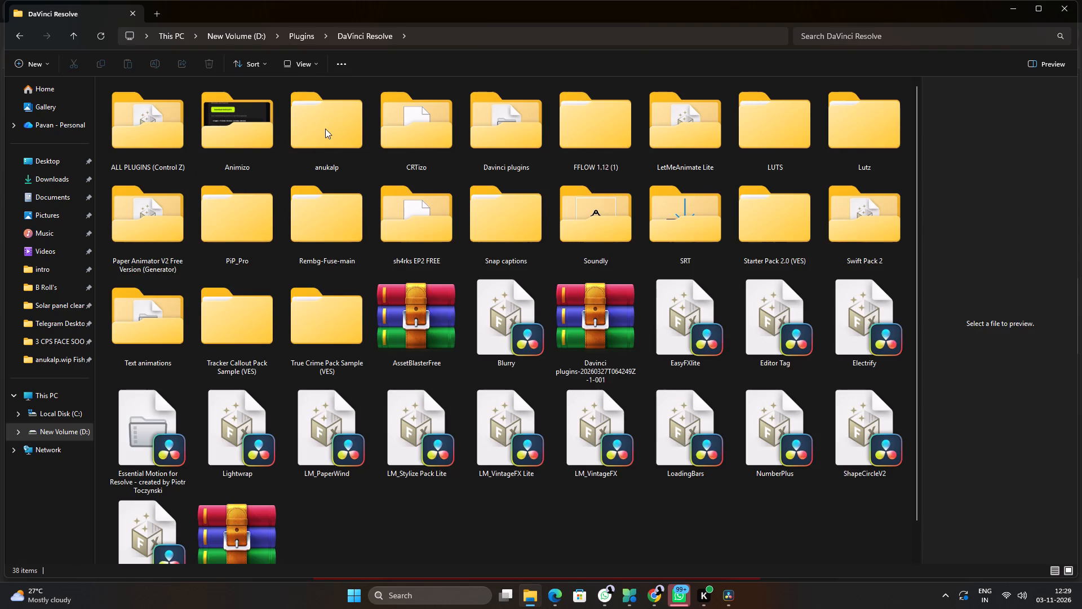
double_click(325, 129)
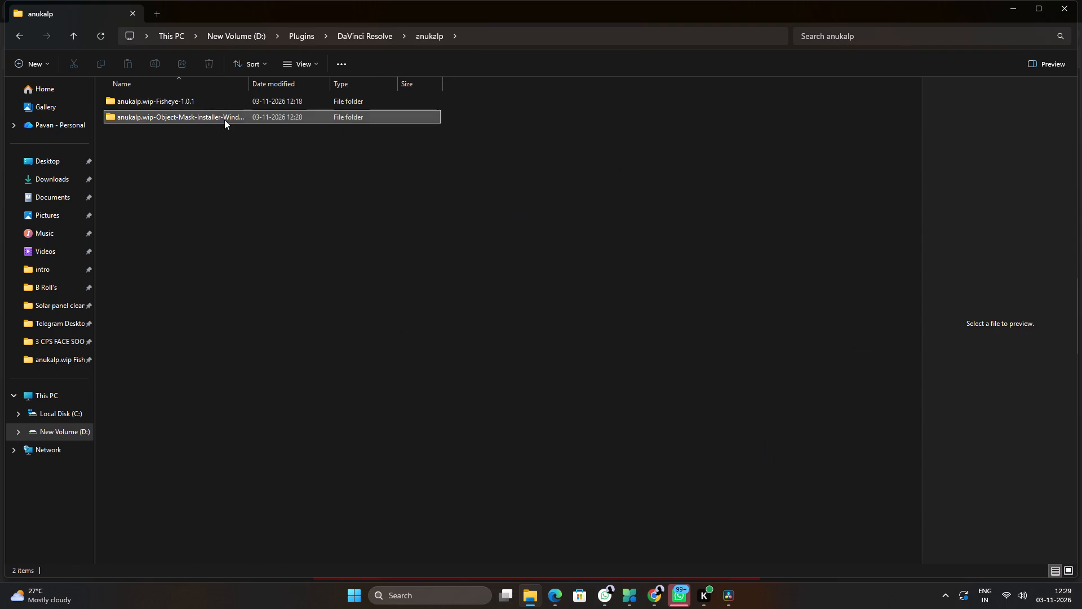
double_click(224, 120)
double_click(228, 102)
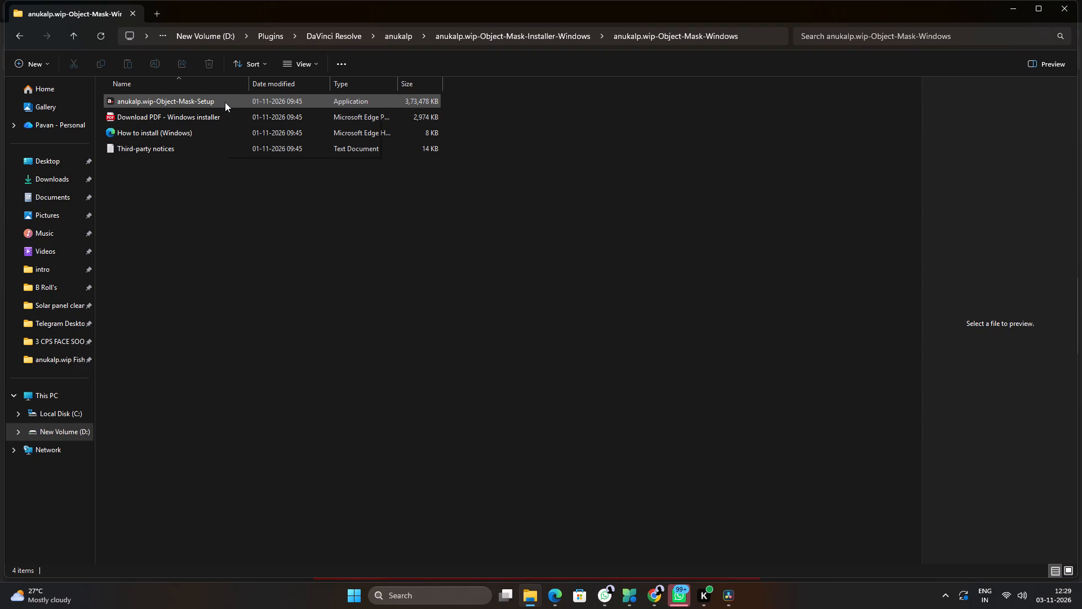
Run anukalp.wip-Object-Mask-Setup, allow it to open, and start installing anukalp.wip Object Mask.
double_click(225, 102)
left_click(570, 300)
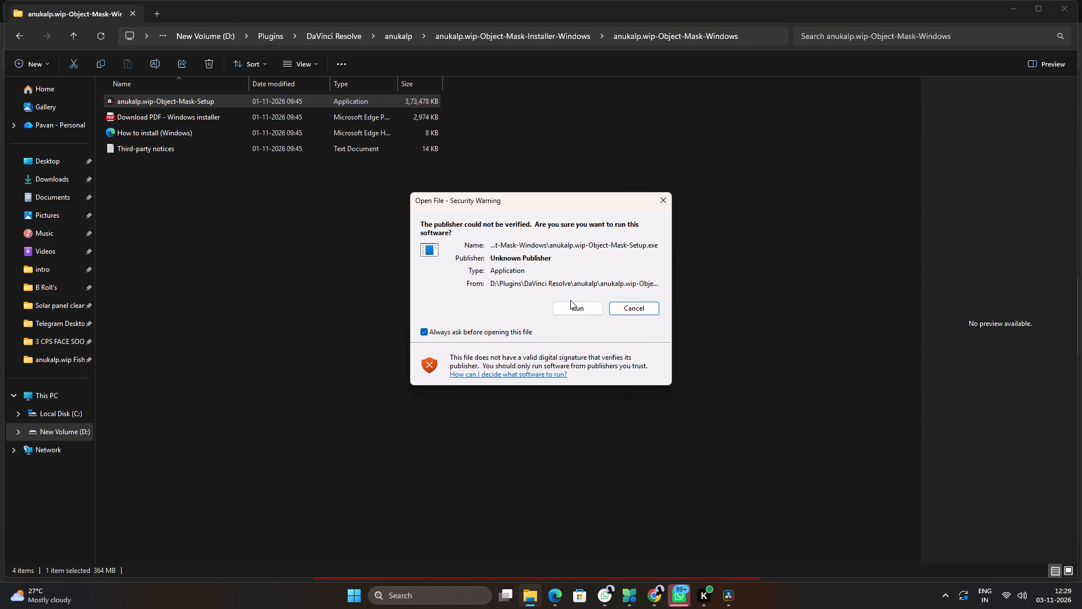
left_click(573, 302)
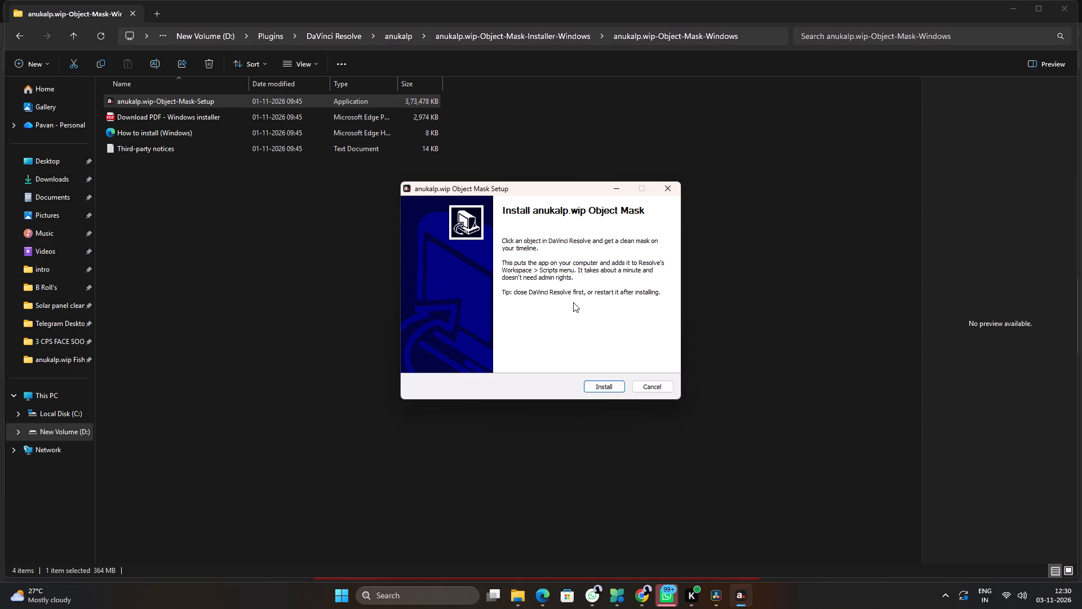
left_click(613, 386)
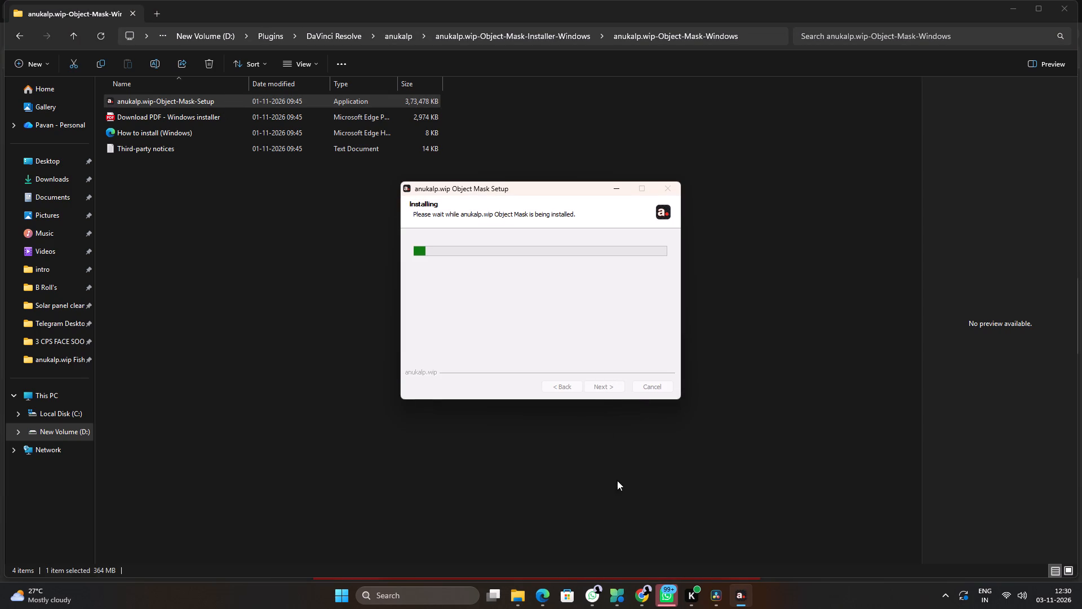
Read the Object Mask PDF guide in Edge through the "Install, then Finish" section while the installation runs.
left_click(544, 599)
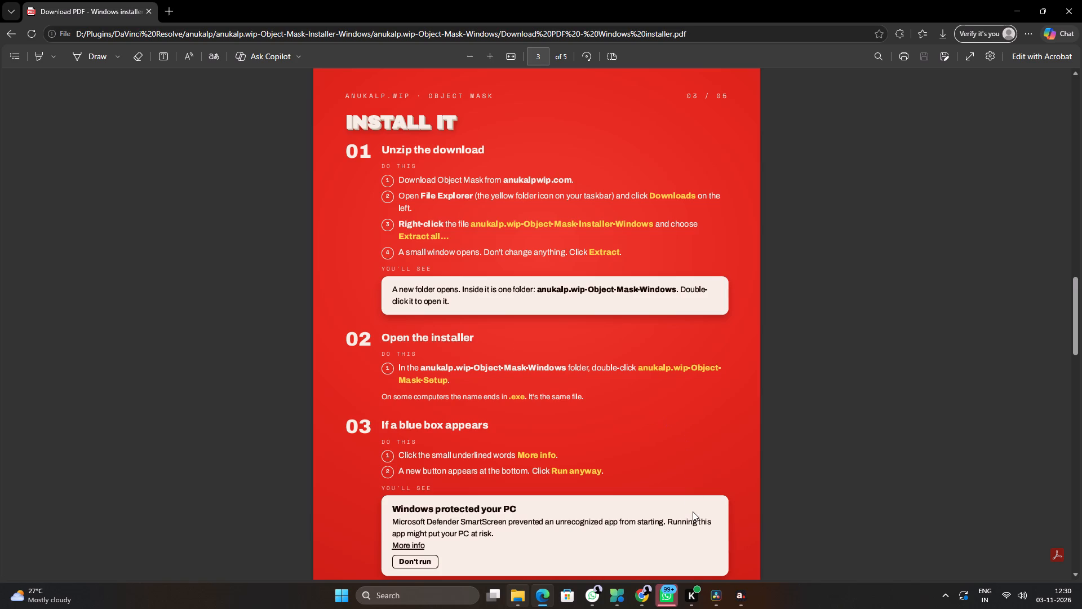
left_click(737, 600)
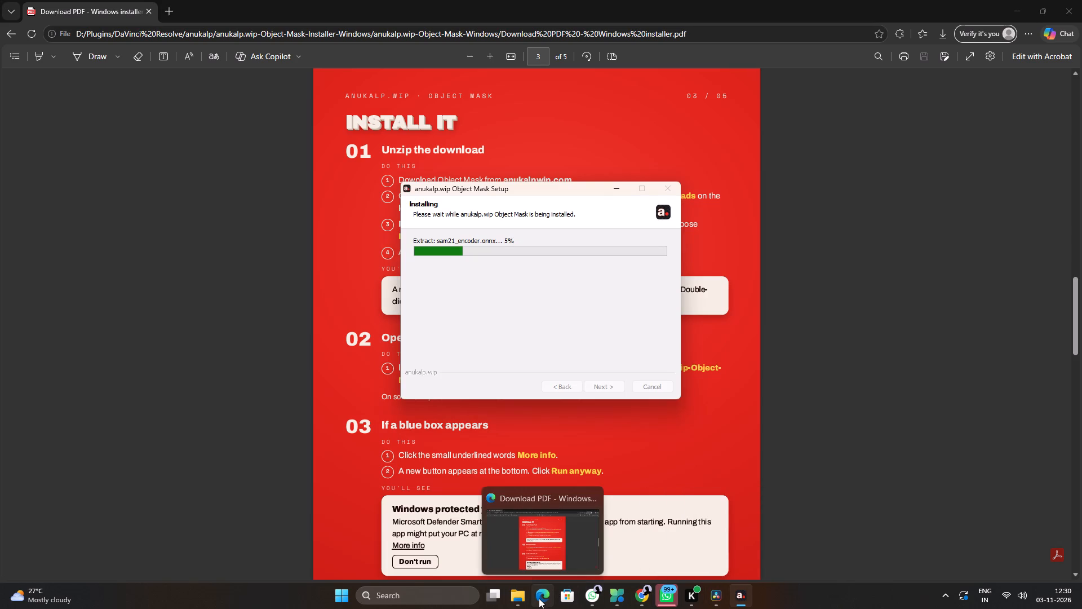
left_click(538, 598)
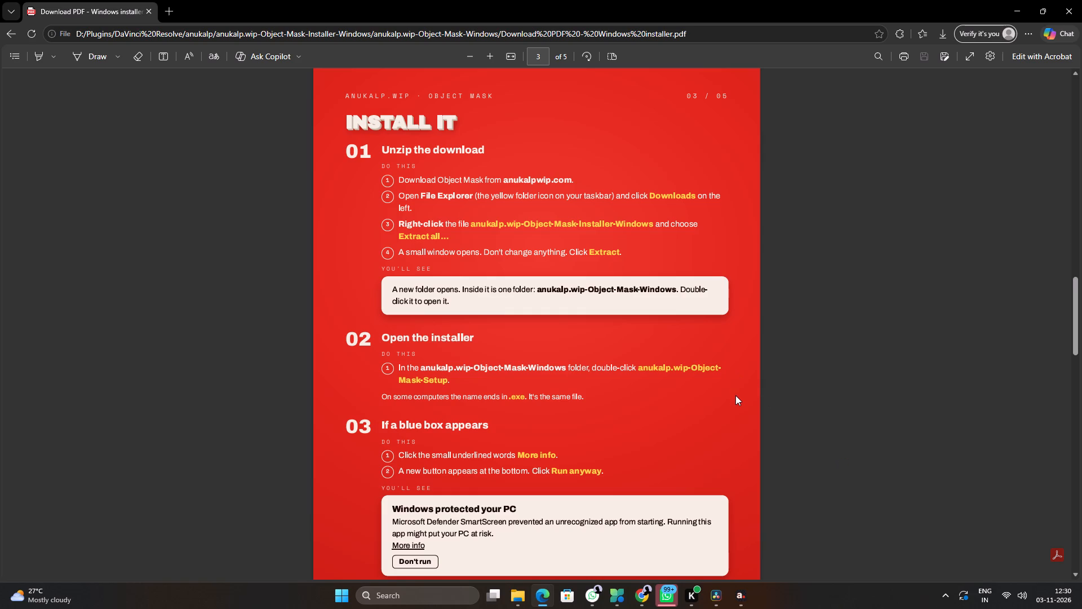
scroll(746, 395, "down", 1)
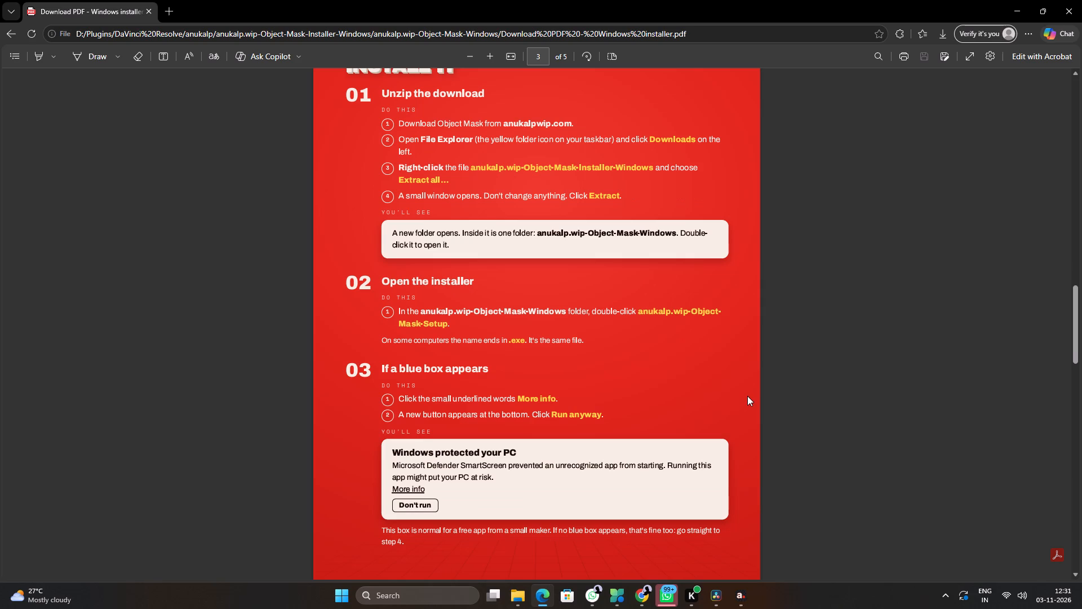
scroll(747, 396, "down", 4)
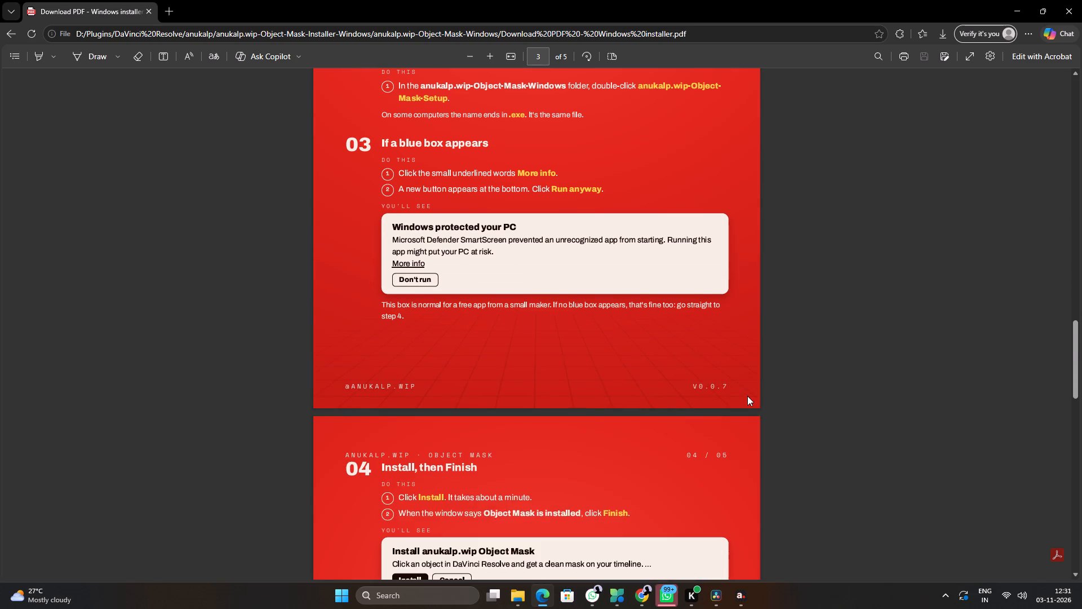
scroll(747, 396, "down", 2)
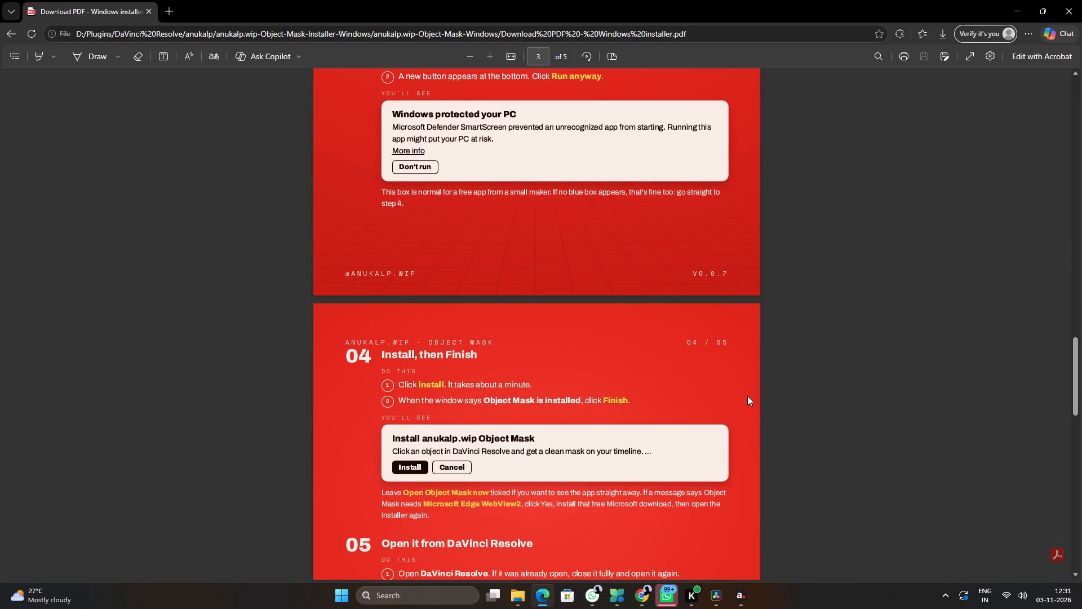
Finish the Object Mask setup with "Open Object Mask now" kept ticked.
left_click(733, 597)
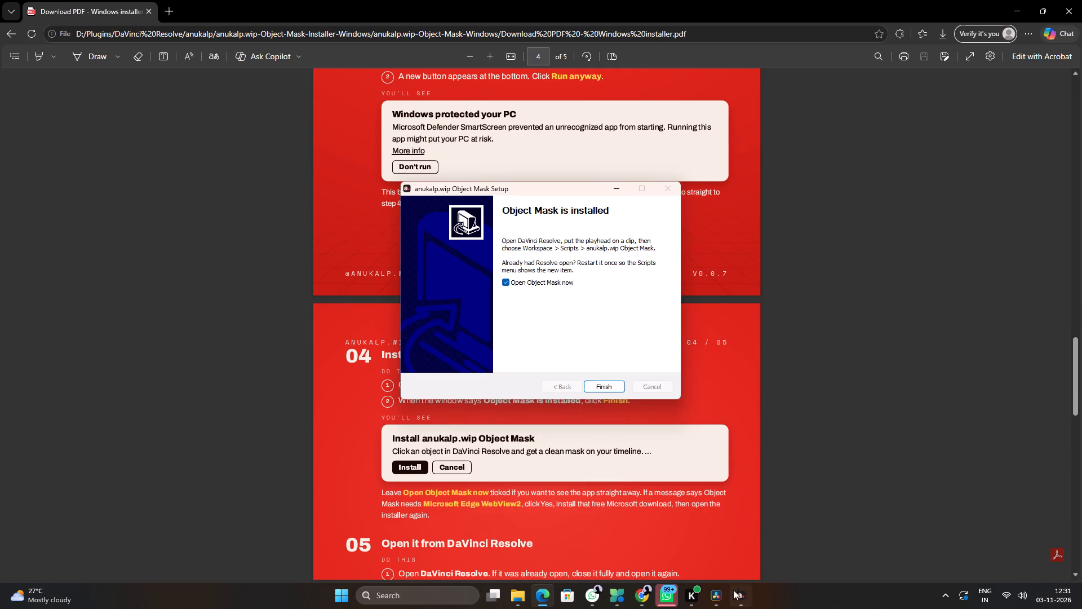
left_click(614, 387)
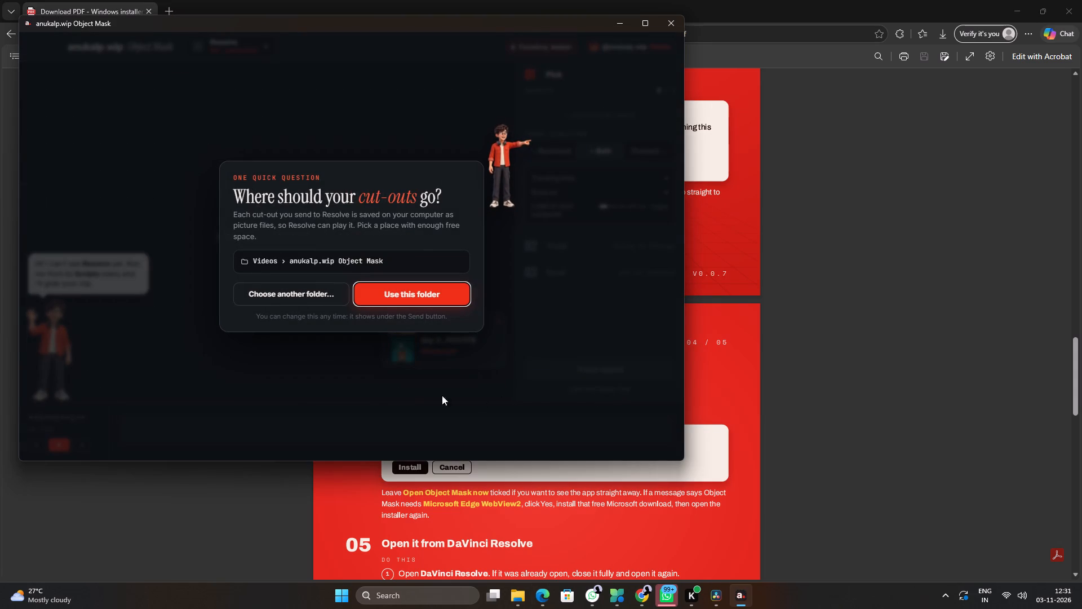
Read the rest of the Object Mask PDF guide, from opening it in DaVinci Resolve through the After Installing page.
left_click(1008, 434)
scroll(786, 480, "down", 2)
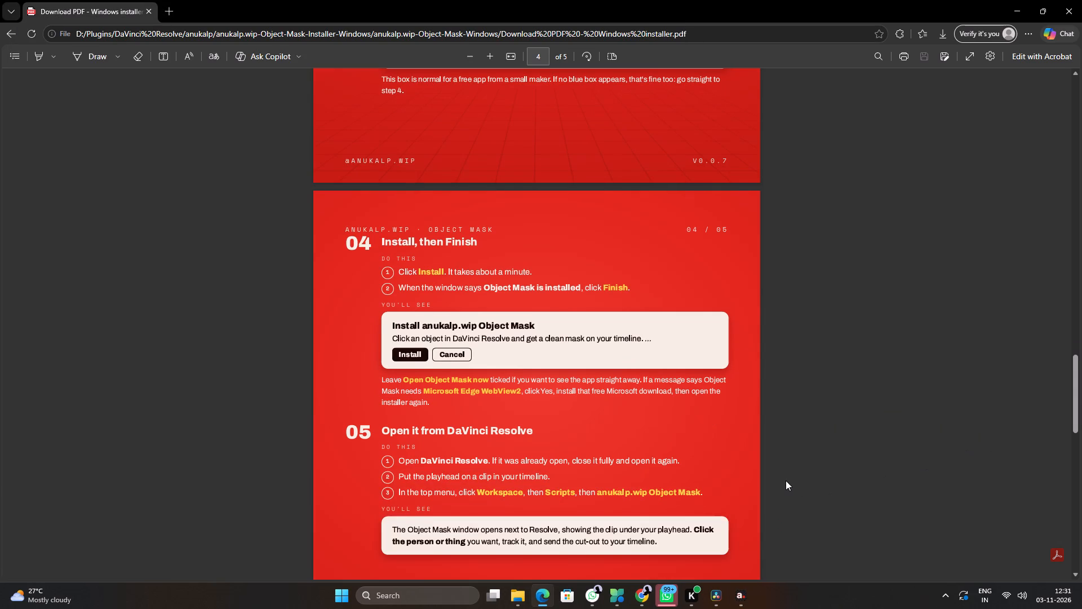
scroll(786, 480, "down", 11)
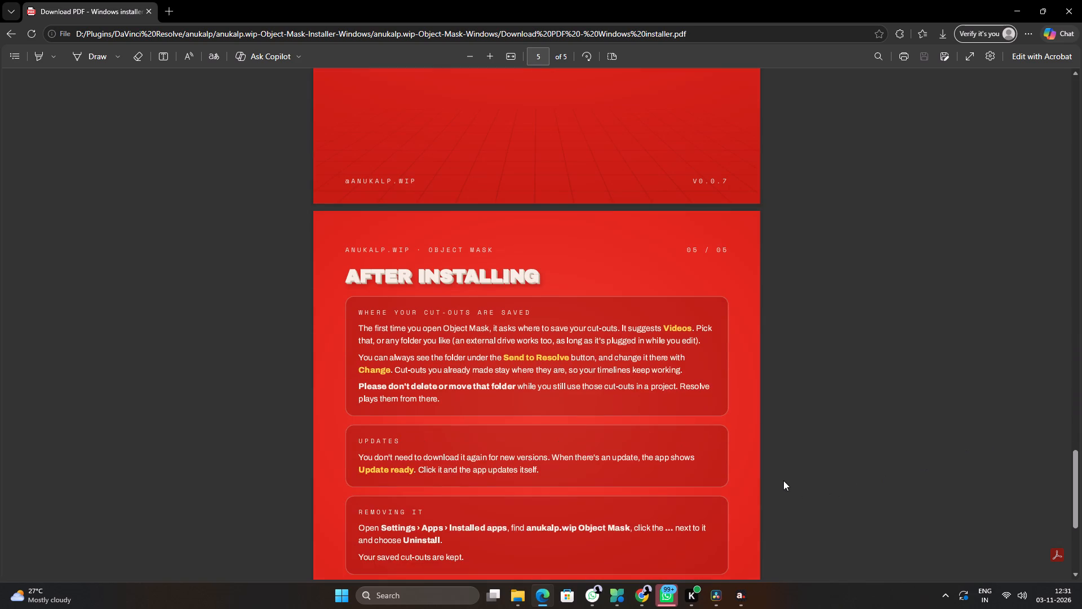
scroll(642, 441, "down", 9)
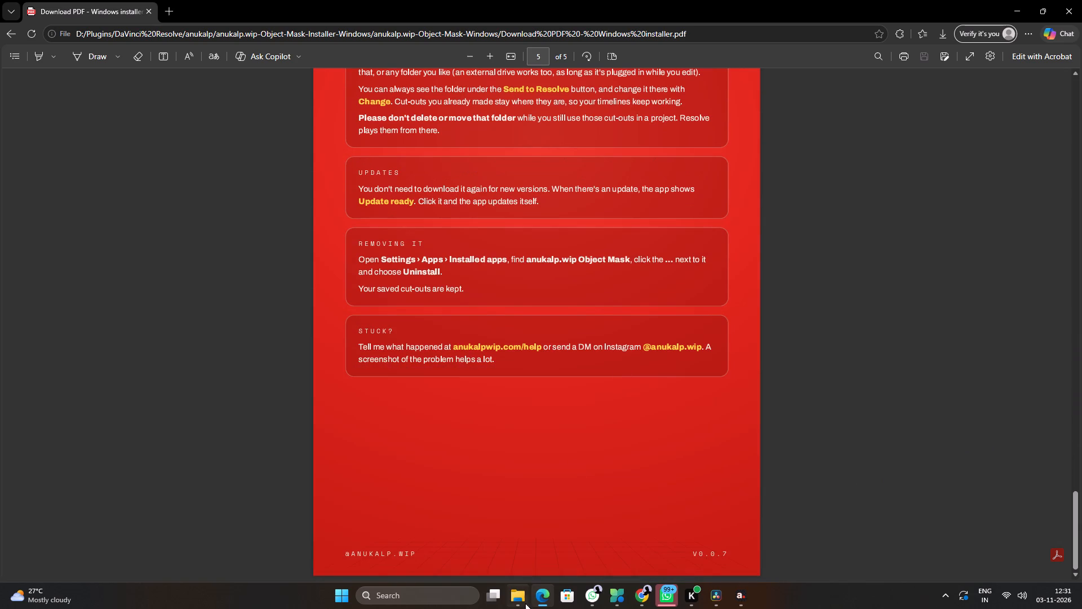
Return to the Object Mask app and choose the Downloads folder as the save location for cut-outs.
left_click(521, 597)
left_click(746, 597)
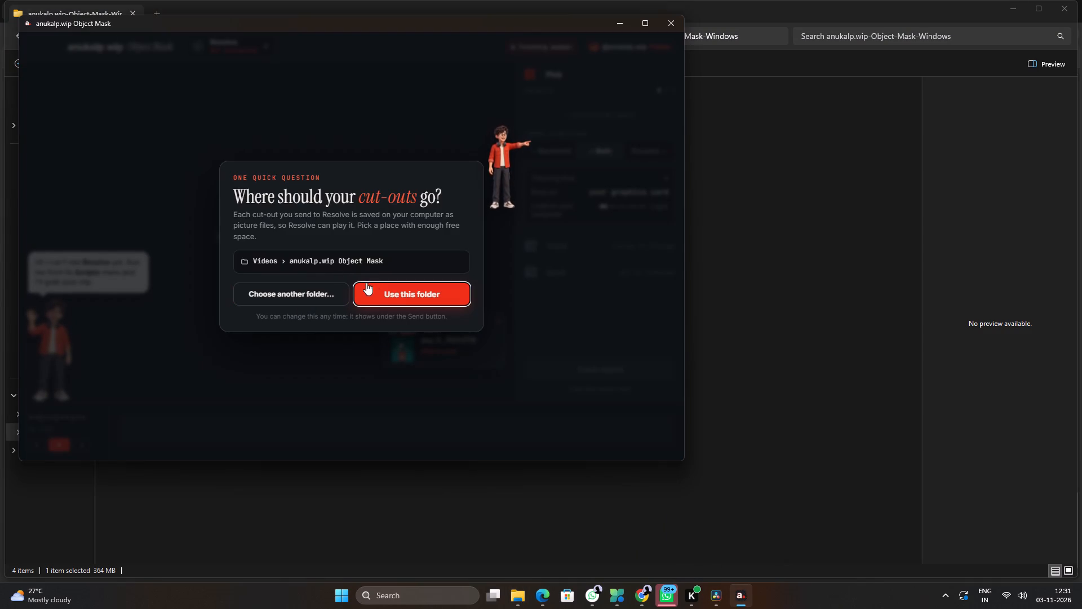
left_click(305, 292)
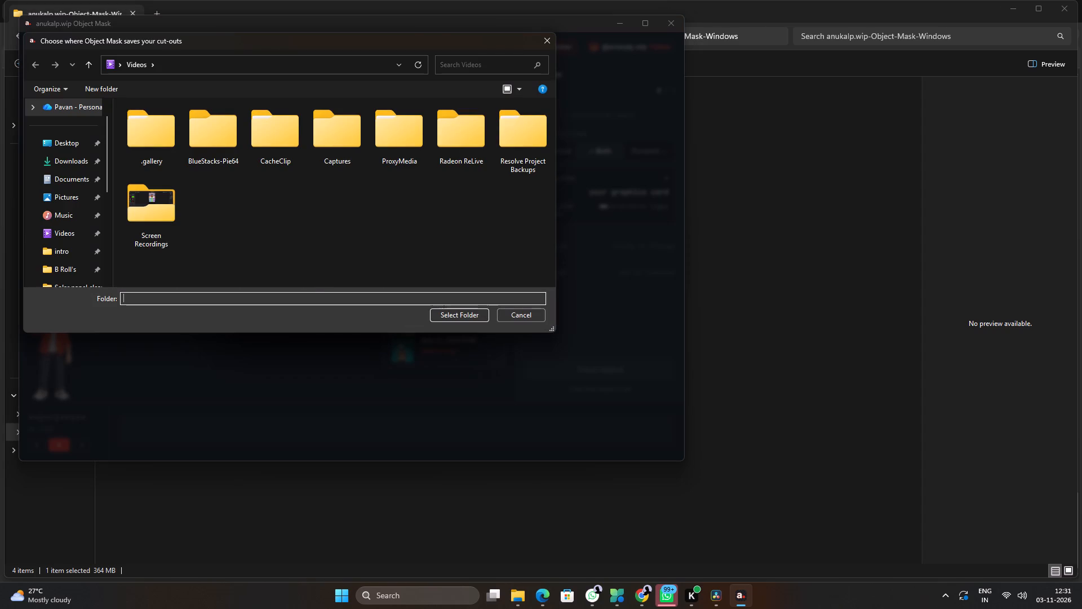
left_click(68, 156)
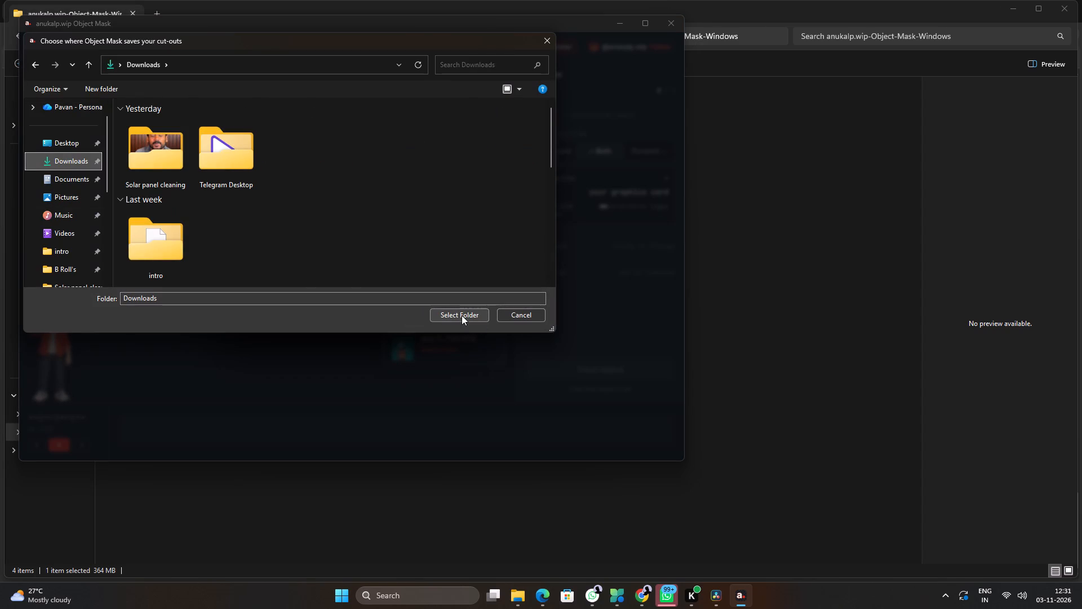
left_click(460, 313)
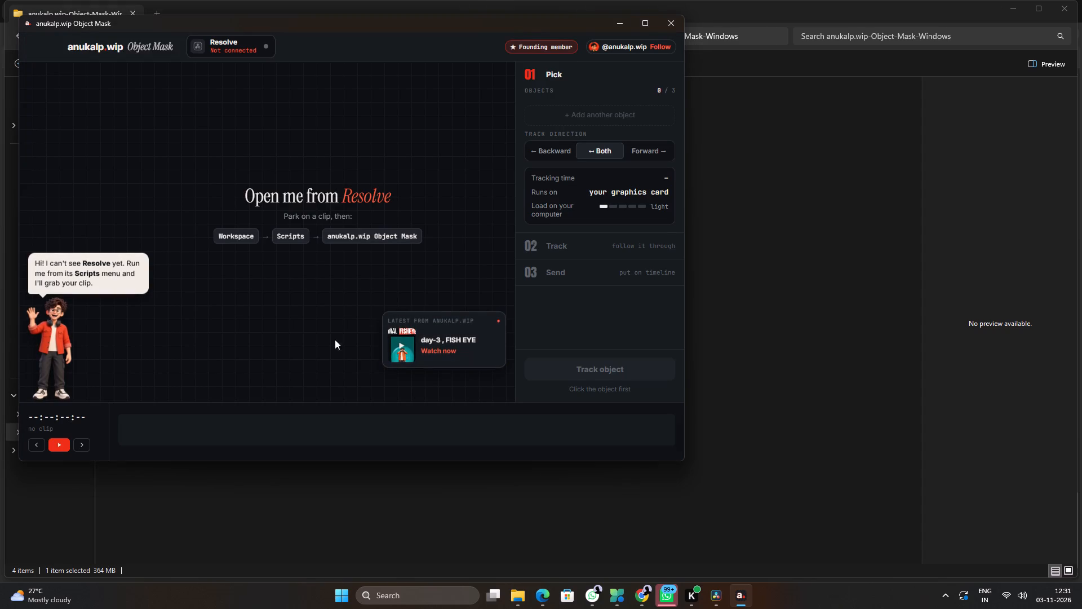
Move the Object Mask window away from the screen corner to a more central position.
left_click_drag(385, 24, 505, 68)
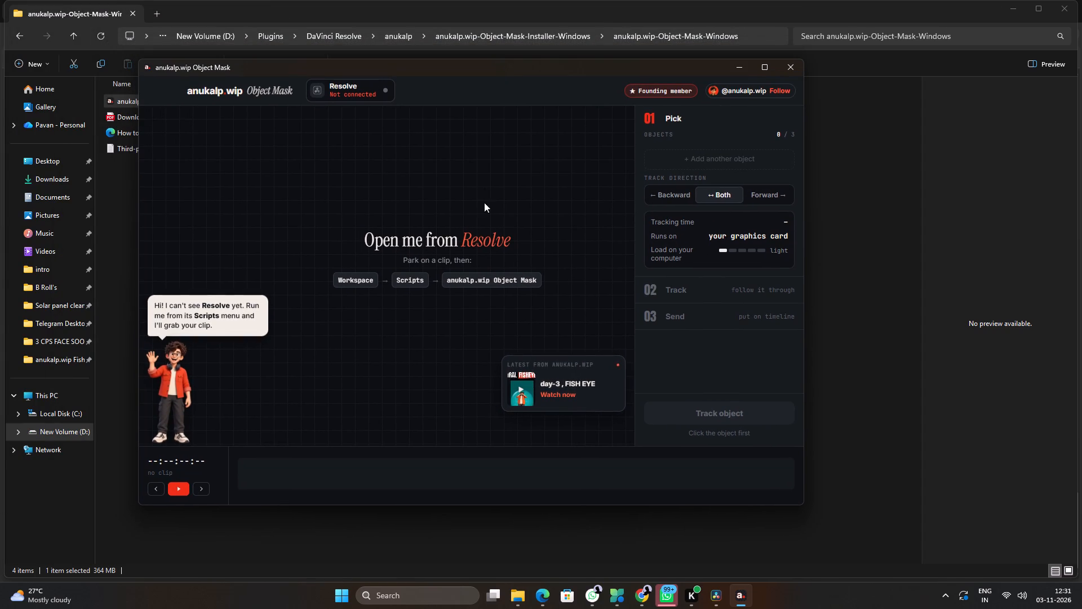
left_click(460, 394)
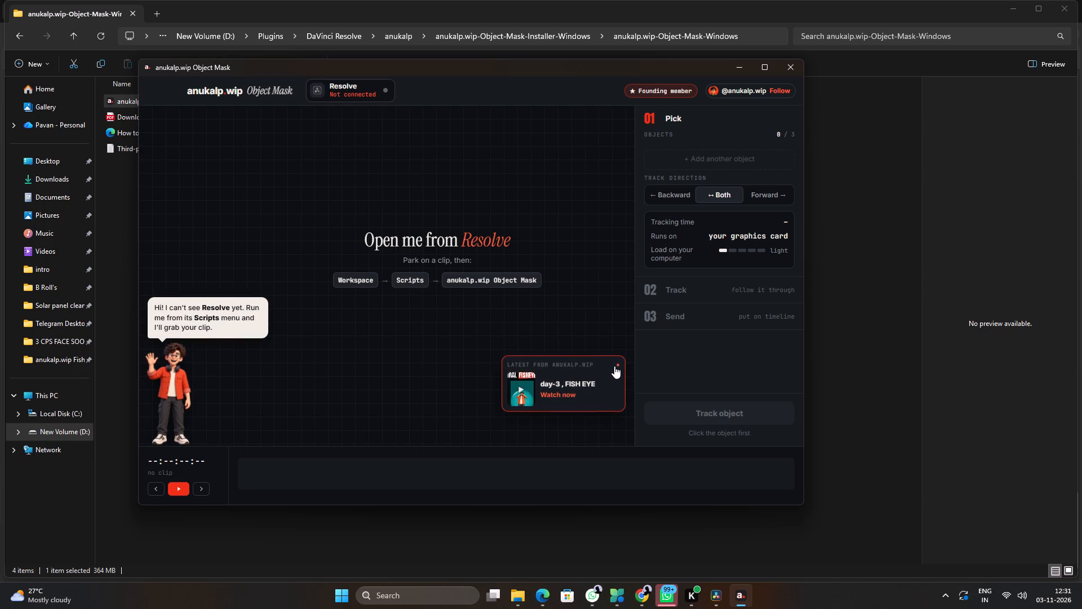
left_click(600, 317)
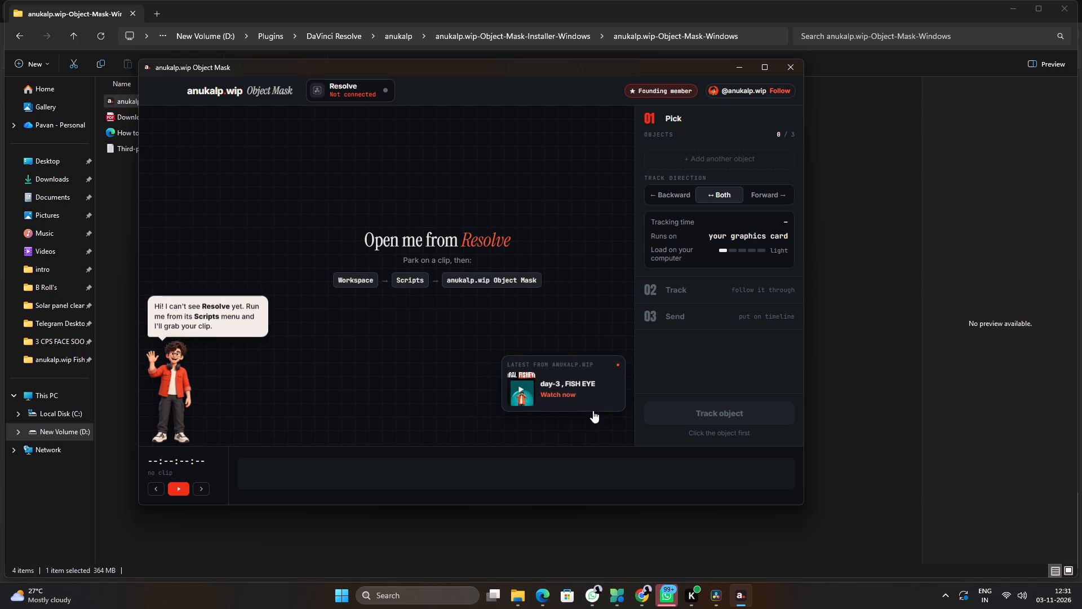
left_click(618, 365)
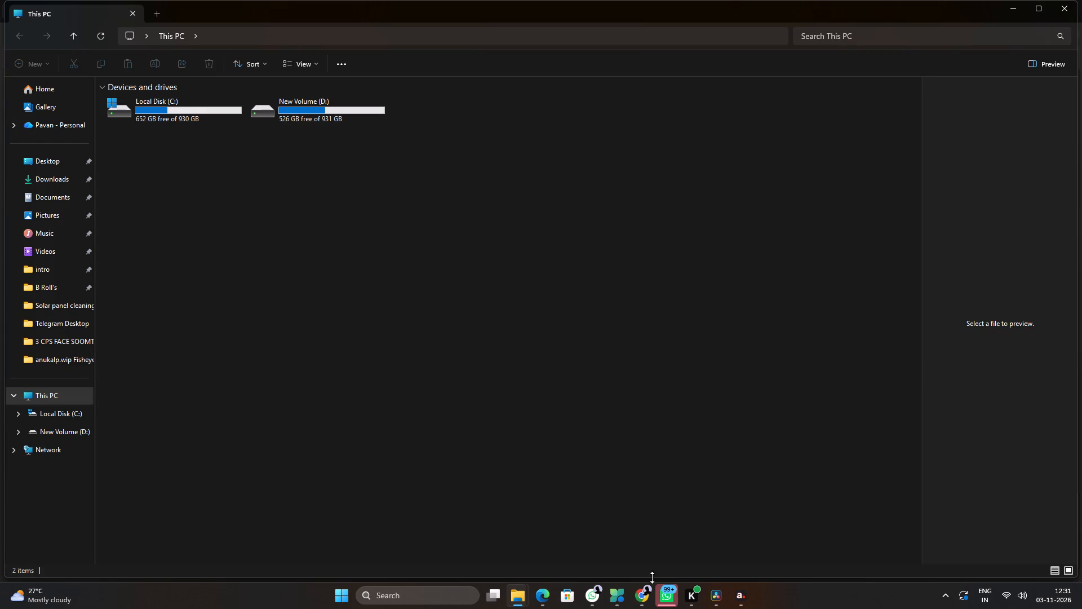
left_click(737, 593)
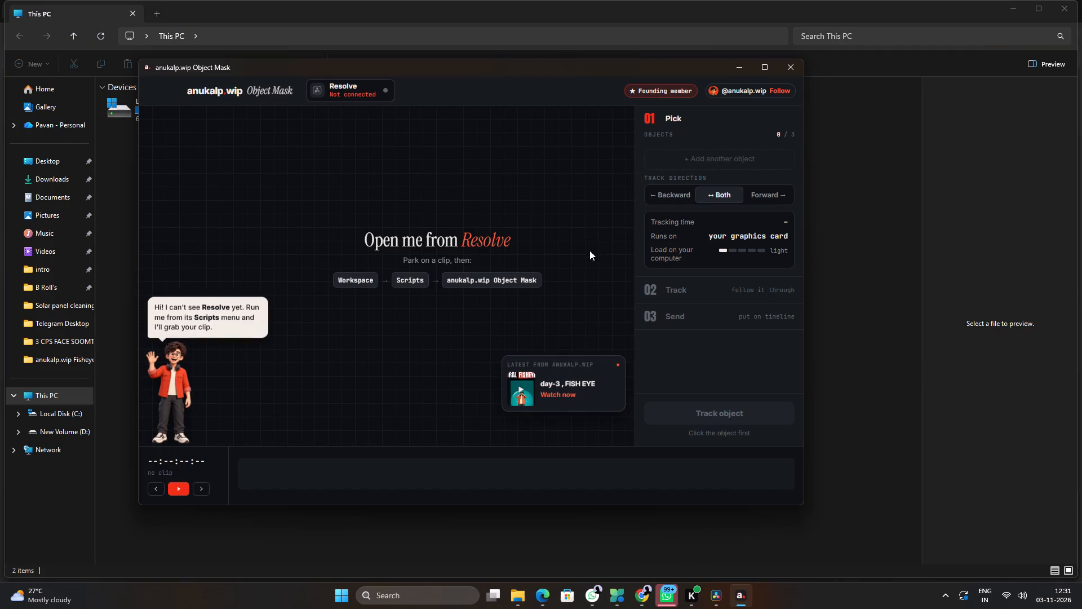
Try the Object Mask app's Add another object, Track object and playback controls without a clip loaded.
left_click(706, 154)
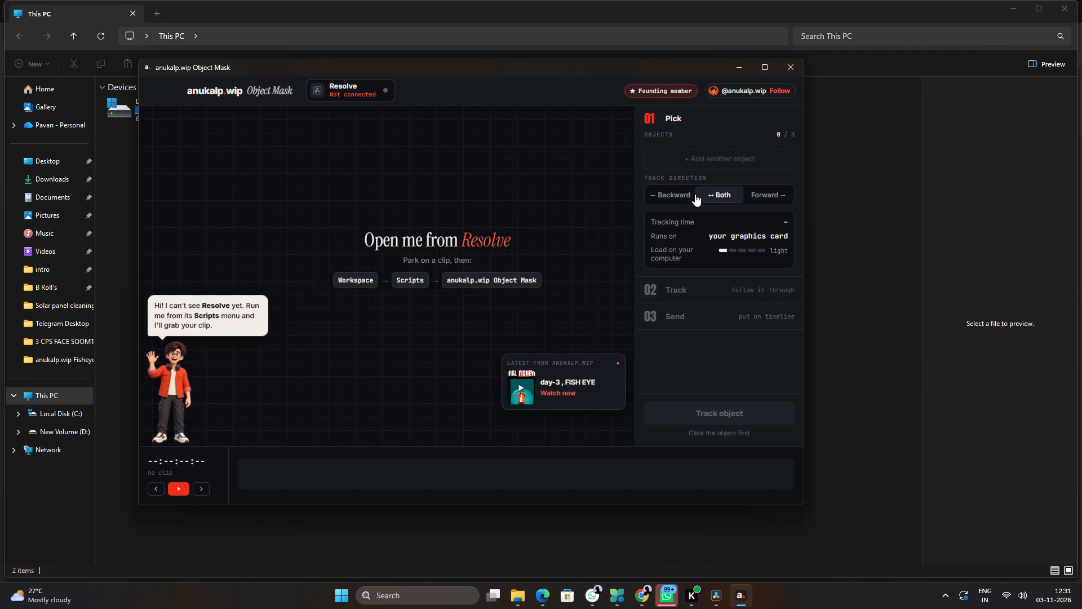
left_click(709, 413)
left_click(261, 341)
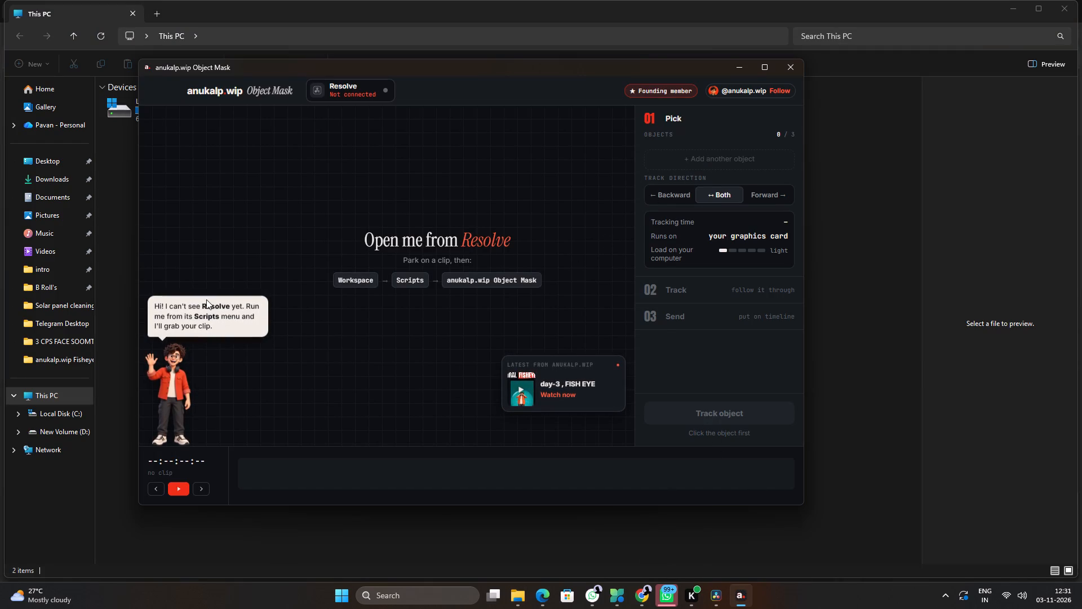
left_click(206, 299)
left_click(190, 453)
left_click(205, 488)
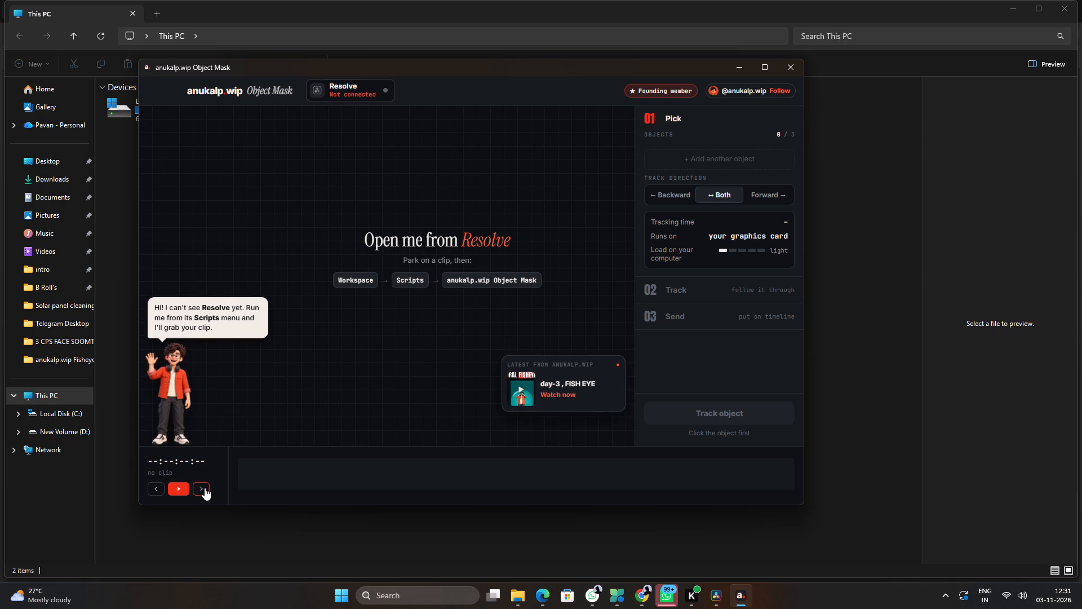
left_click(176, 490)
left_click(196, 345)
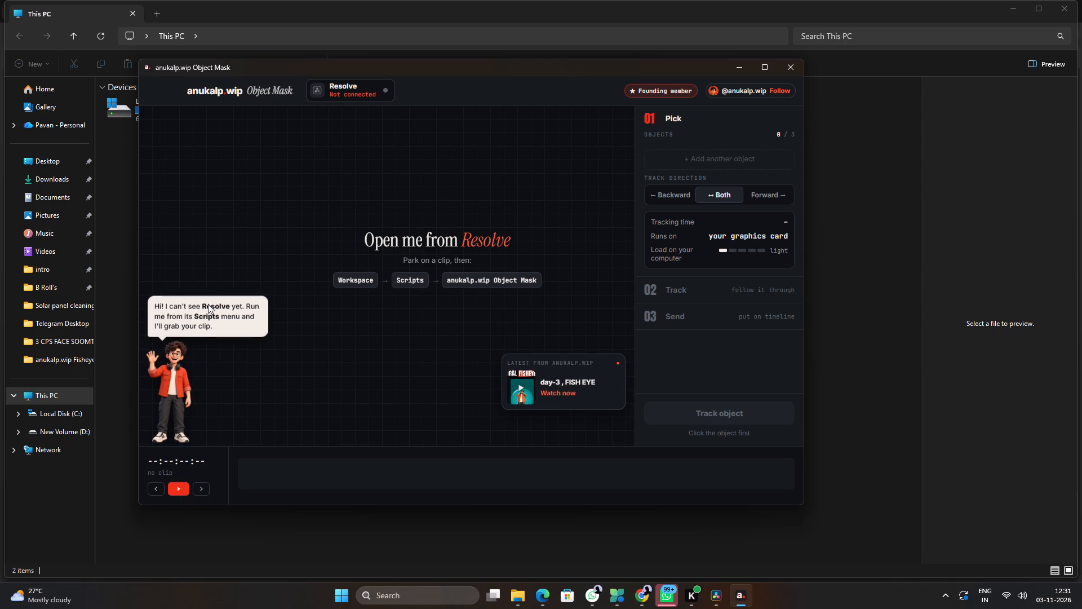
Switch to File Explorer and open the 5000 sip folder inside Downloads.
left_click(515, 598)
left_click(532, 553)
left_click(51, 176)
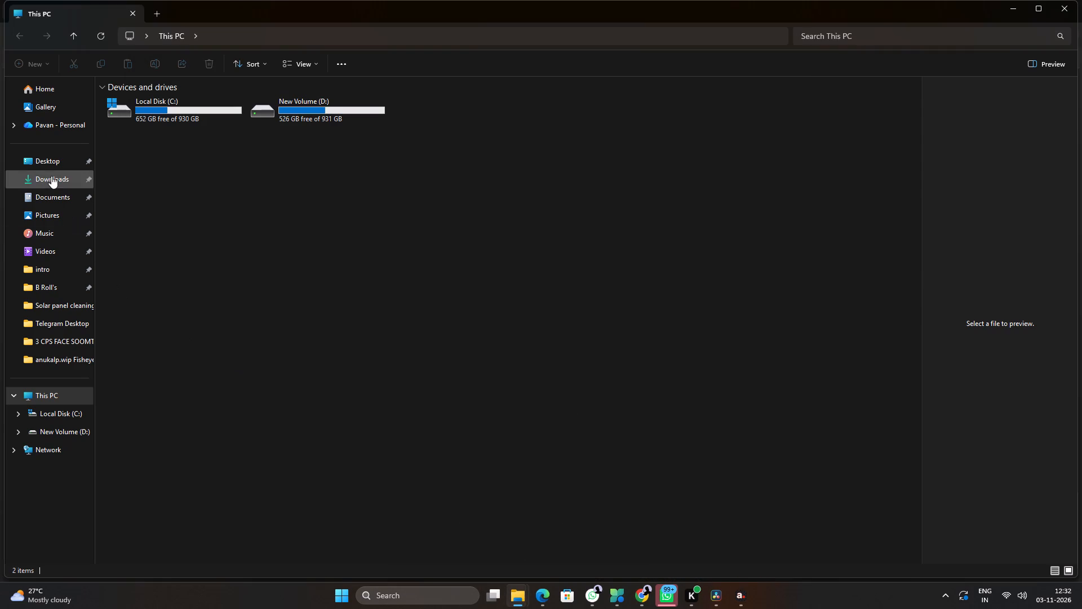
scroll(352, 332, "down", 2)
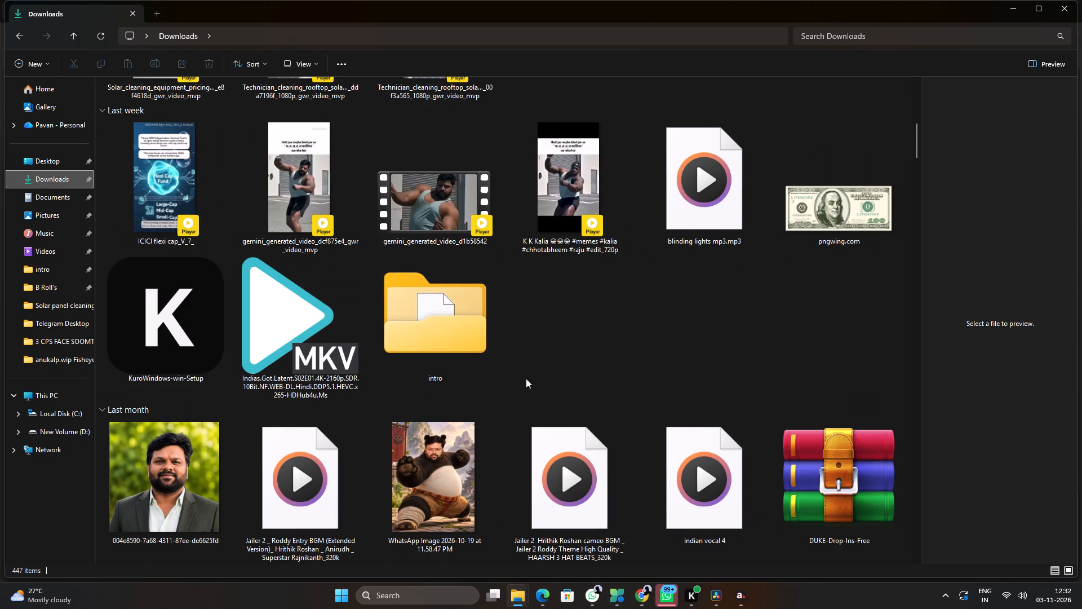
scroll(629, 395, "down", 1)
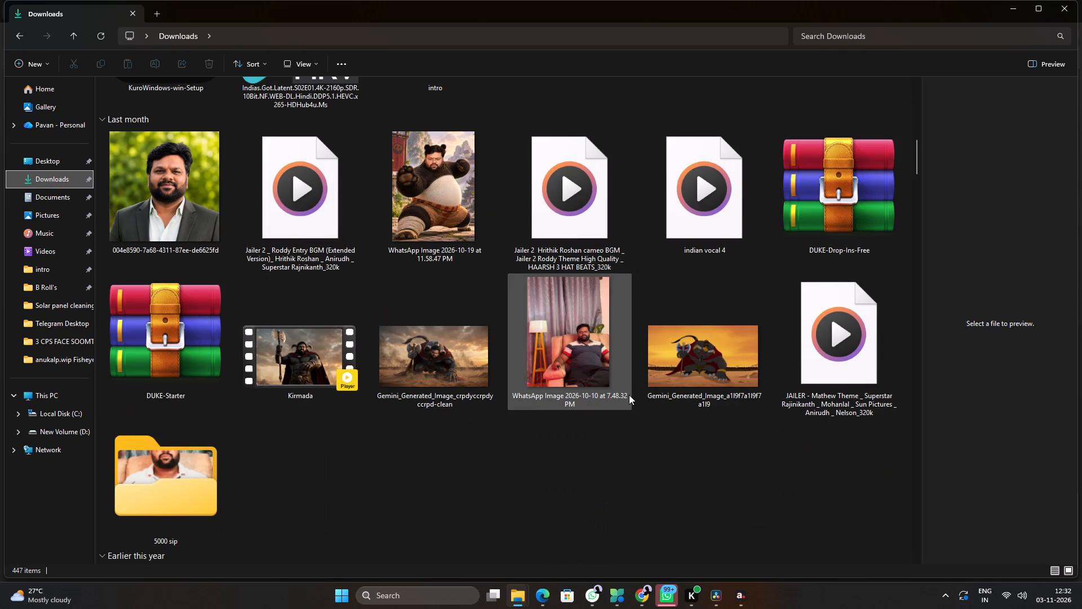
scroll(609, 441, "down", 2)
scroll(609, 441, "up", 3)
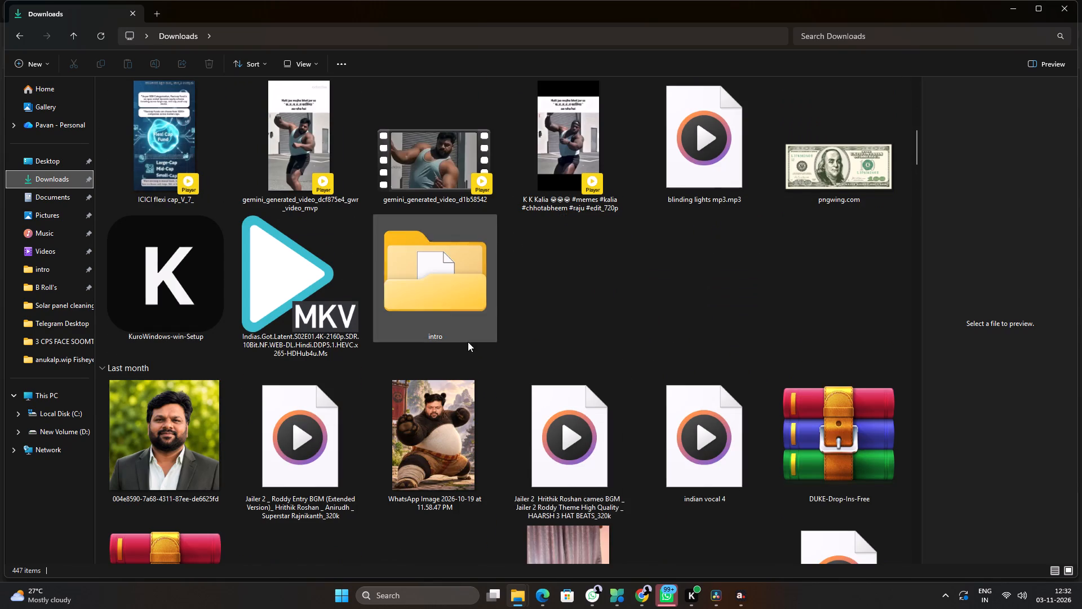
scroll(500, 347, "down", 2)
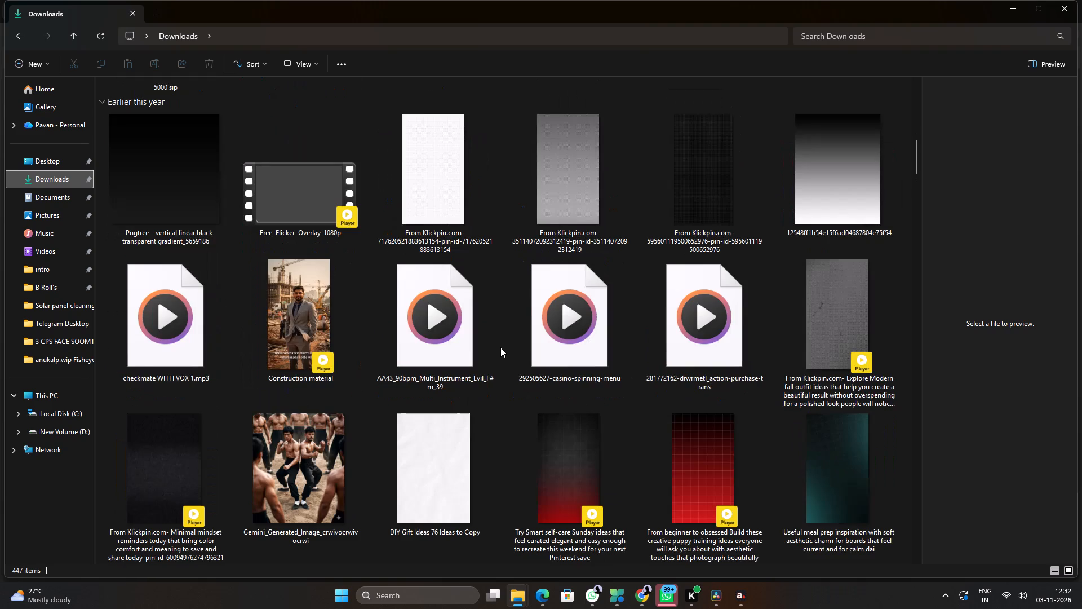
scroll(500, 347, "up", 1)
double_click(144, 417)
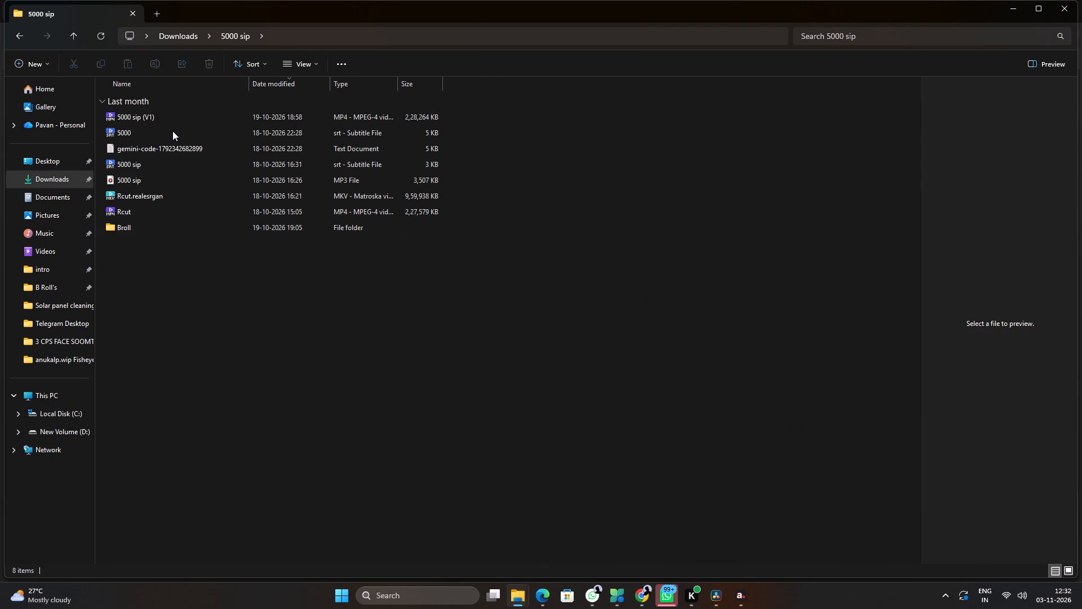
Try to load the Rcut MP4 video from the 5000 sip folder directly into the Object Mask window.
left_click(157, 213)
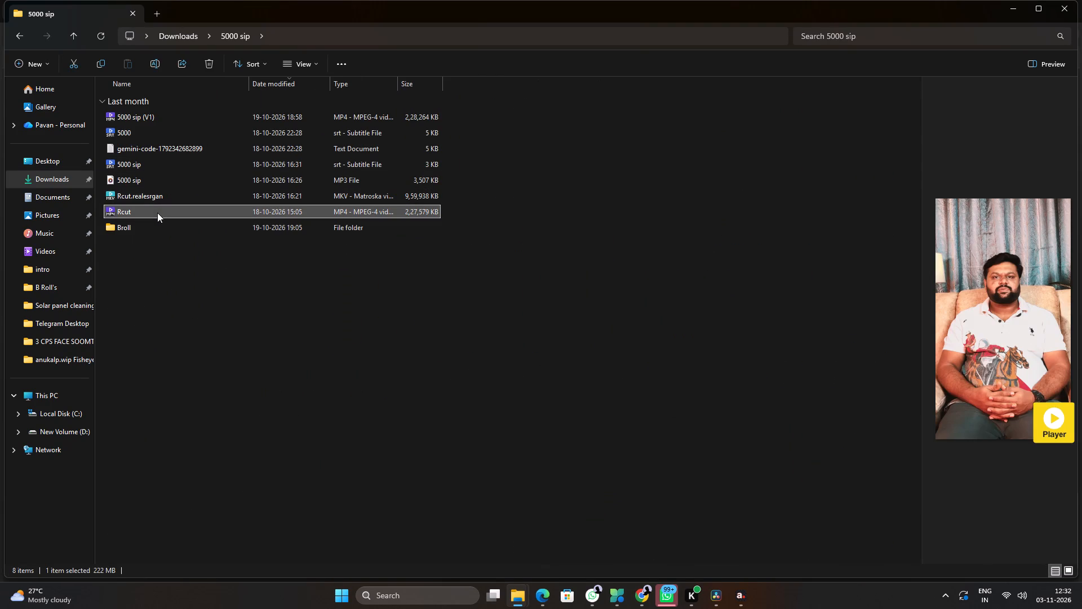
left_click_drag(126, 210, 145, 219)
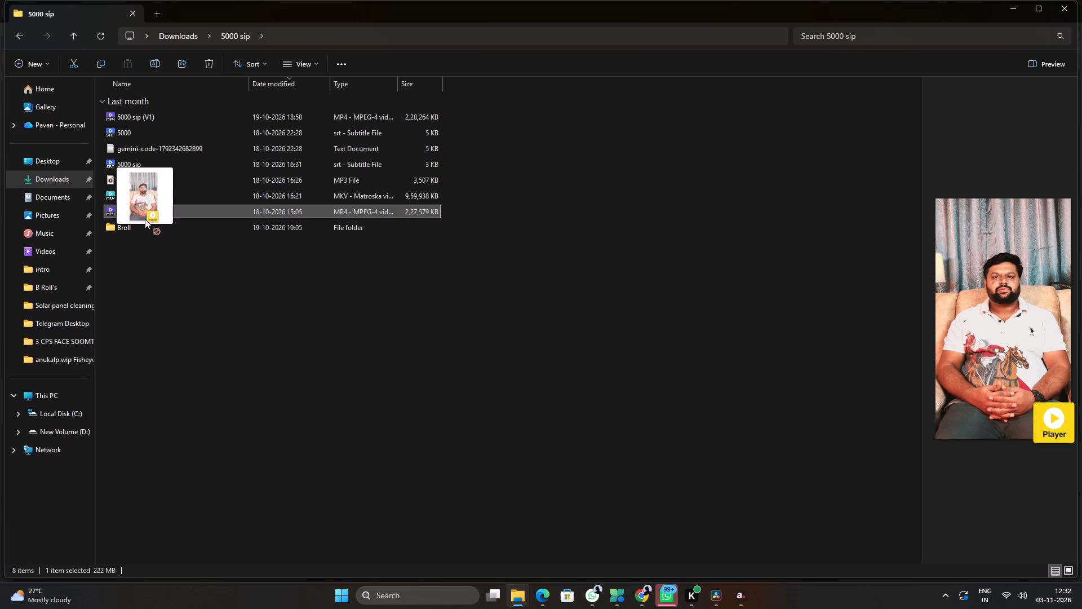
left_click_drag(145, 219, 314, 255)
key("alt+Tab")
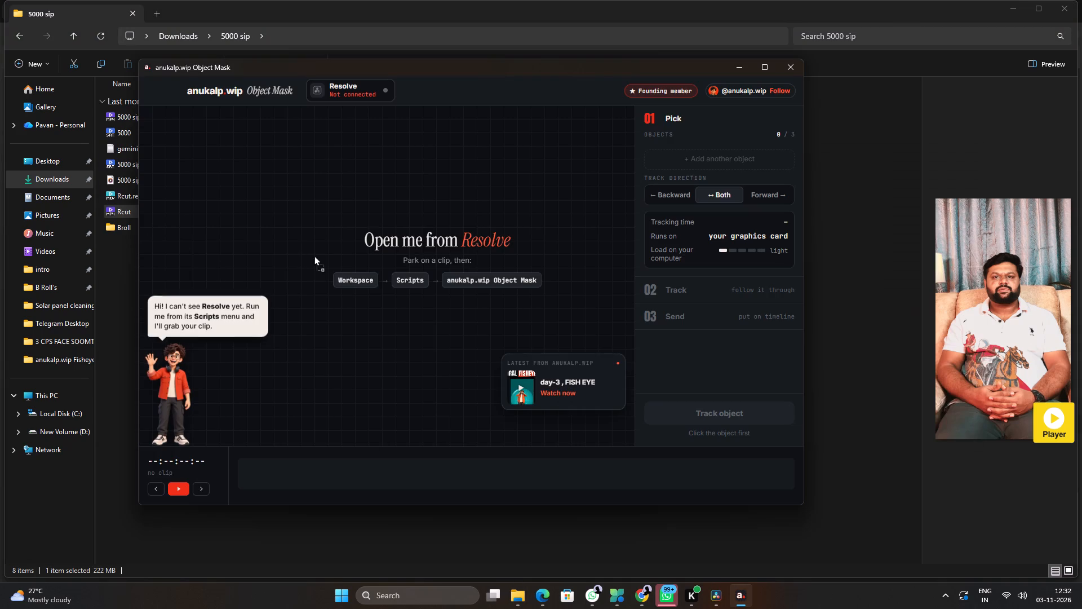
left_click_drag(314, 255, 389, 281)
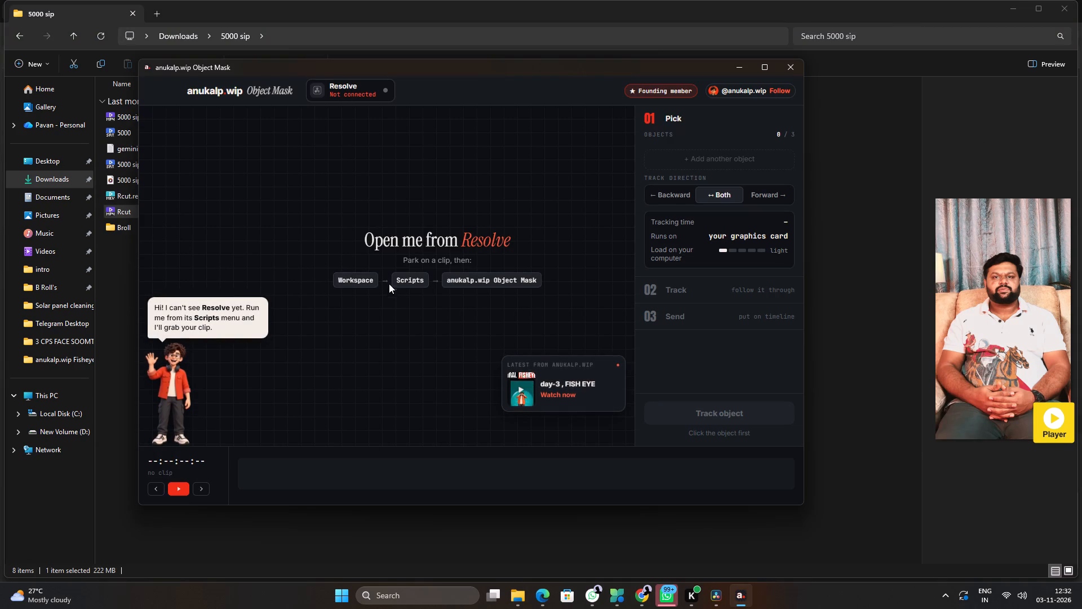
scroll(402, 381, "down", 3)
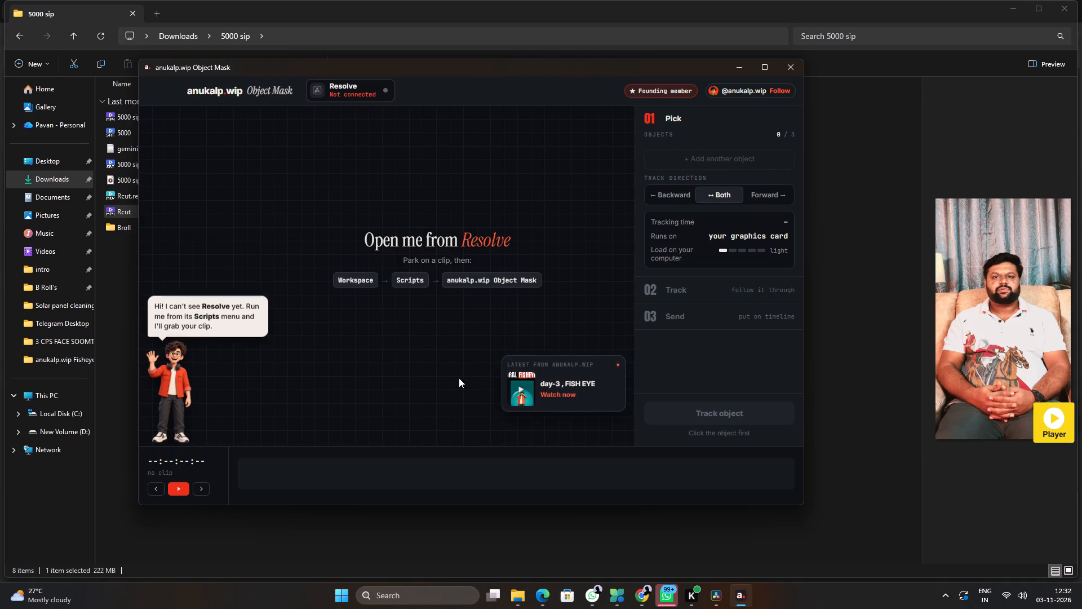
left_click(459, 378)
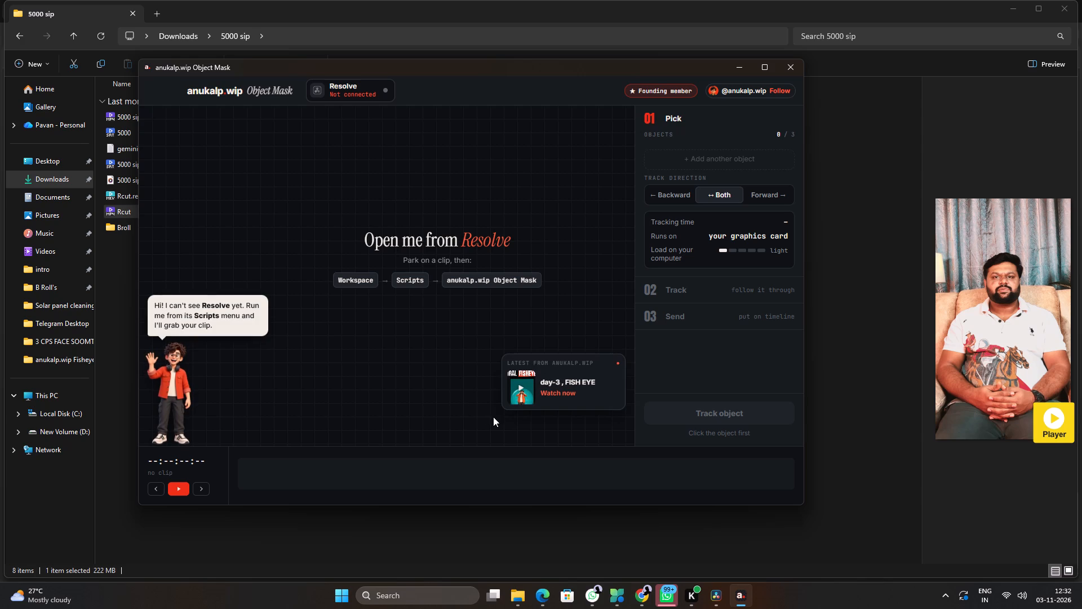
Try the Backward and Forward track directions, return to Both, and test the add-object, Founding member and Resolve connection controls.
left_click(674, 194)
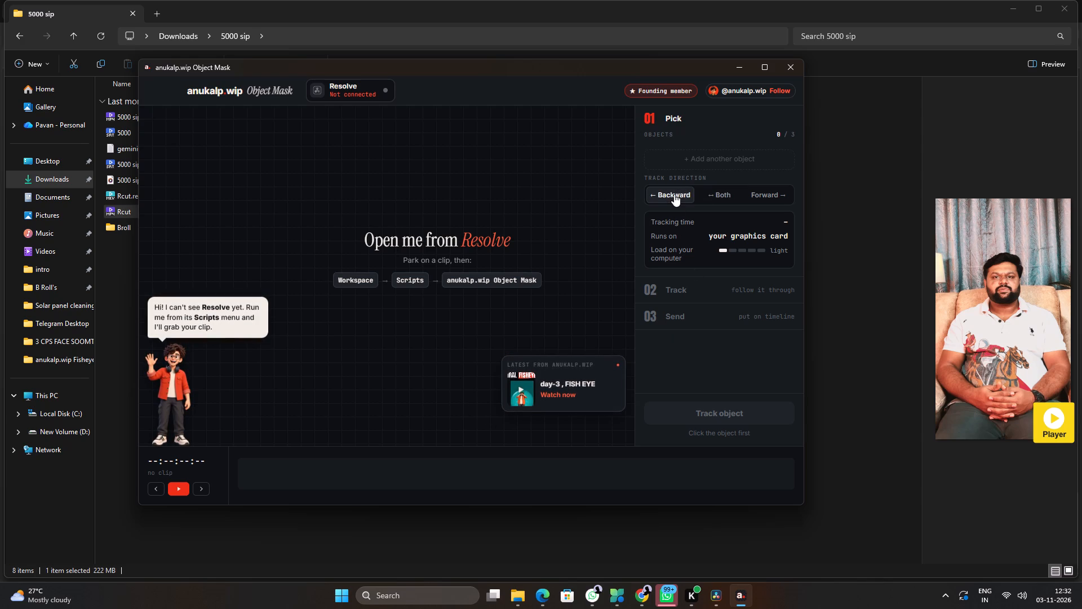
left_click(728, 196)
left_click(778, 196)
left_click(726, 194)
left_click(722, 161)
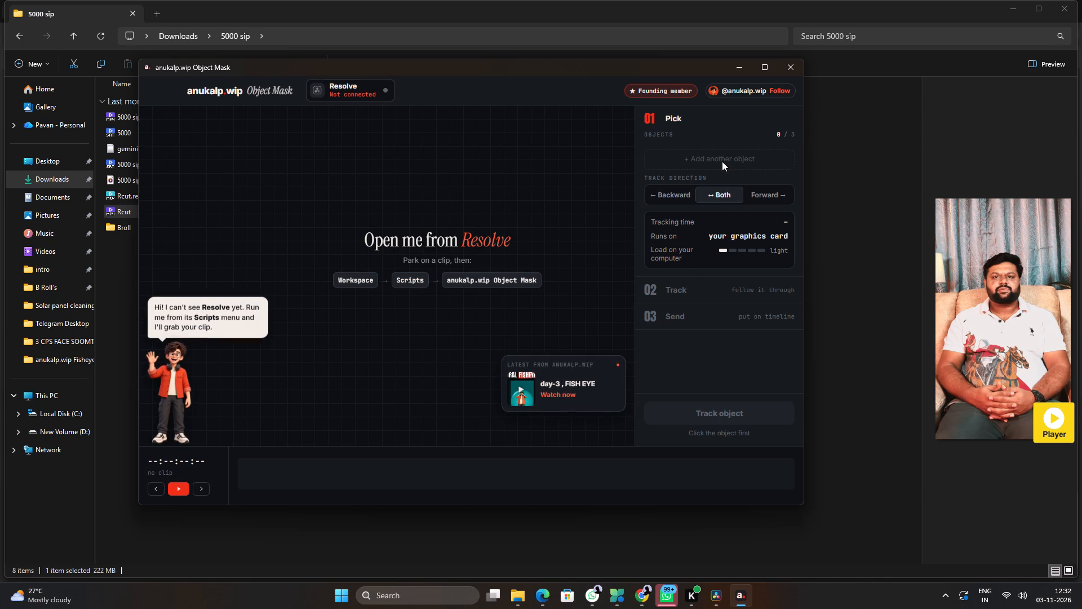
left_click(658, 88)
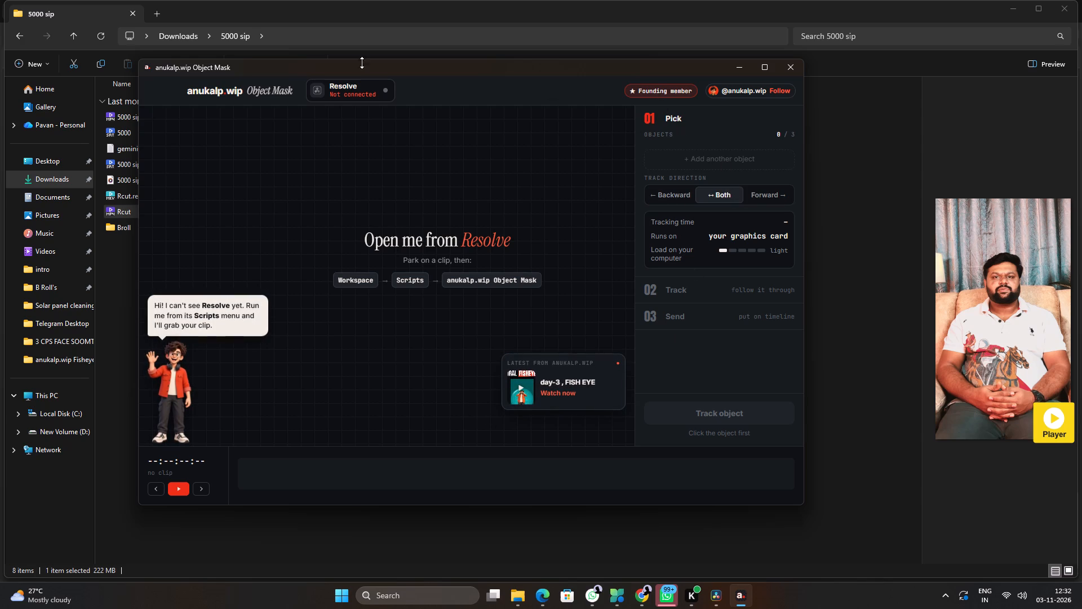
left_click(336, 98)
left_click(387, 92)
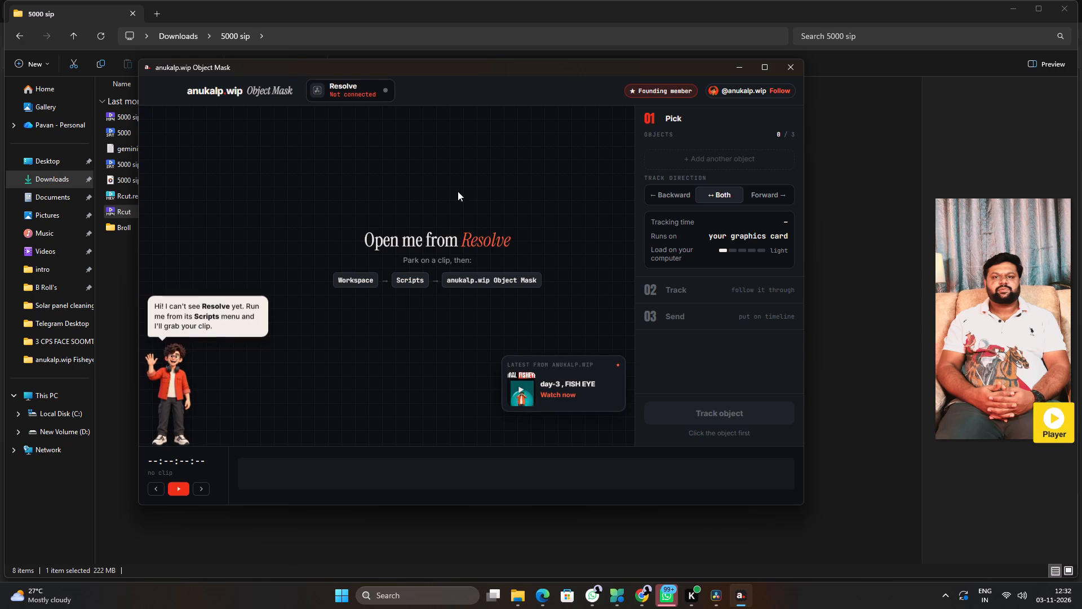
Check Resolve and the Object Mask app, and reread the PDF guide's section on opening it from DaVinci Resolve.
left_click(711, 597)
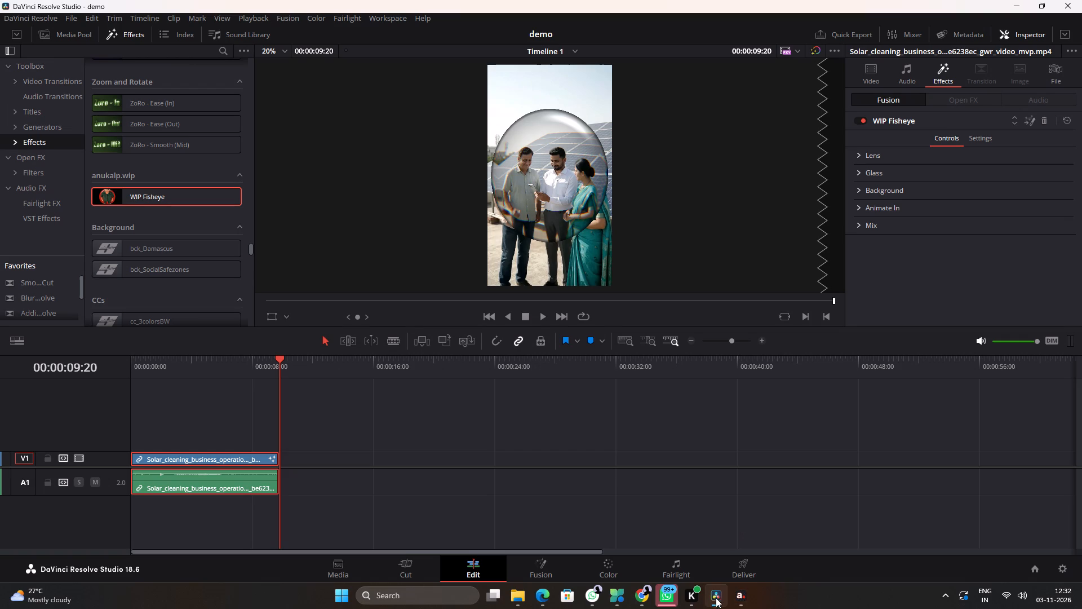
left_click(733, 595)
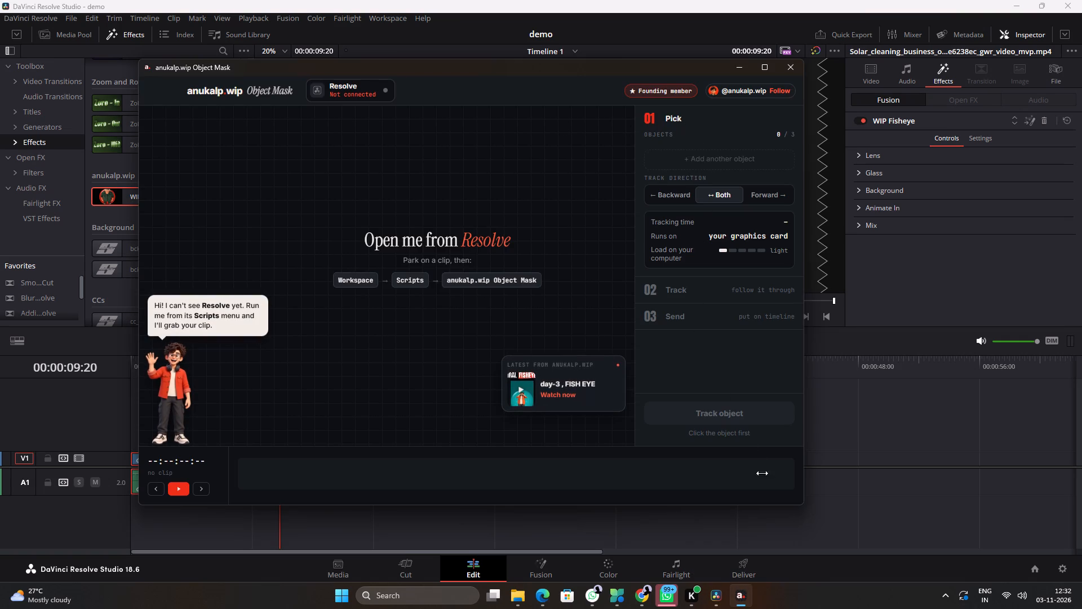
left_click(534, 598)
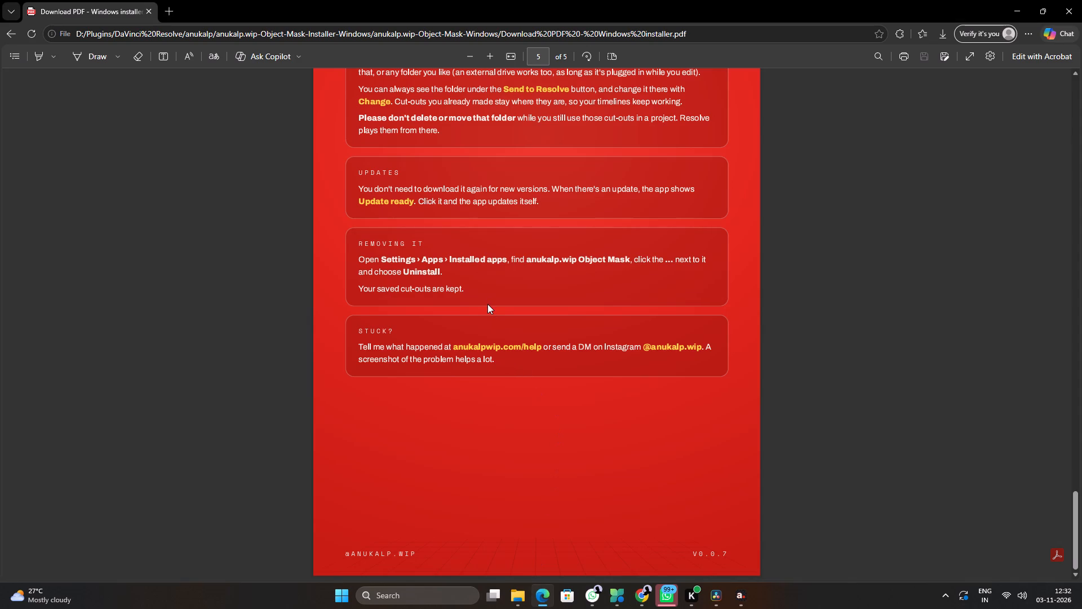
scroll(487, 304, "up", 18)
scroll(489, 304, "down", 3)
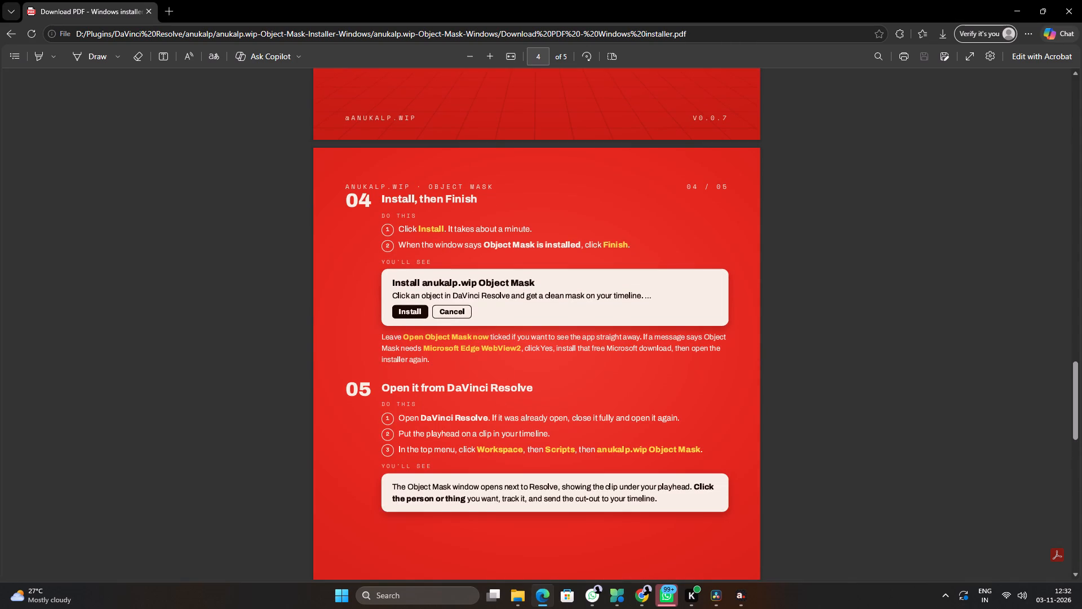
Close DaVinci Resolve fully, relaunch it as the guide instructs, and open the demo project.
right_click(722, 598)
left_click(689, 548)
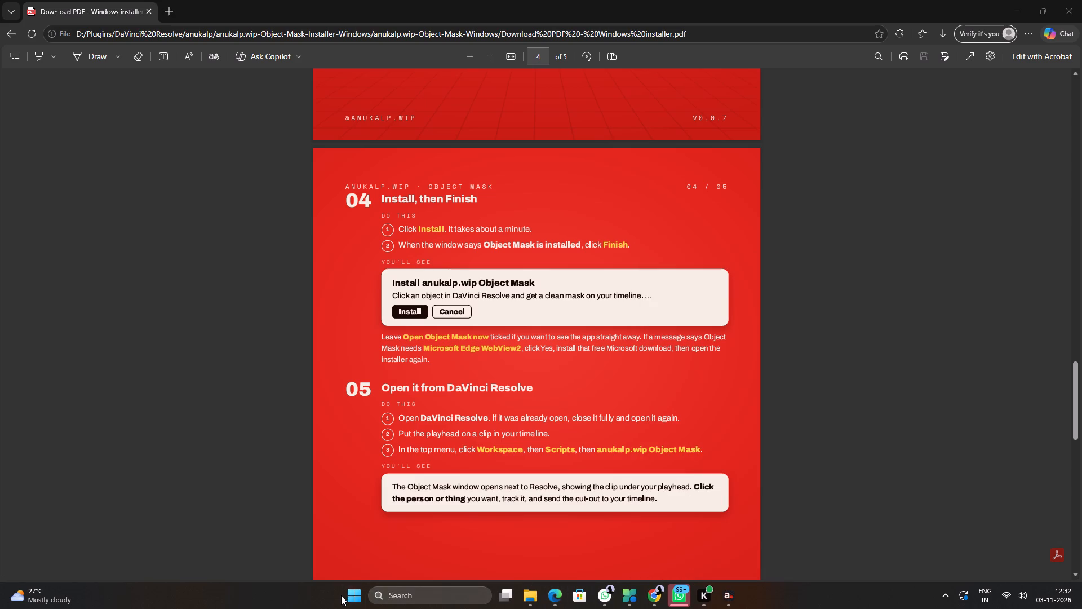
left_click(348, 598)
left_click(379, 381)
scroll(560, 425, "down", 1)
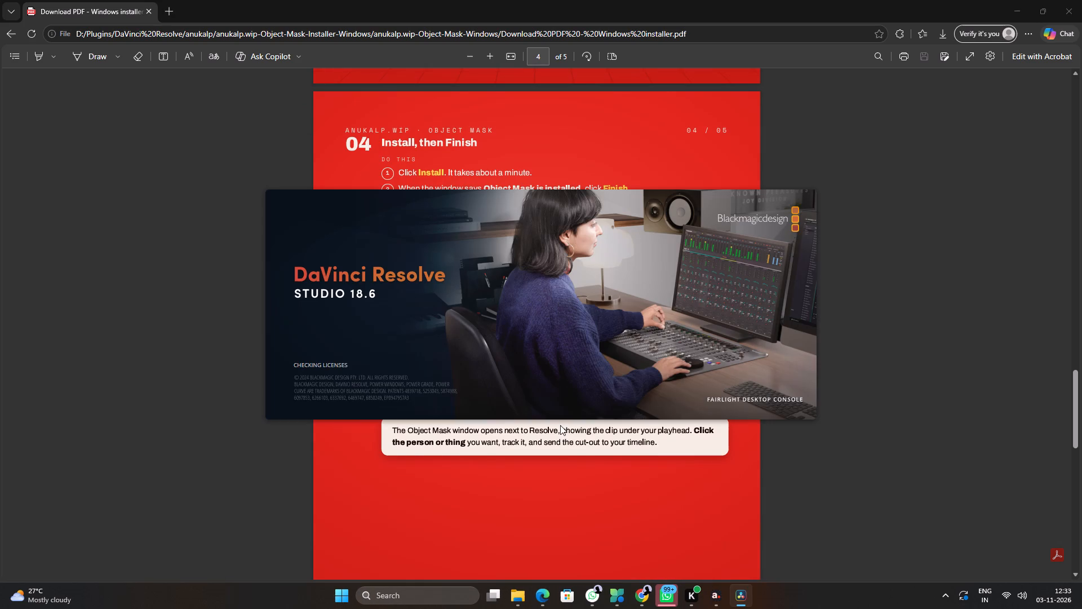
scroll(672, 478, "down", 1)
left_click(675, 476)
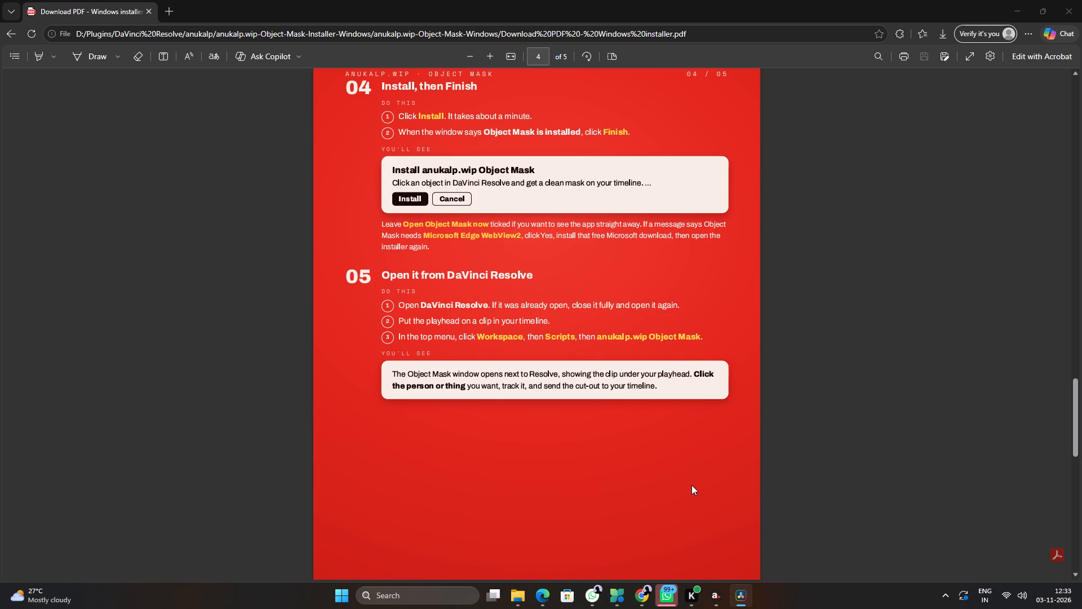
scroll(691, 475, "down", 1)
left_click(739, 593)
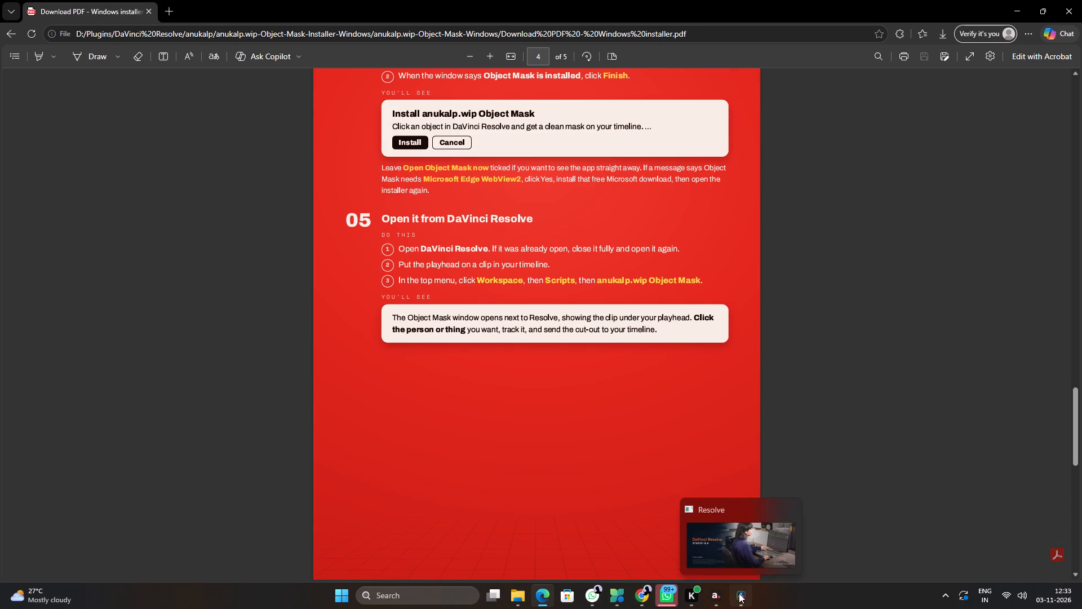
left_click(412, 208)
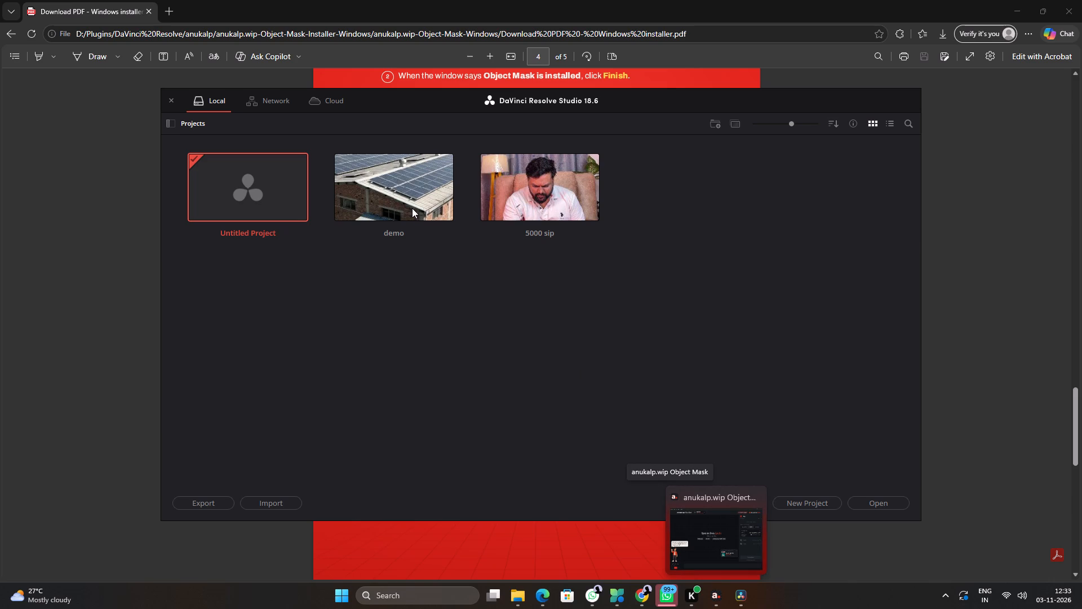
double_click(412, 208)
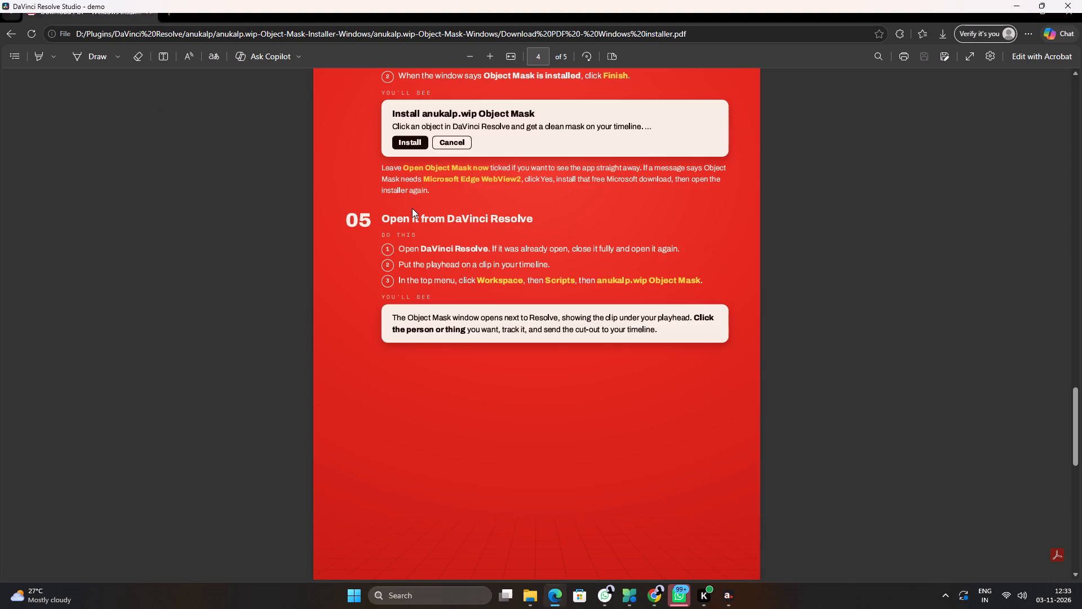
Close the standalone anukalp.wip Object Mask app.
left_click(712, 597)
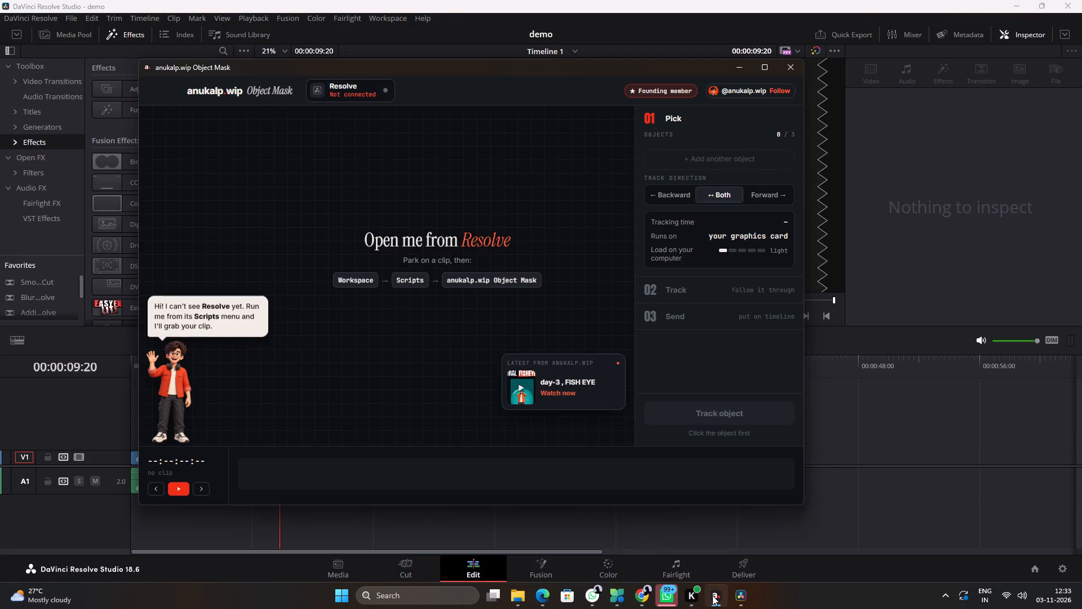
right_click(712, 595)
left_click(687, 550)
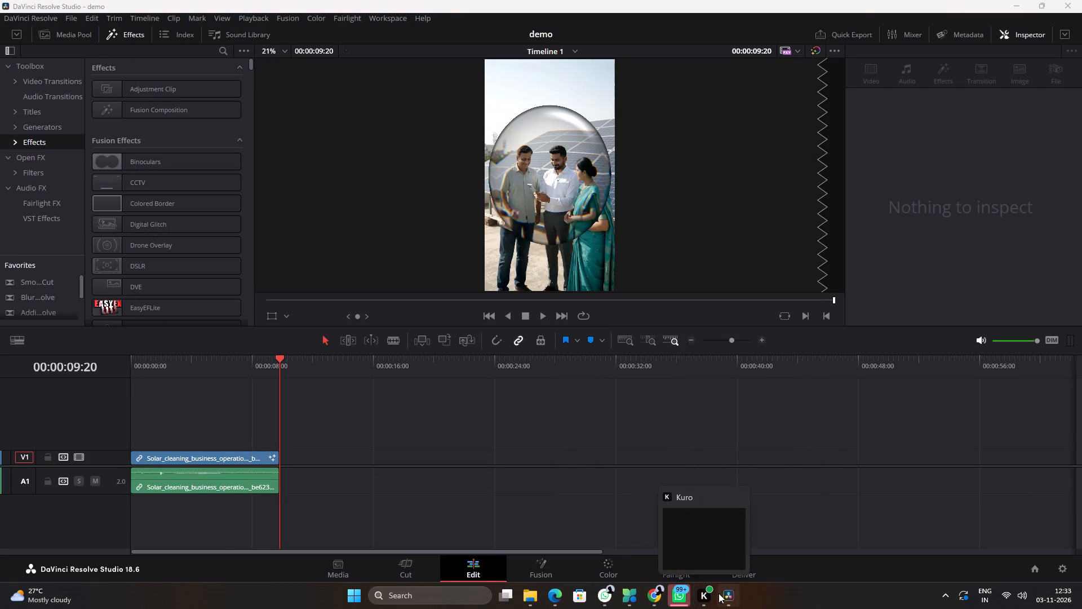
Add the Rcut video from the 5000 sip folder to Timeline 1 on V1 and A1, starting at about 15 seconds.
left_click(734, 596)
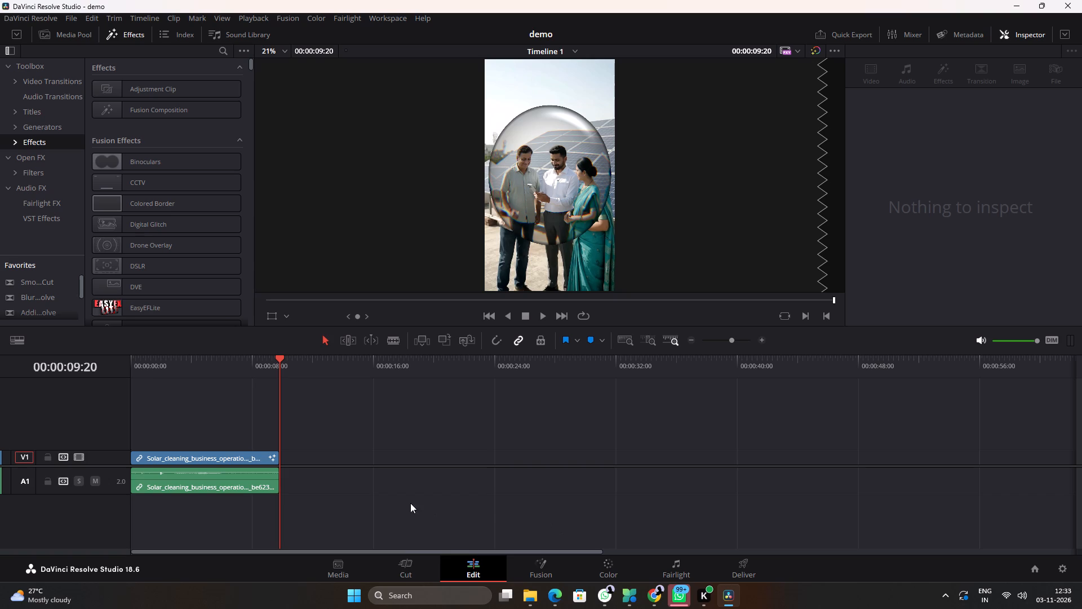
left_click(524, 590)
left_click(559, 555)
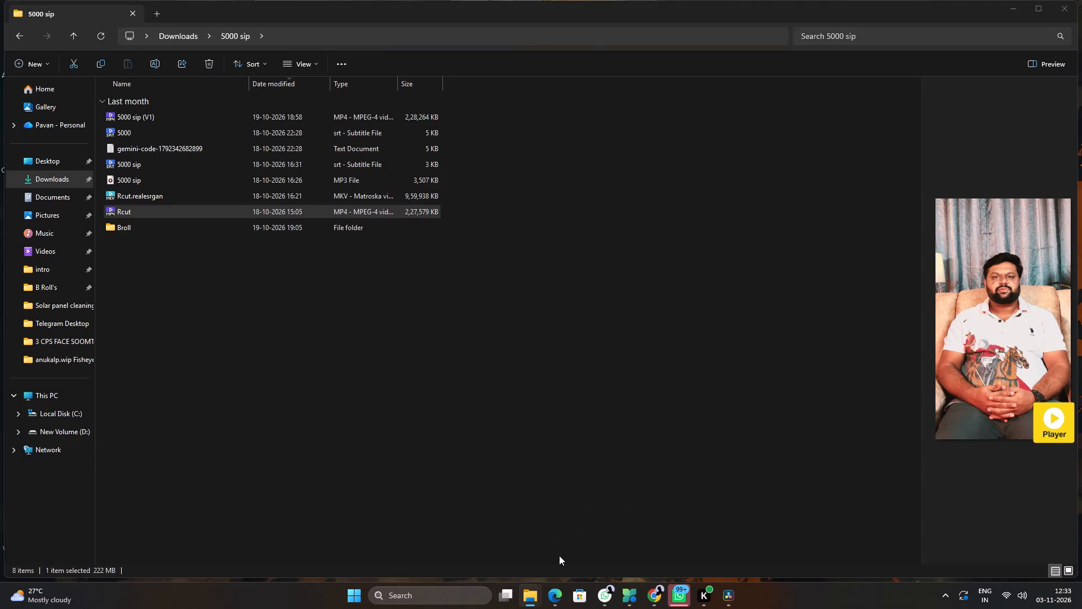
left_click_drag(125, 209, 137, 233)
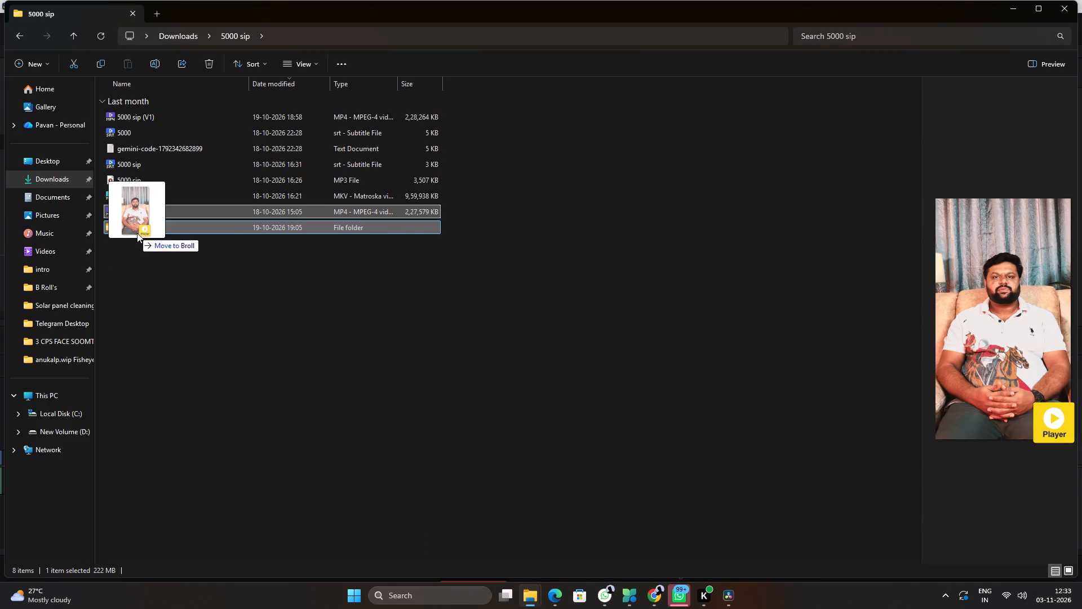
left_click_drag(137, 233, 375, 500)
key("alt+Tab")
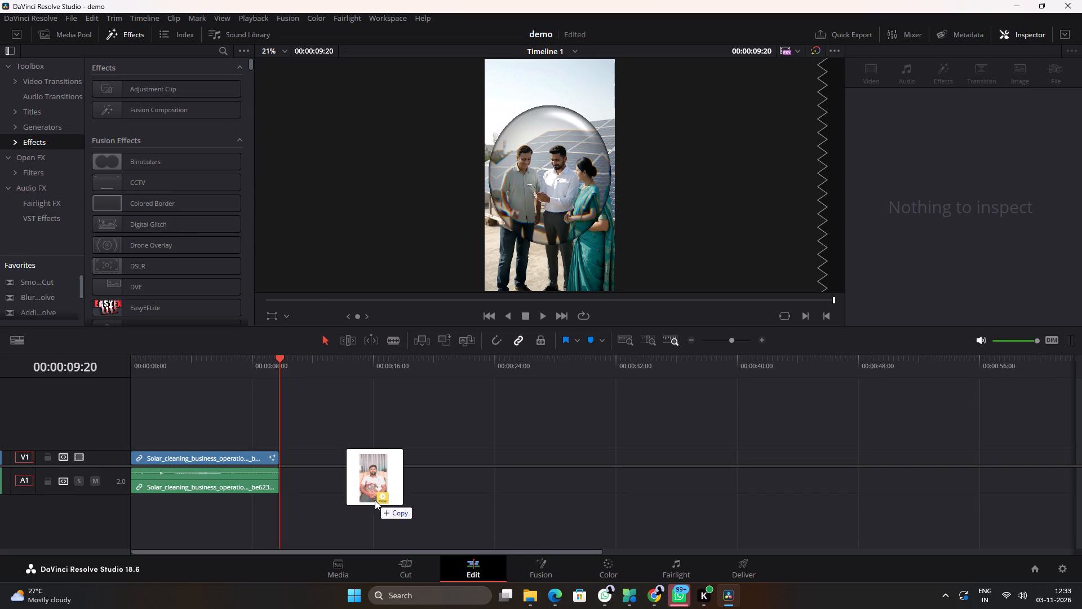
left_click_drag(375, 500, 360, 476)
Delete the Solar_cleaning clip and the gap after it so that Rcut starts at 00:00:00:00.
left_click(219, 459)
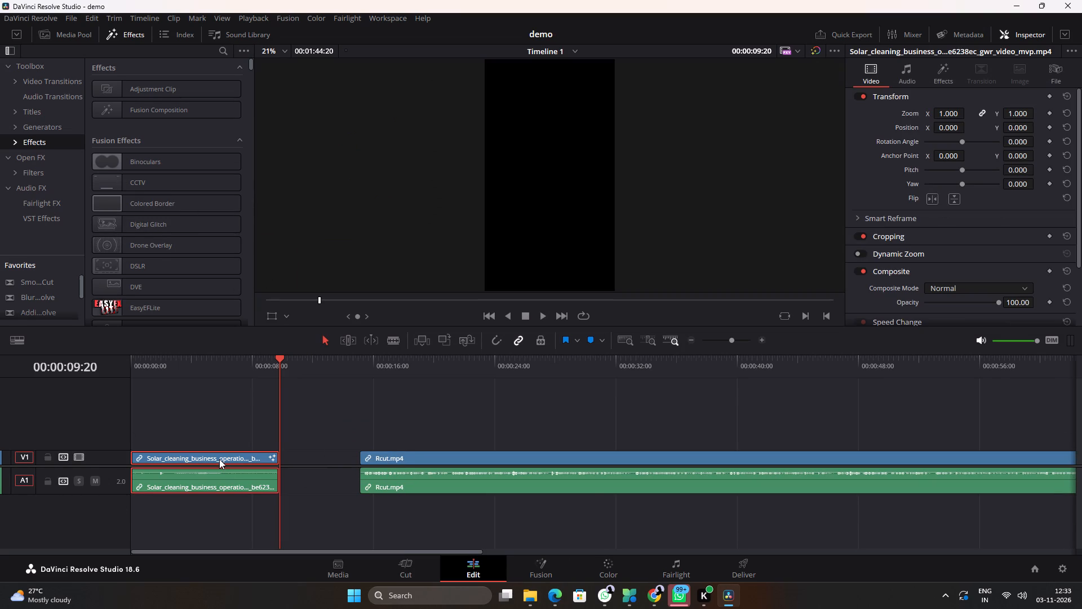
key("BackSpace")
left_click(250, 460)
key("BackSpace")
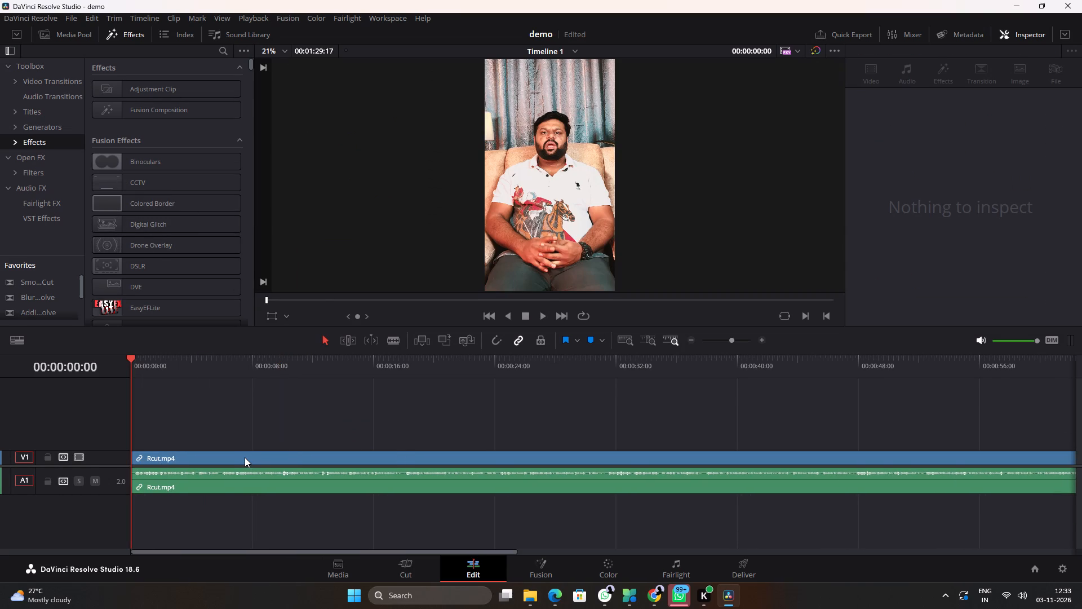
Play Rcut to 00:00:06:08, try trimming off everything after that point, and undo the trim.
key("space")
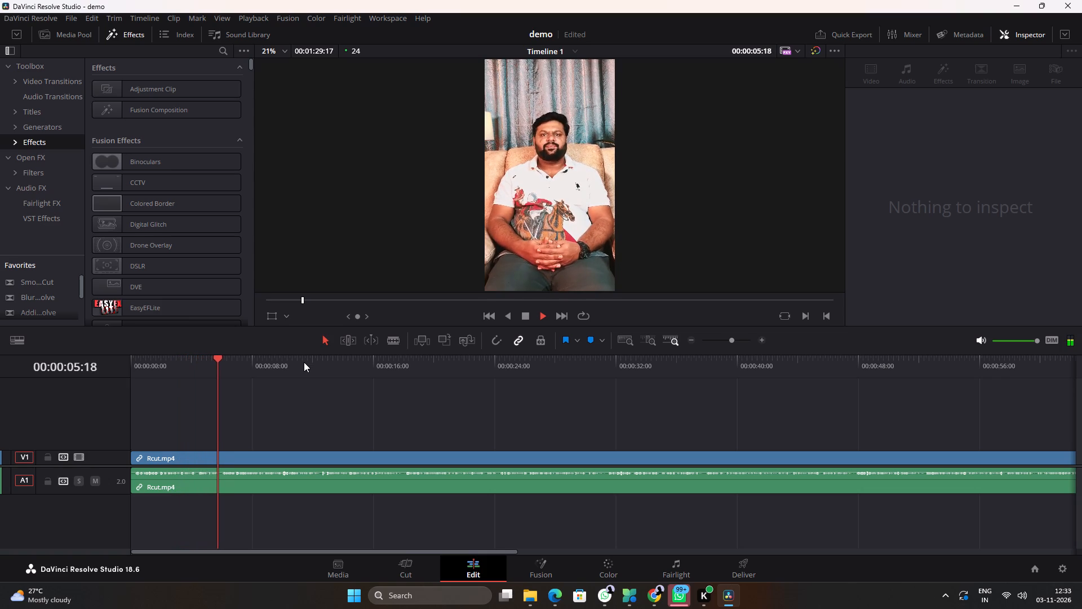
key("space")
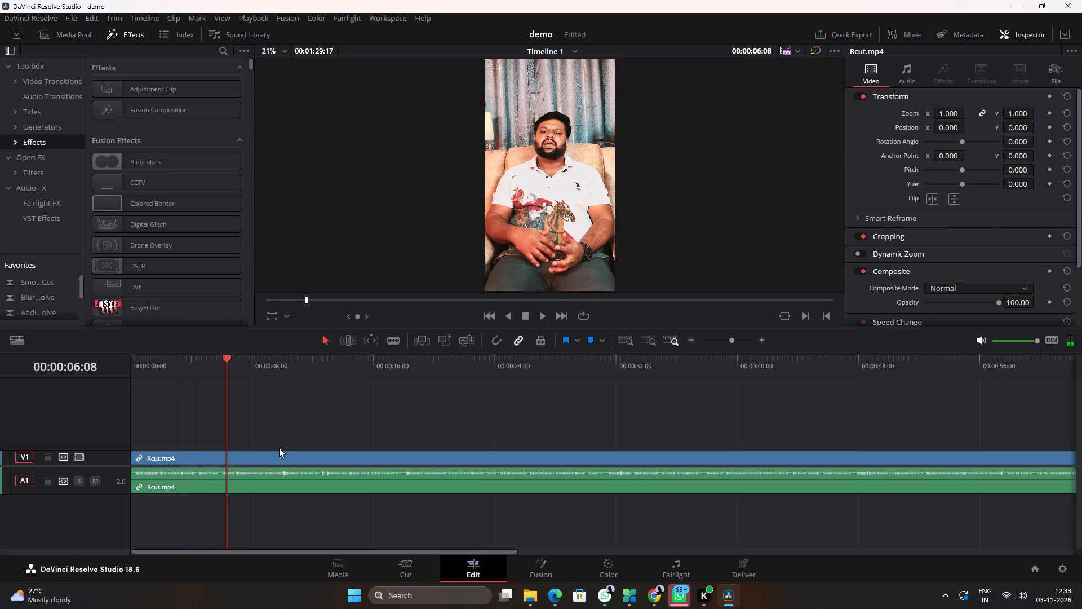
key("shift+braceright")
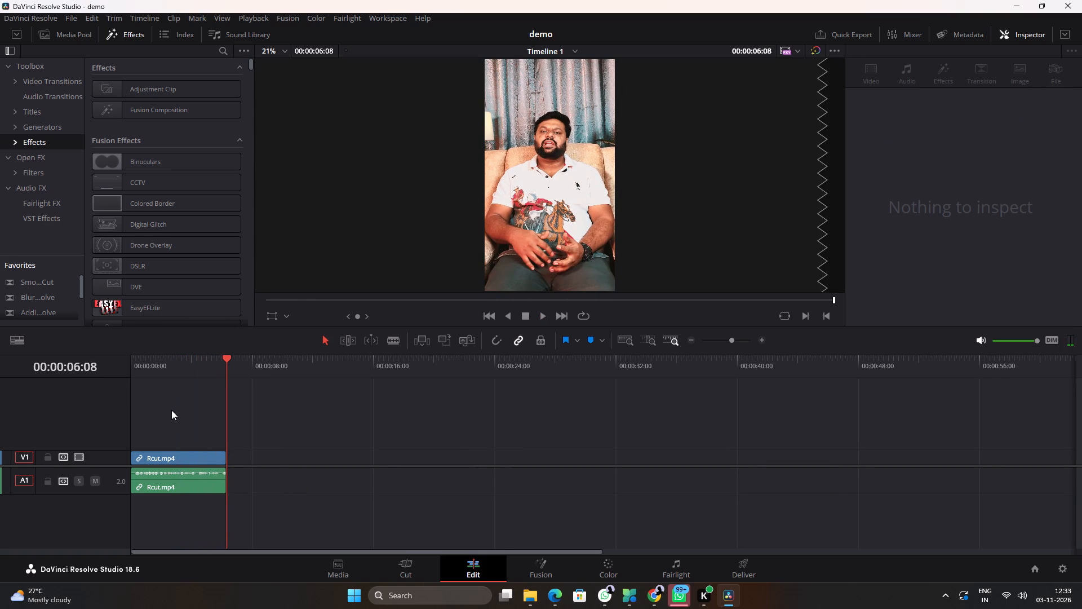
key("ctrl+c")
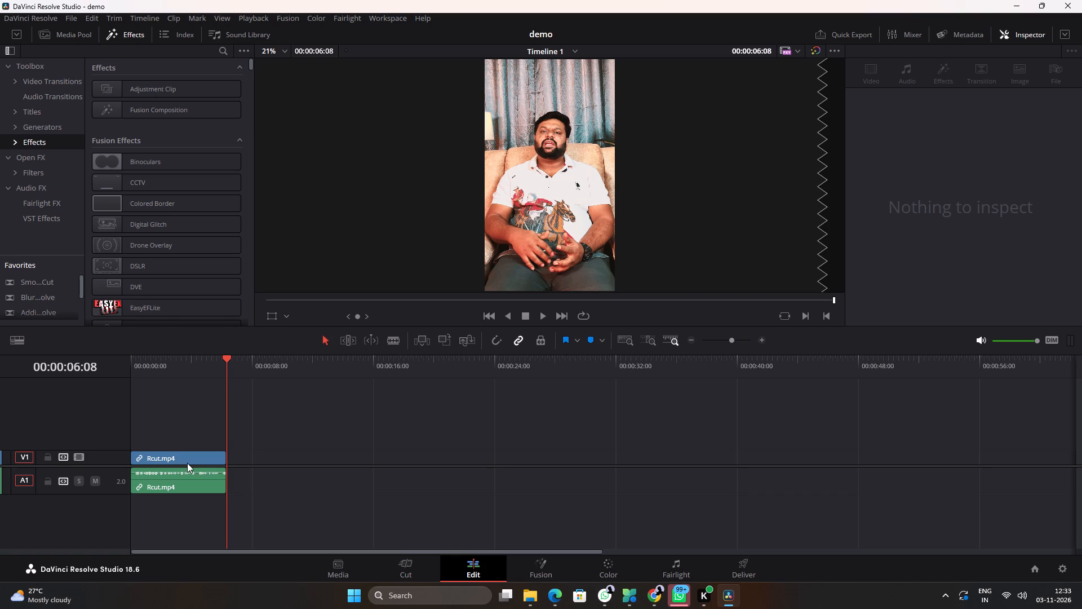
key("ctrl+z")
Split the Rcut clip and its linked audio at 00:00:05:20.
left_click(190, 462)
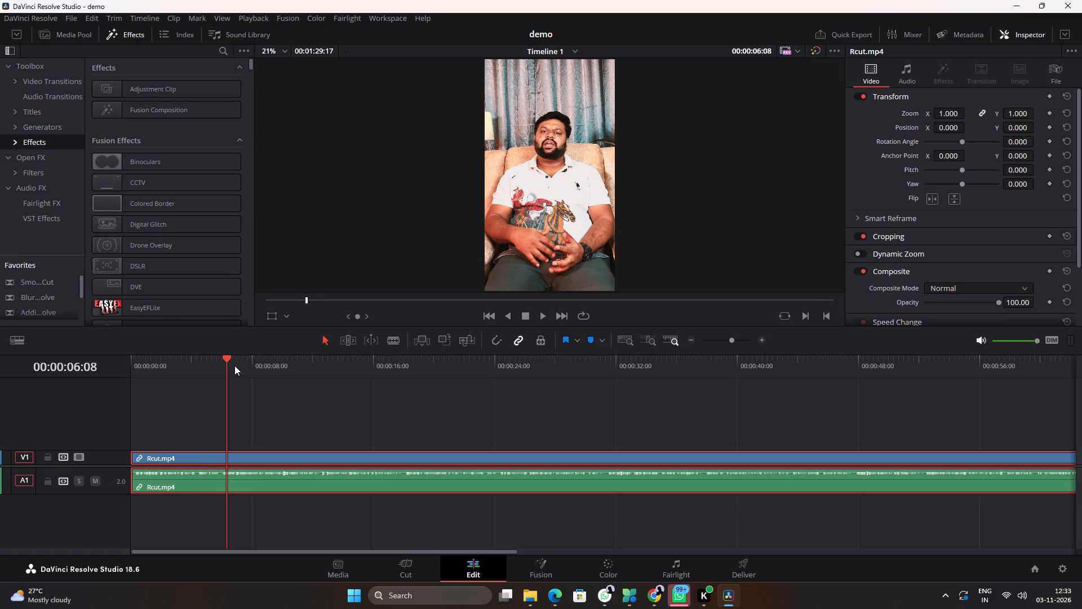
key("Left")
key("Left")
key("Left")
key("Left")
key("Left")
key("Left")
key("Left")
key("Left")
key("Left")
key("Left")
key("Left")
key("Left")
key("Left")
key("Left")
key("Left")
key("Left")
key("Left")
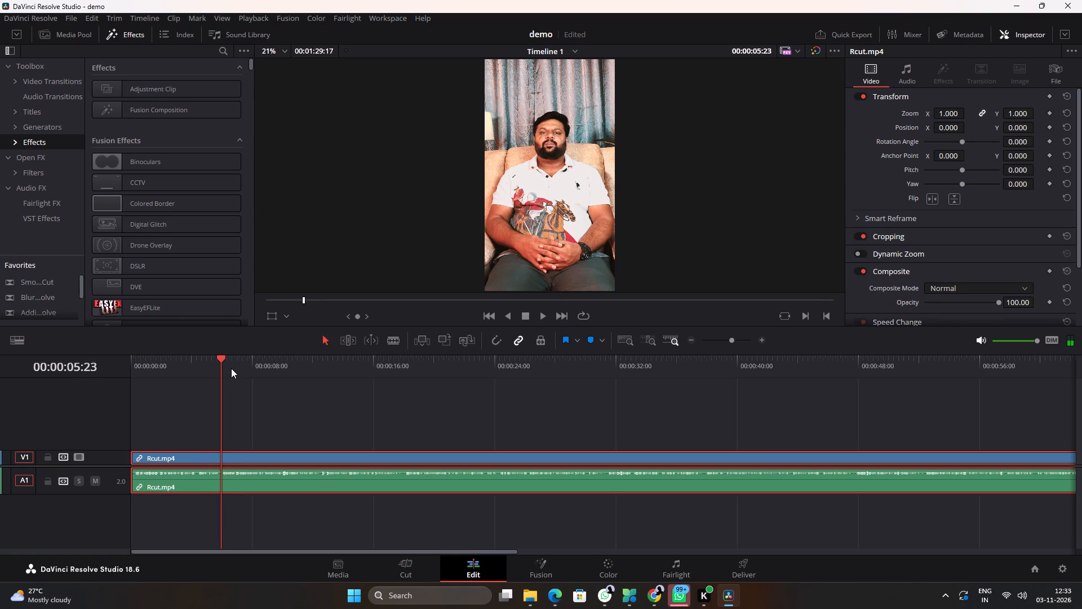
key("Right")
key("Right")
key("Right")
key("Right")
key("Right")
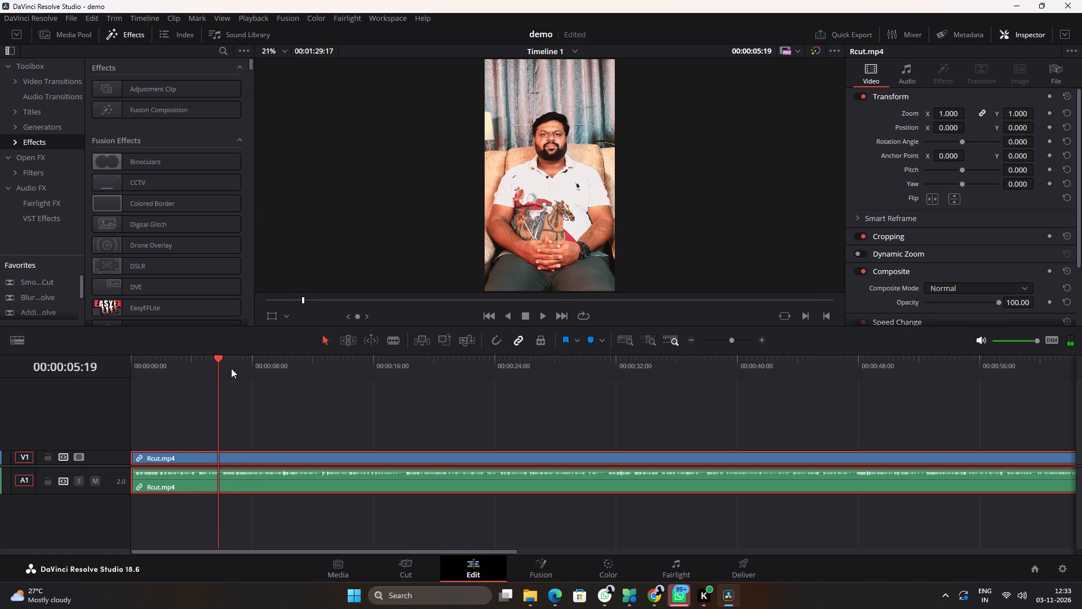
key("b")
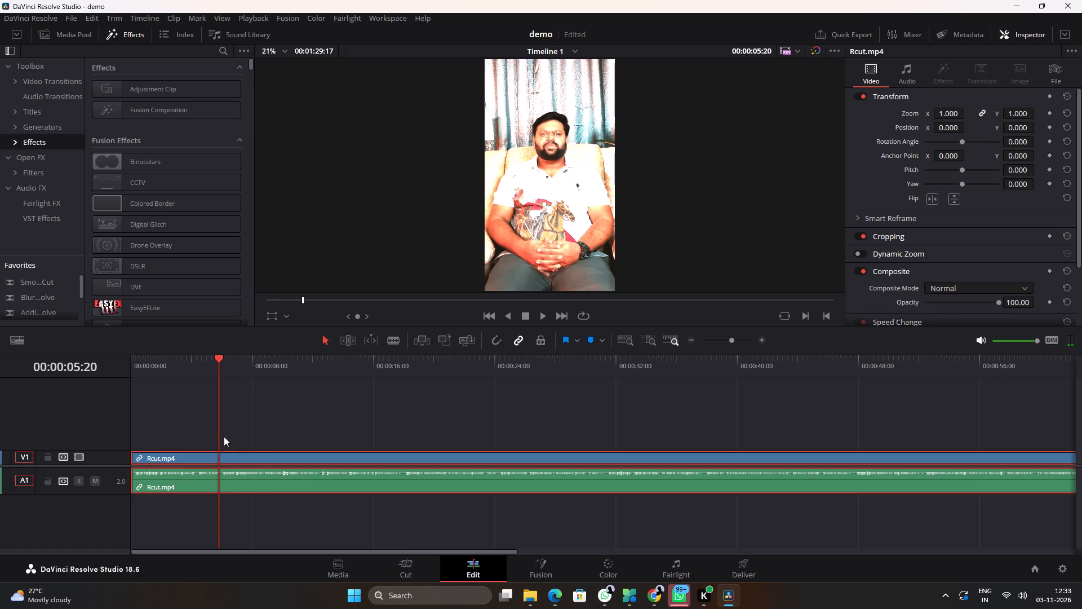
Launch the anukalp.wip Object Mask script from within Resolve for the Rcut clip at the playhead.
left_click(384, 21)
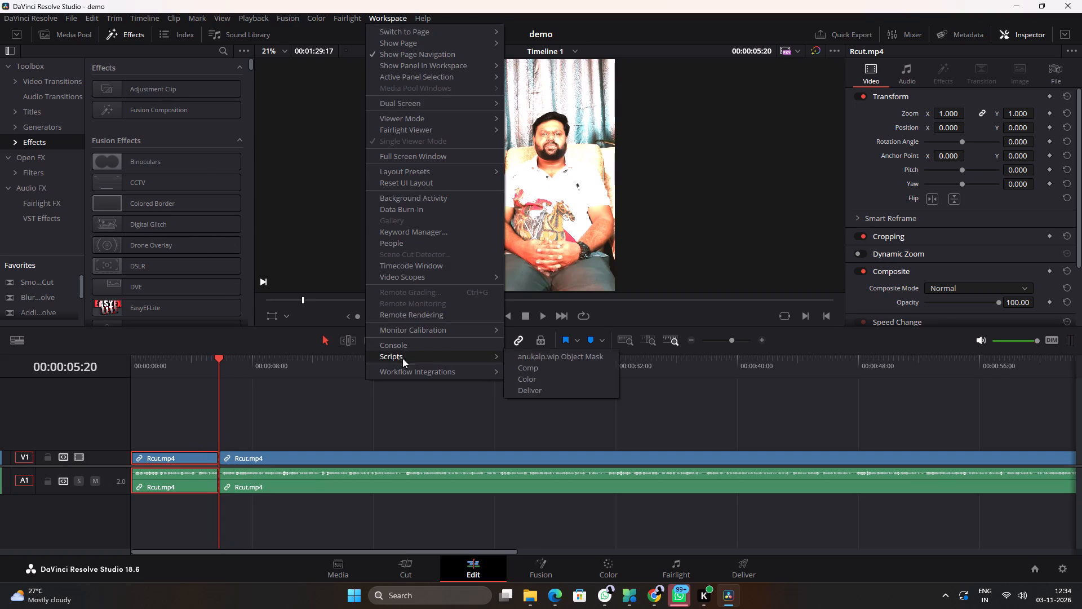
left_click(538, 355)
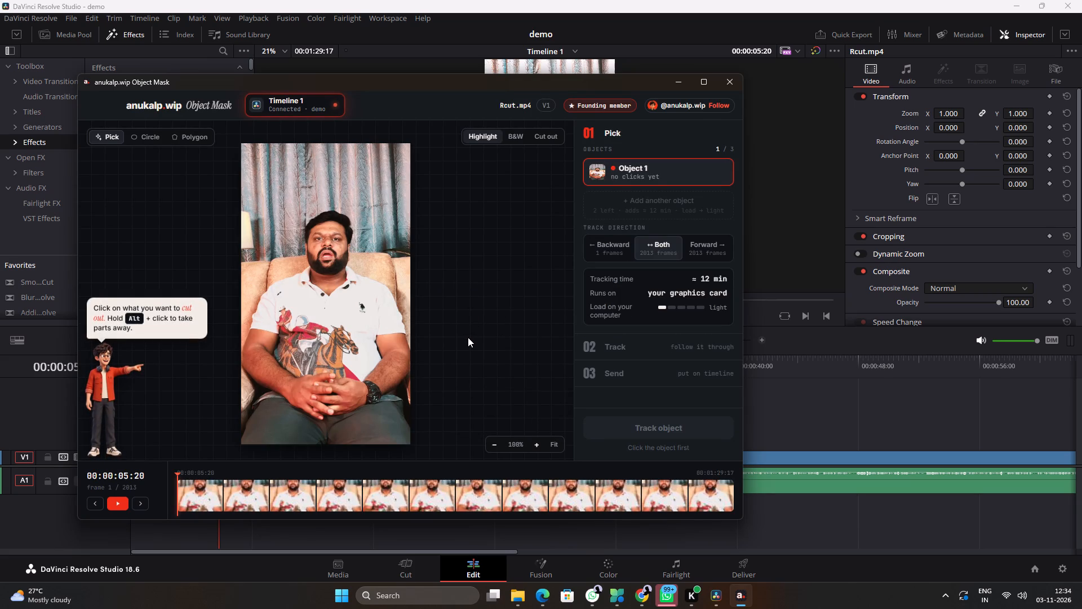
scroll(326, 281, "down", 1)
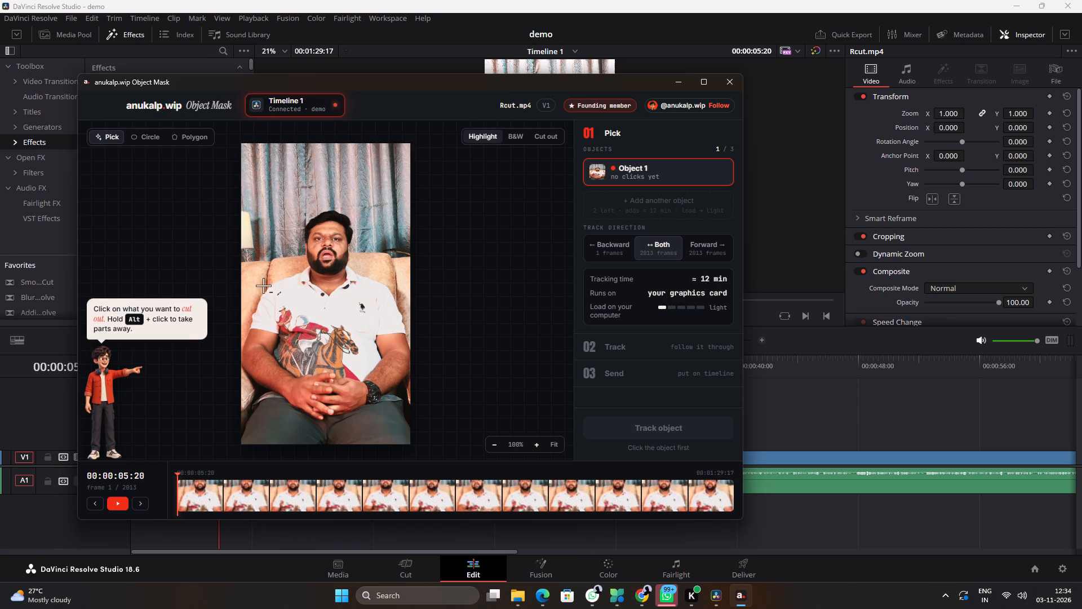
Pick the seated man in the Object Mask preview as Object 1, starting on his arm.
left_click(258, 360)
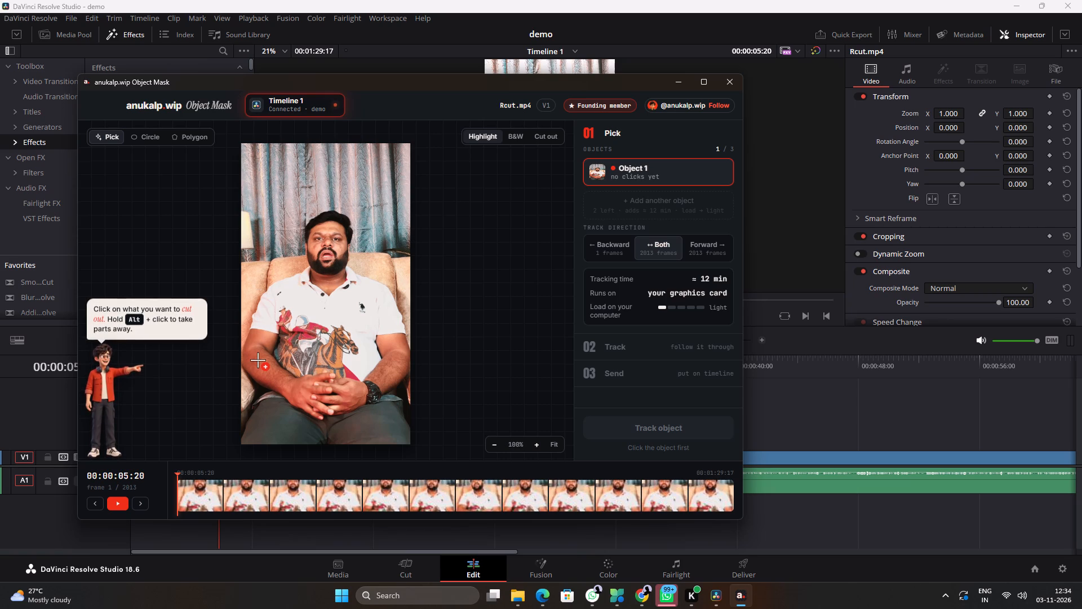
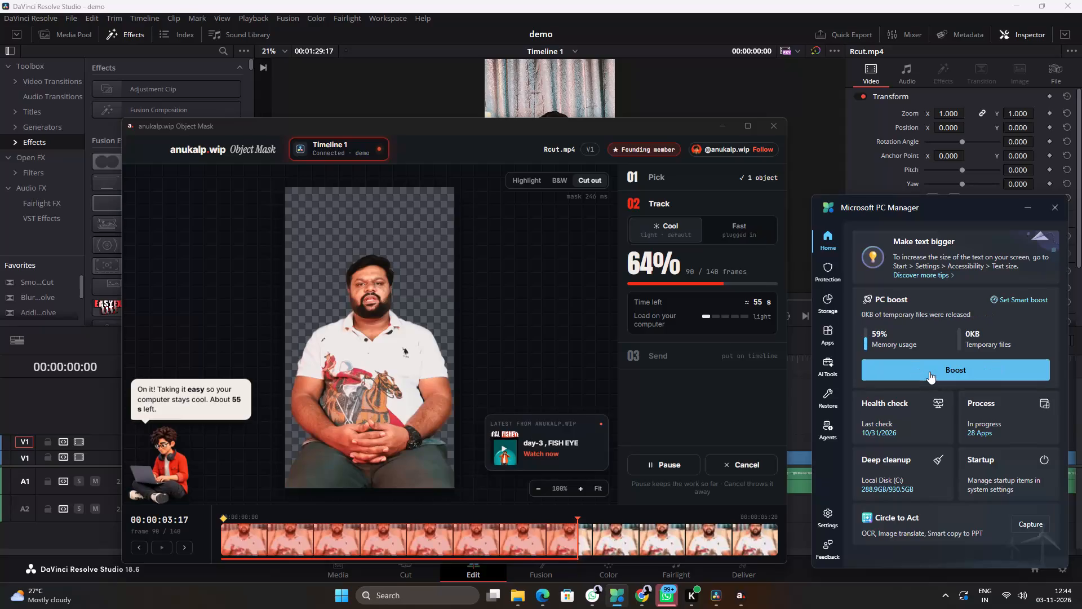
Run the Microsoft PC Manager boost repeatedly to free memory until Object Mask finishes tracking the man.
key("Return")
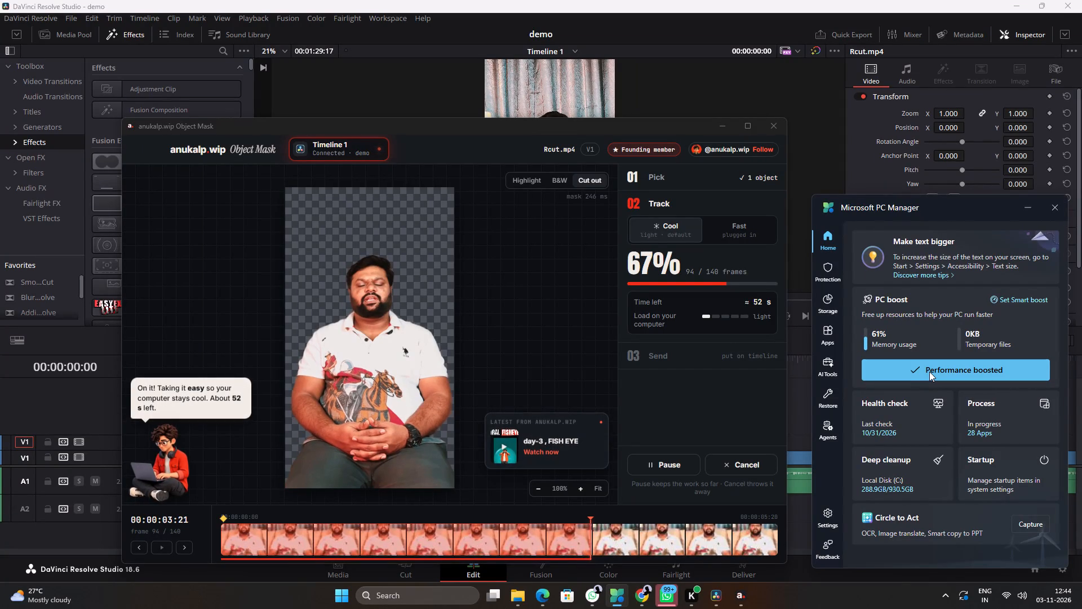
key("Return")
key("Return")
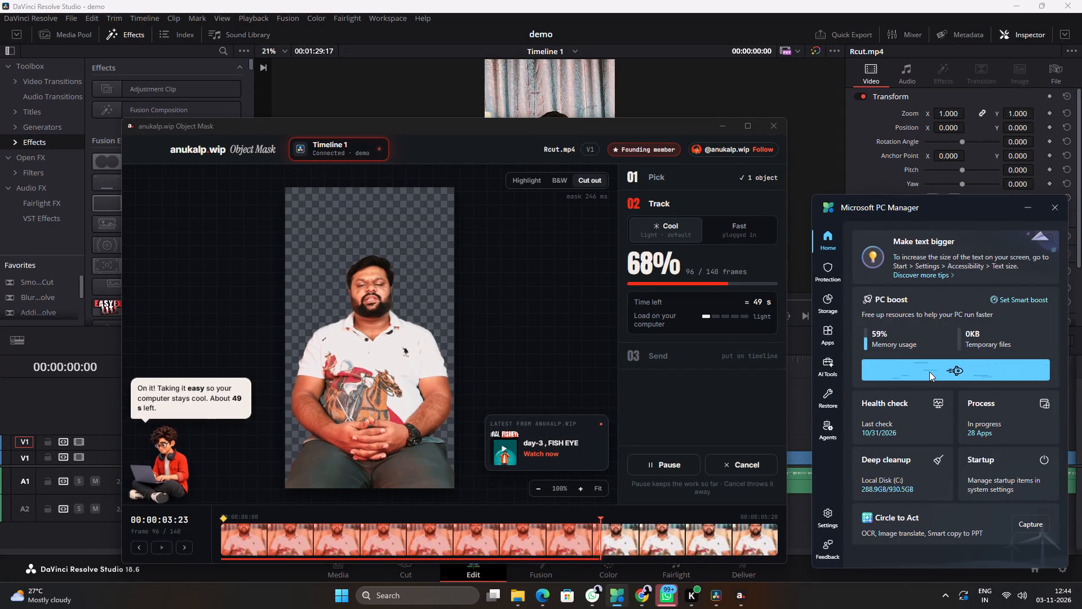
key("Return")
key("Return")
key("Return")
key("Return")
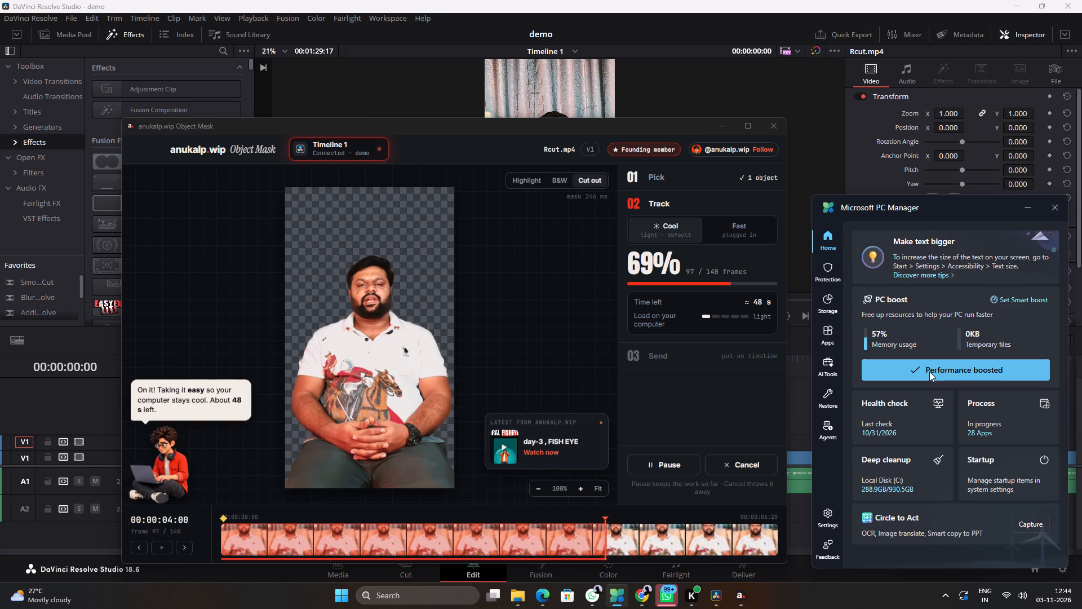
key("Return")
key("Return")
key("Return")
key("Return")
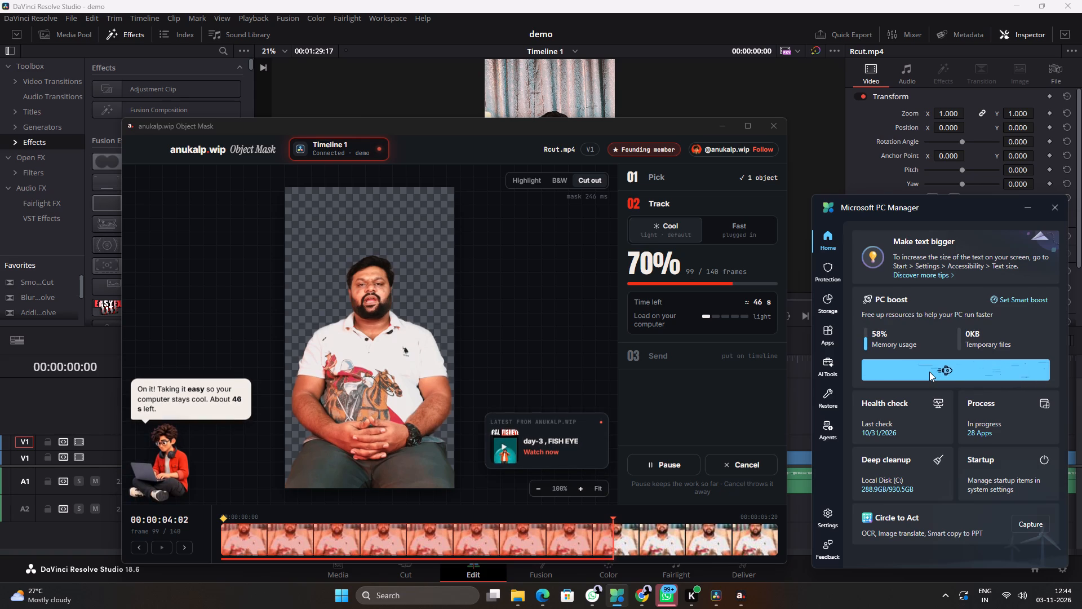
key("Return")
key("Return")
key("Return")
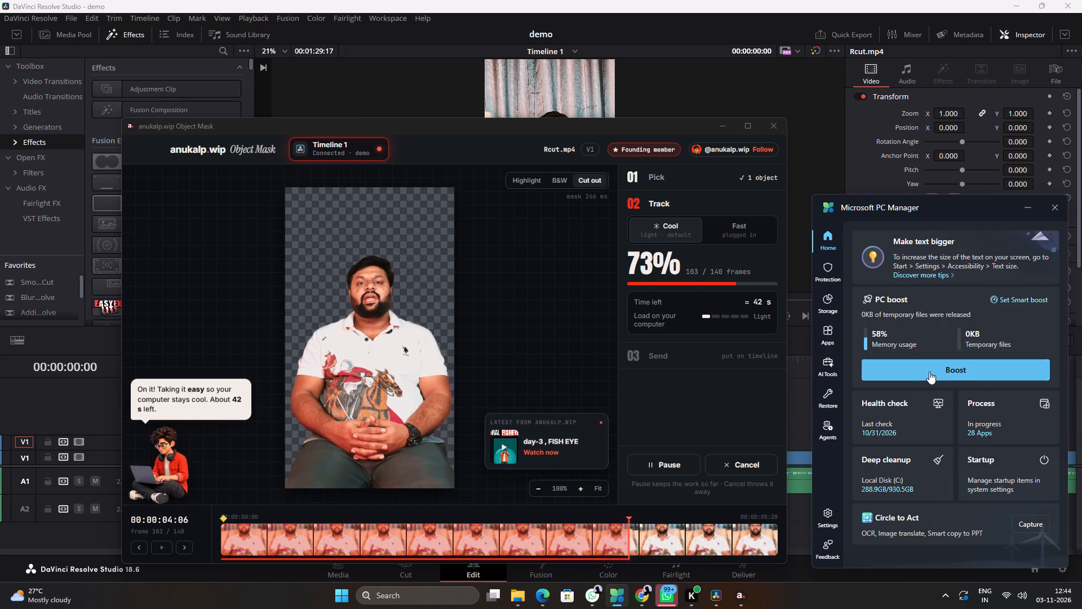
key("Return")
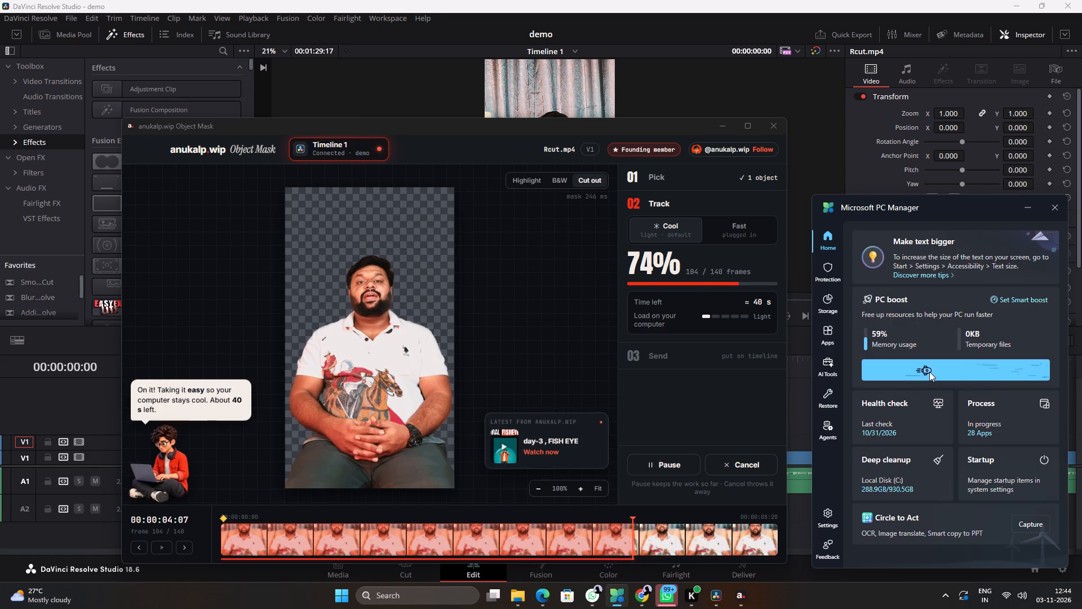
key("Return")
key("Return")
key("Return")
key("Return")
key("Return")
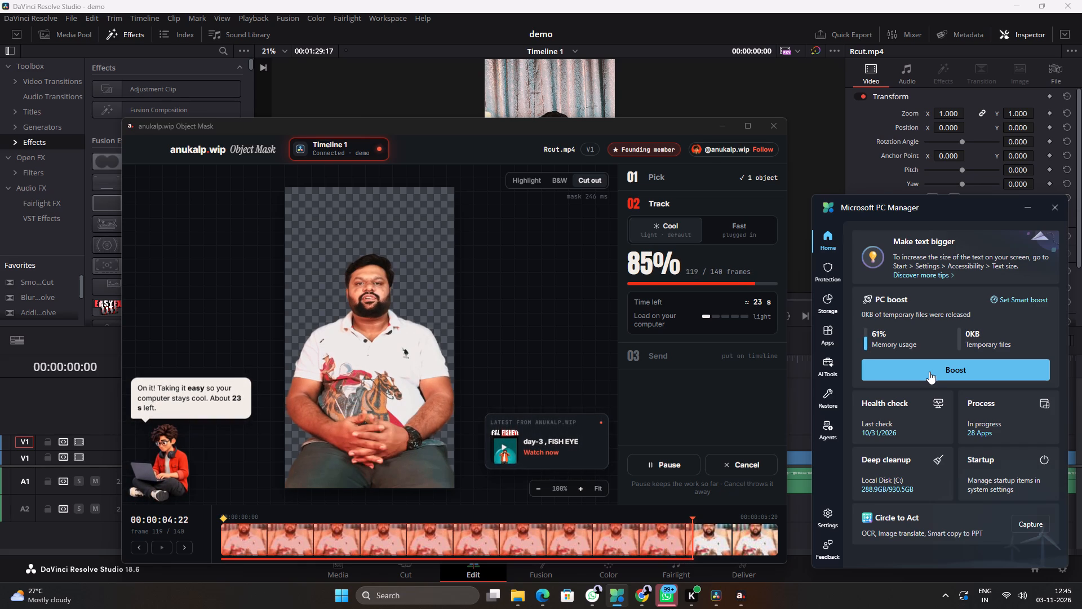
key("Return")
key("Return")
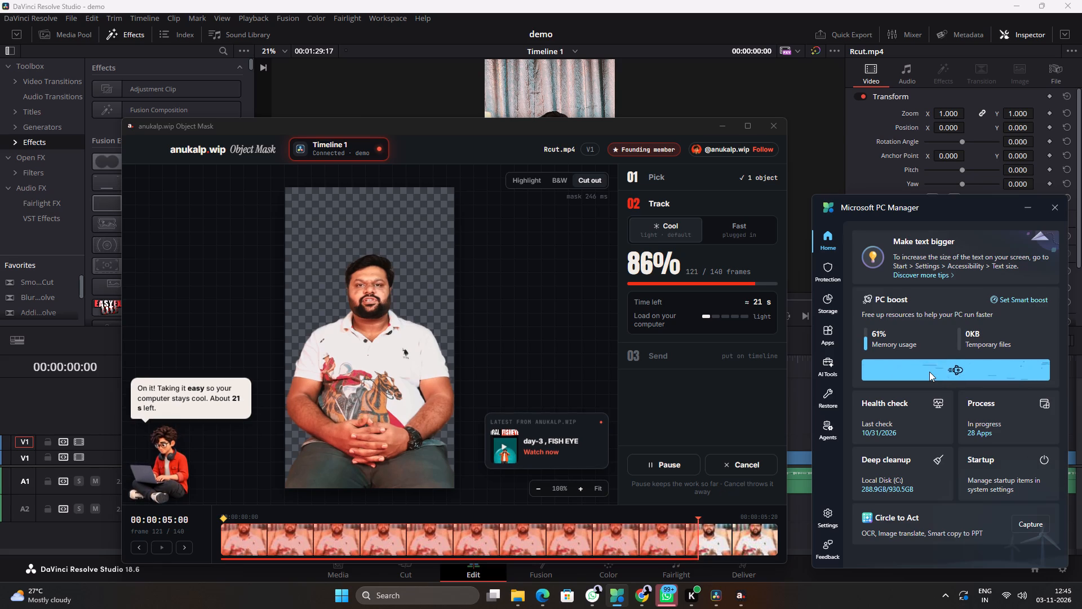
key("Return")
key("Return")
key("Return")
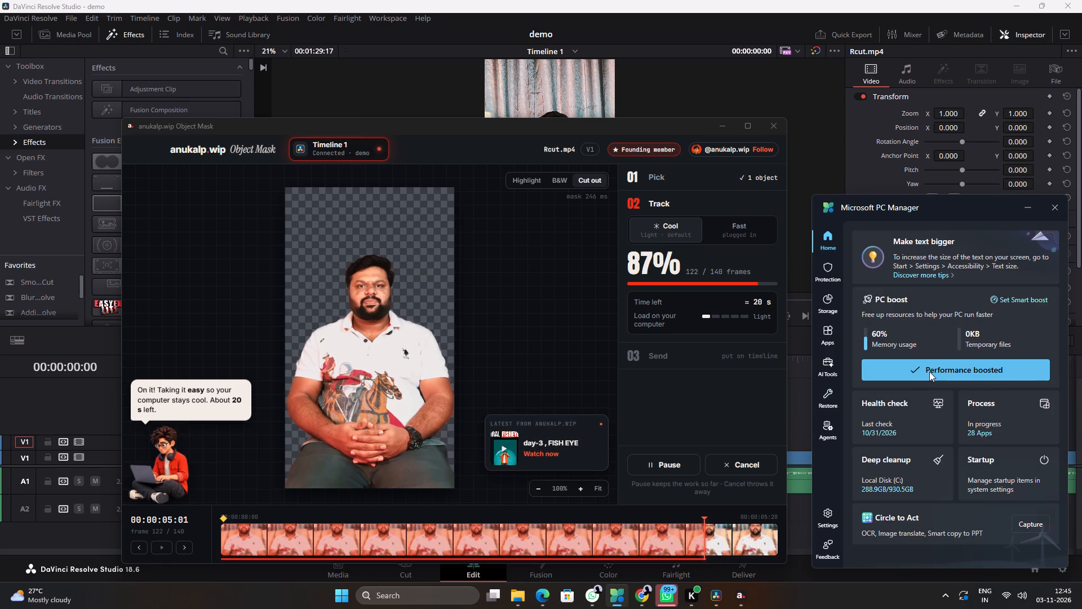
key("Return")
key("Return")
key("Return")
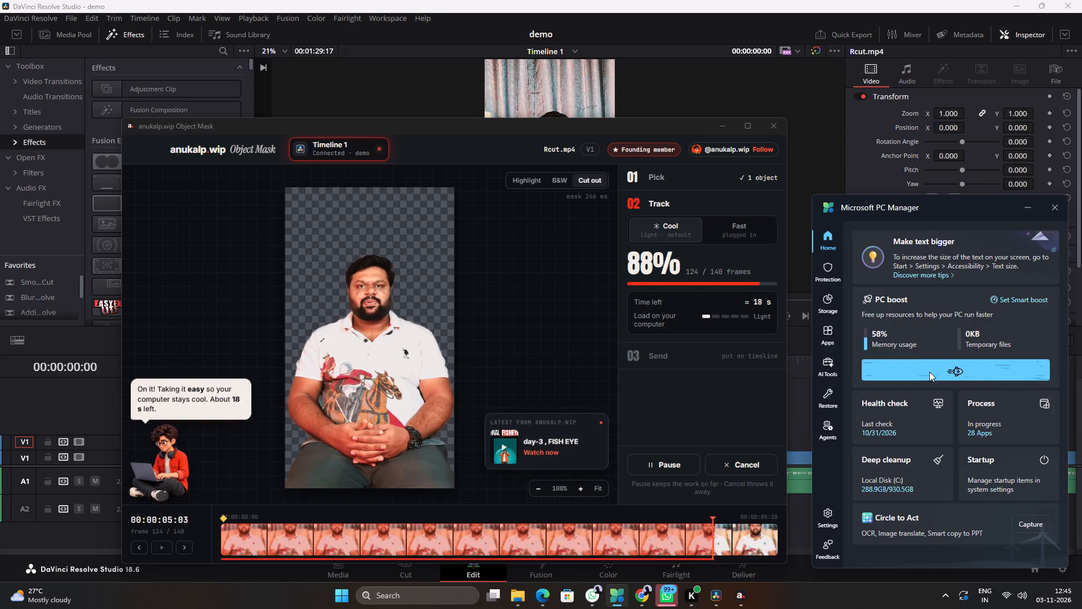
key("Return")
key("Return")
key("Return")
key("Return")
key("Return")
key("Return")
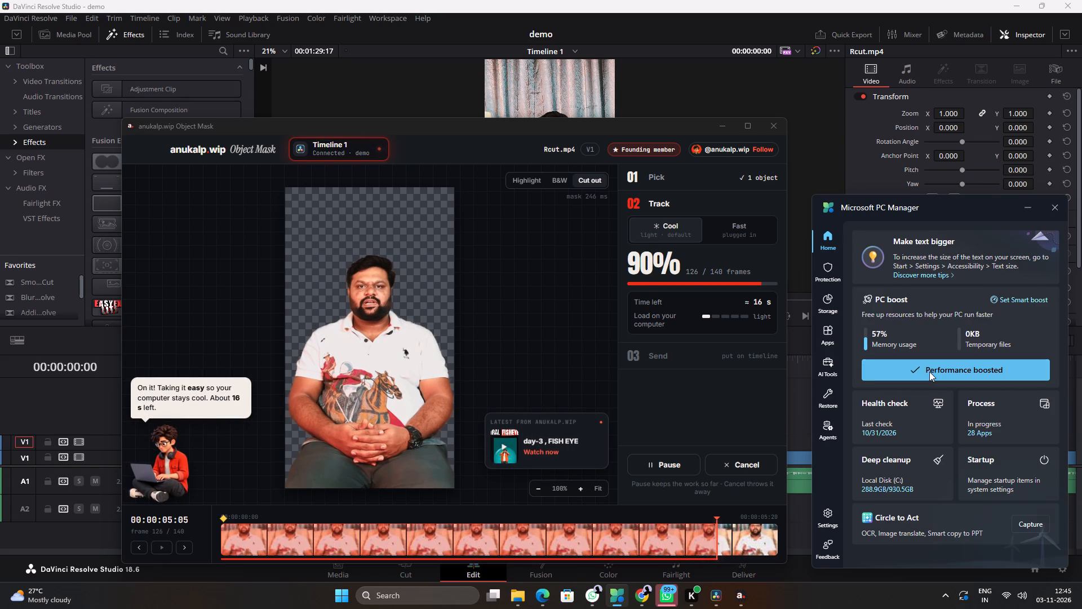
key("Return")
key("Return")
key("Return")
key("Return")
key("Return")
key("Return")
key("Return")
key("Return")
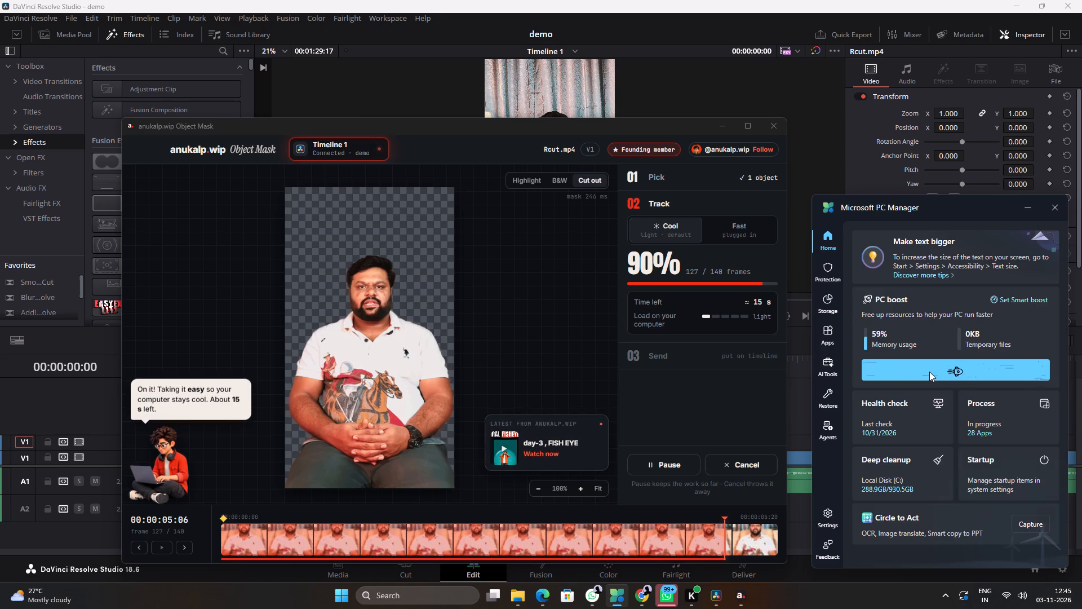
key("Return")
key("Return")
key("Return")
key("Return")
key("Return")
key("Return")
key("Return")
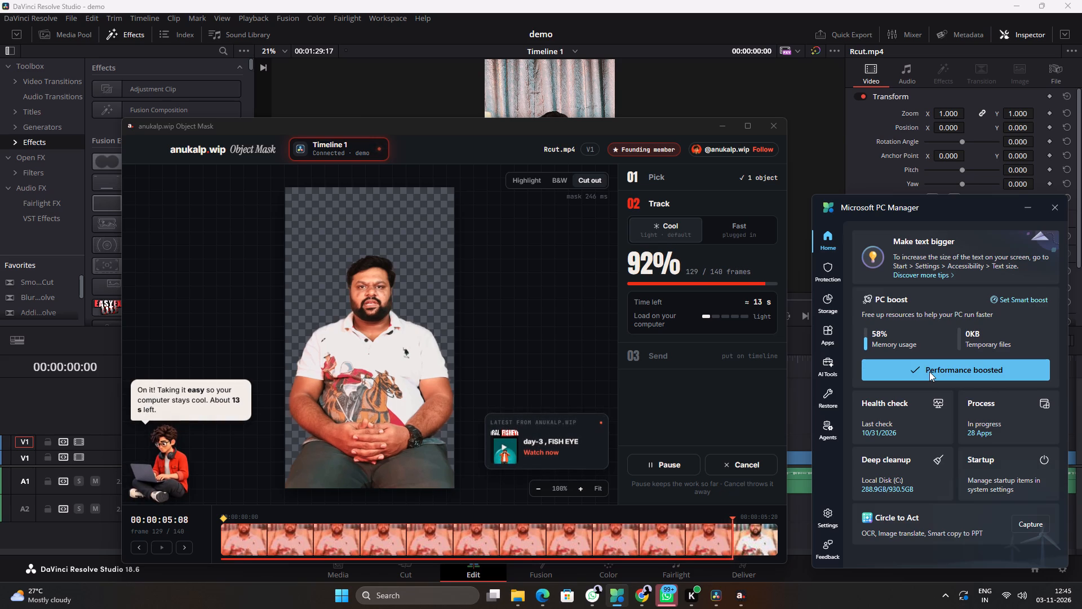
key("Return")
key("Return")
key("Return")
key("Return")
key("Return")
key("Return")
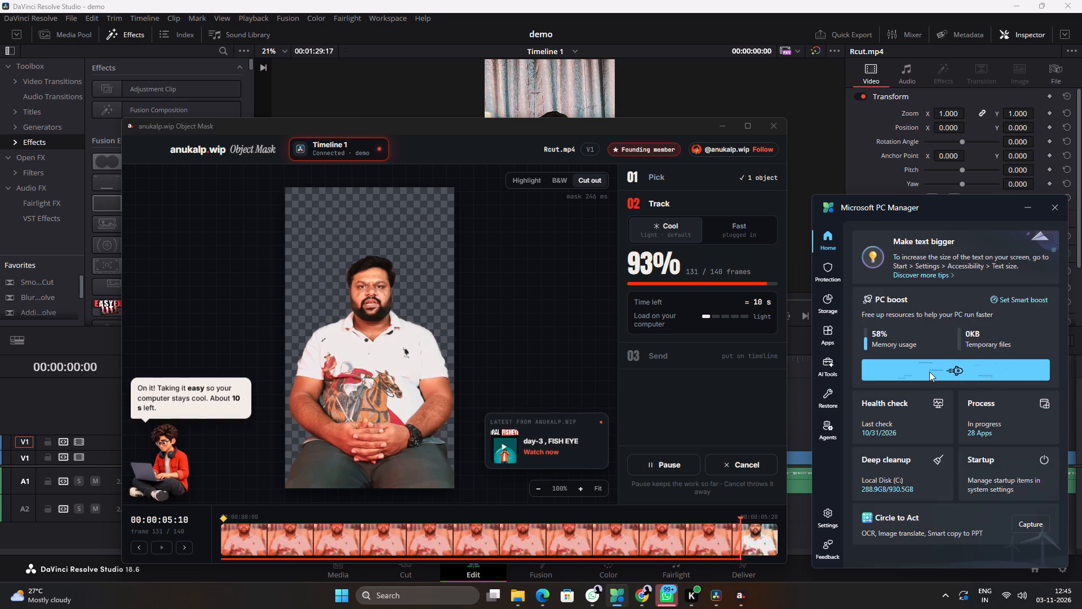
key("Return")
key("Return")
key("Return")
key("Return")
key("Return")
key("Return")
key("Return")
key("Return")
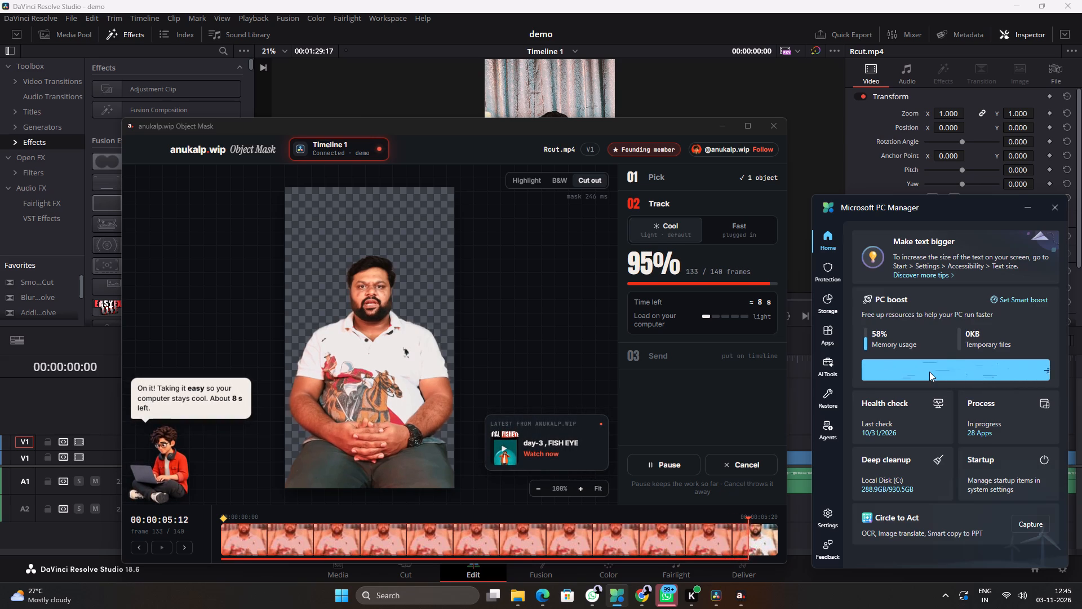
key("Return")
key("Return")
key("Return")
key("Return")
key("Return")
key("Return")
key("Return")
key("Return")
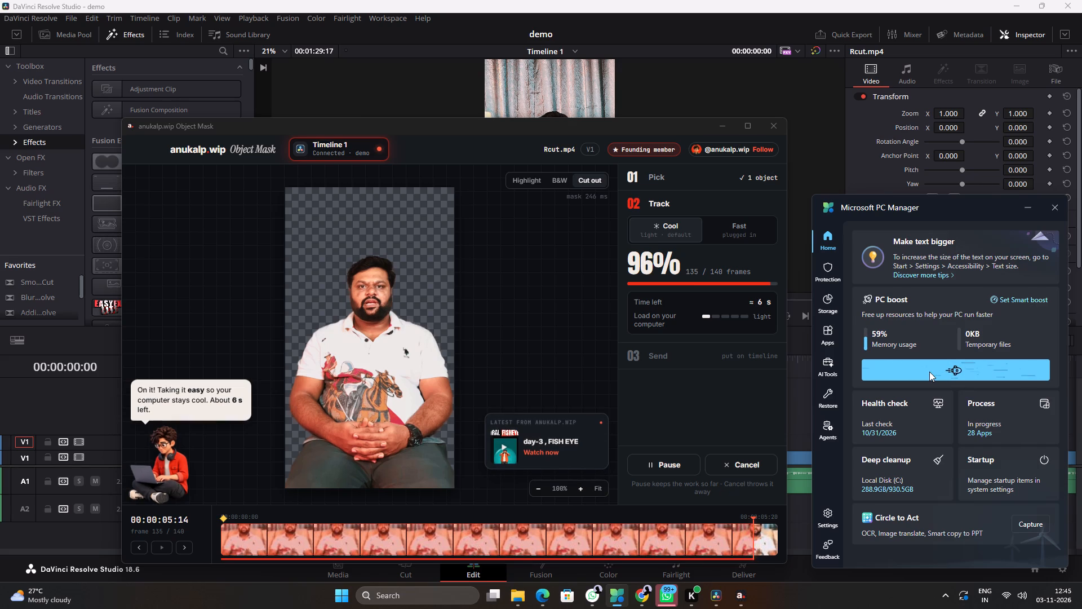
key("Return")
key("Return")
key("Return")
key("Return")
key("Return")
key("Return")
key("Return")
key("Return")
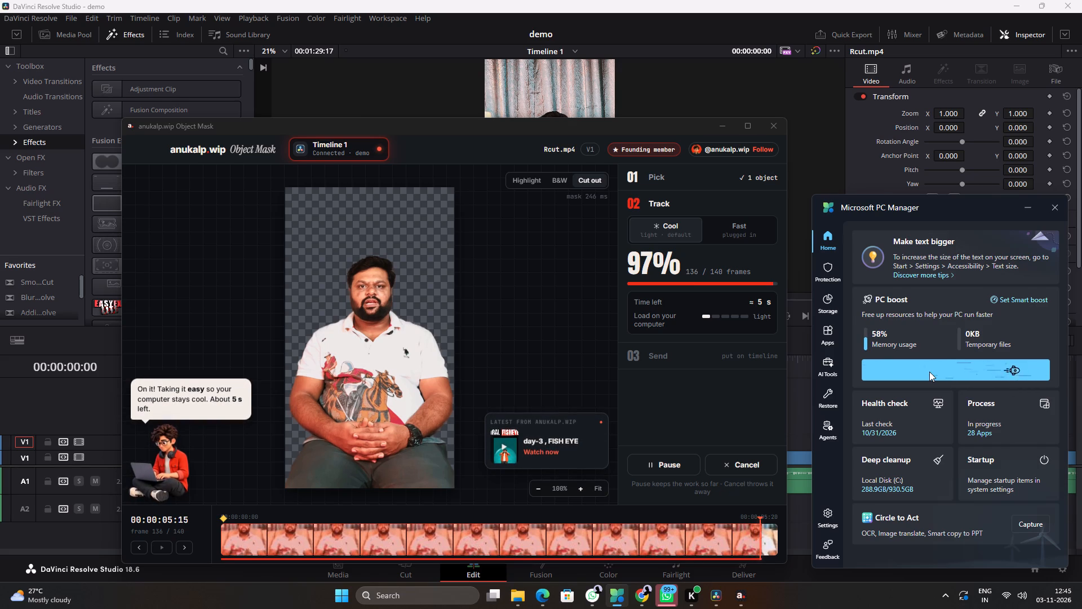
key("Return")
key("Return")
key("Return")
key("Return")
key("Return")
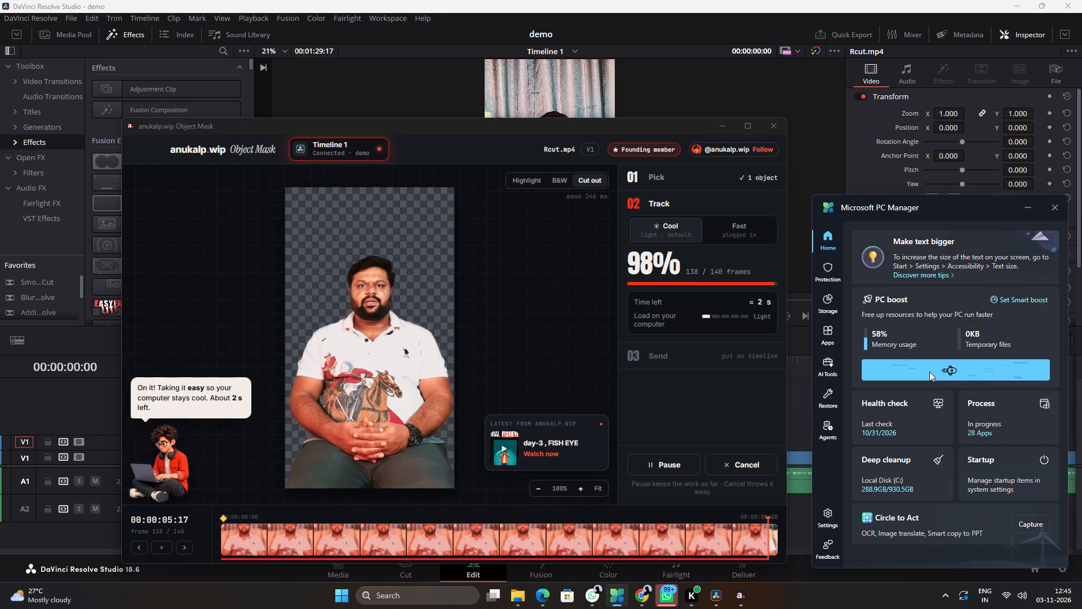
key("Return")
key("Return")
key("Return")
key("Return")
key("Return")
key("Return")
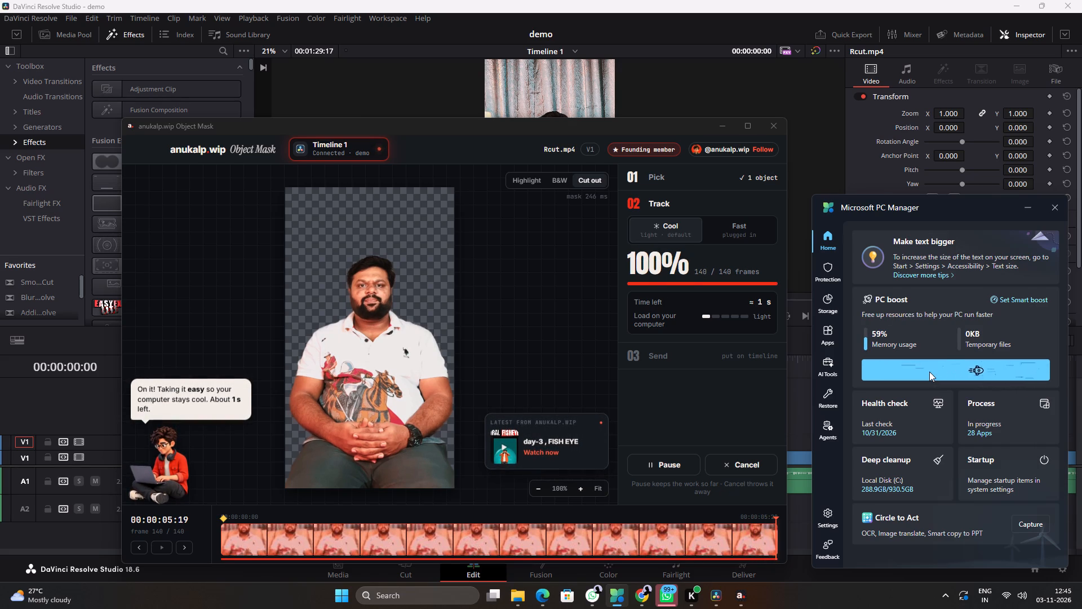
key("Return")
key("Return")
key("Return")
key("Return")
key("Return")
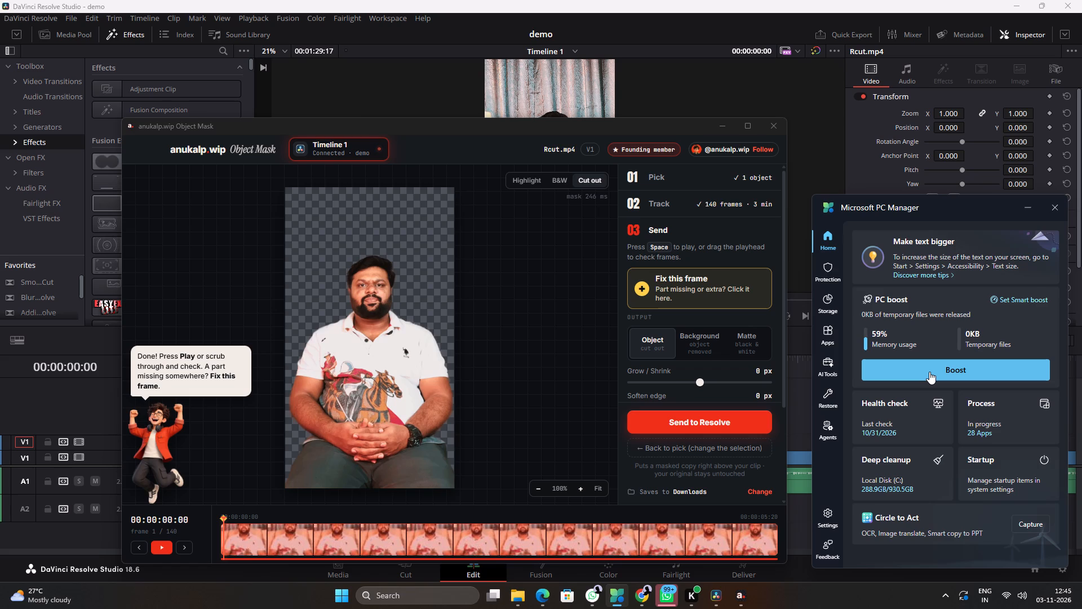
Start fixing frame 1 of the tracked mask and add the missing area beside the man's right cheek at his ear.
scroll(354, 294, "up", 5)
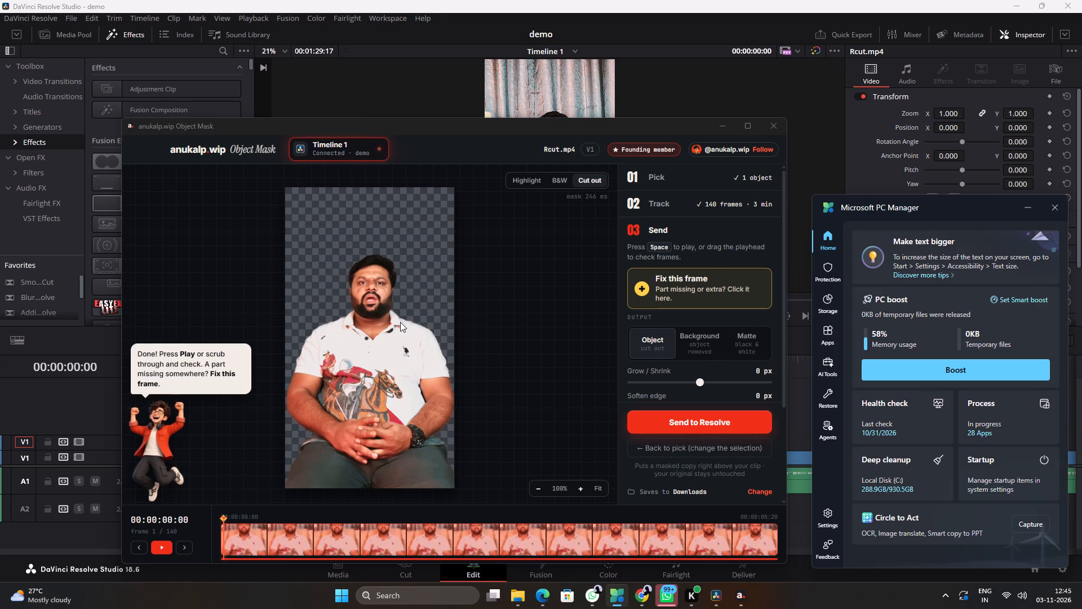
scroll(400, 322, "up", 3, "alt")
scroll(381, 303, "up", 5, "ctrl")
scroll(381, 303, "down", 3, "ctrl")
scroll(381, 303, "up", 2, "ctrl")
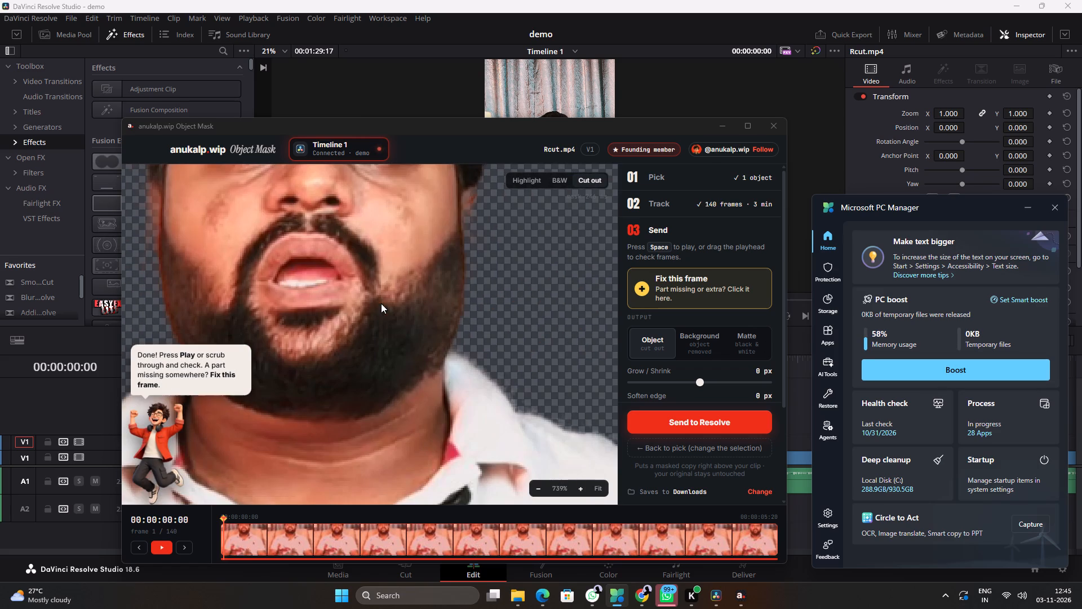
middle_click_drag(374, 298, 518, 390)
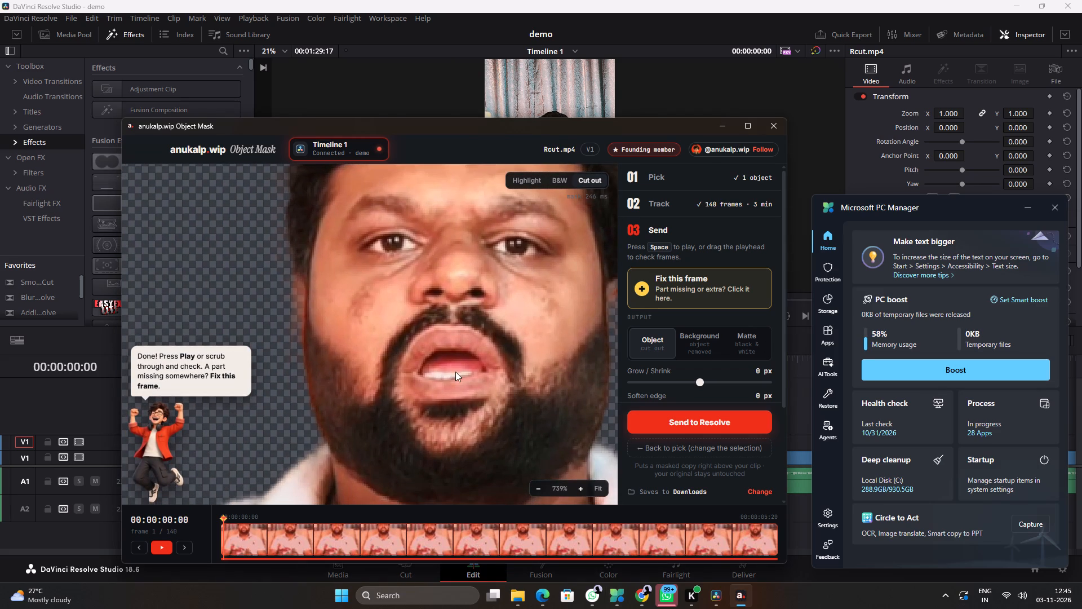
left_click(643, 290)
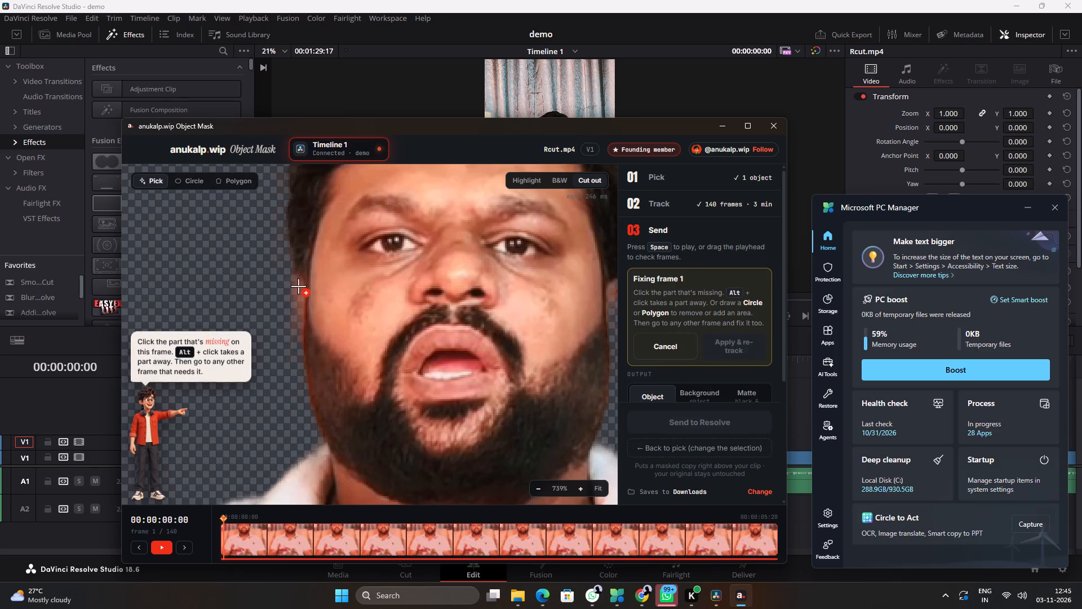
left_click(299, 287)
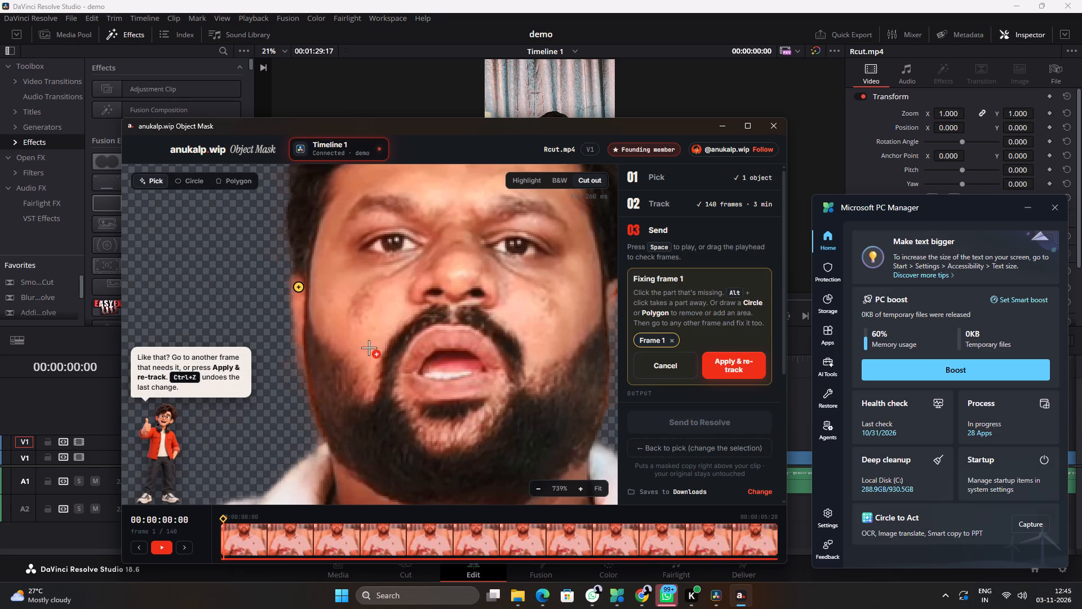
Add two more missing-part points on frame 1, below the man's left ear along the edge of his cheek.
scroll(489, 387, "down", 2, "ctrl")
scroll(490, 387, "up", 1, "ctrl")
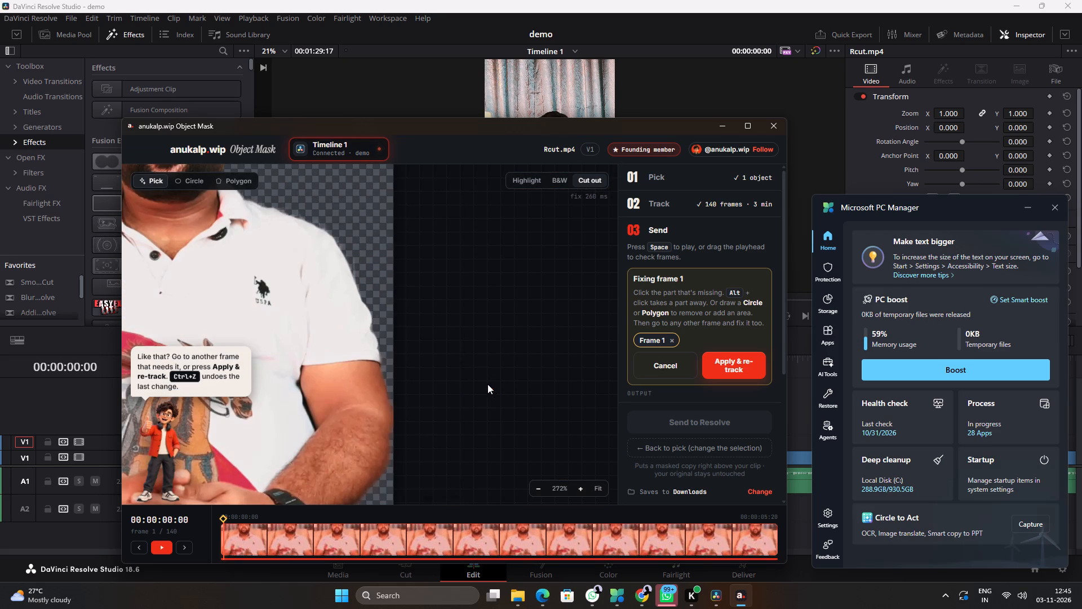
middle_click_drag(304, 281, 388, 379)
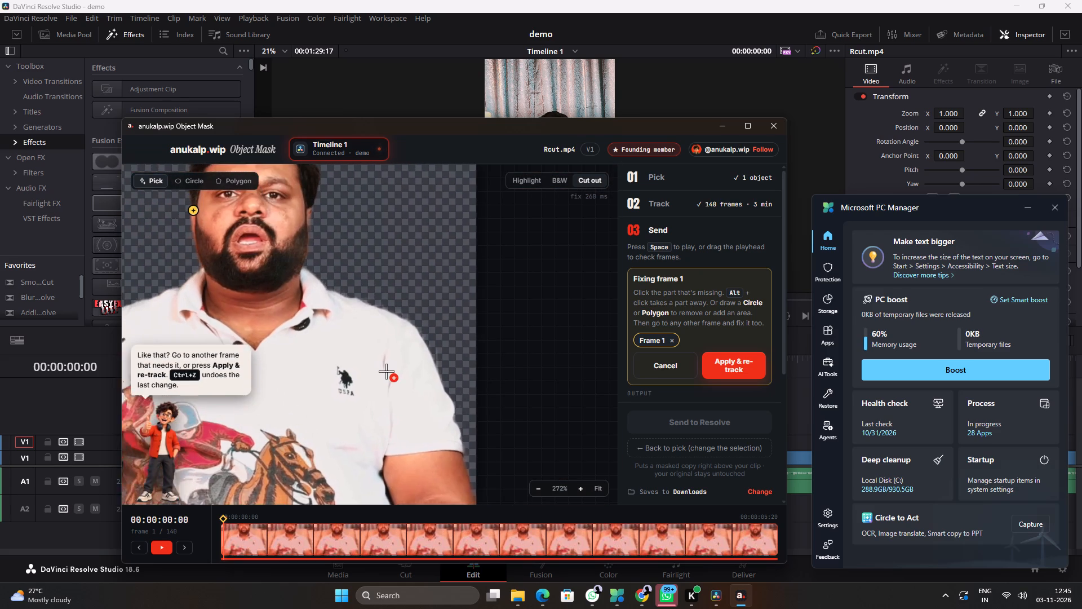
middle_click_drag(388, 379, 390, 387)
middle_click_drag(325, 250, 400, 366)
scroll(380, 367, "up", 2, "ctrl")
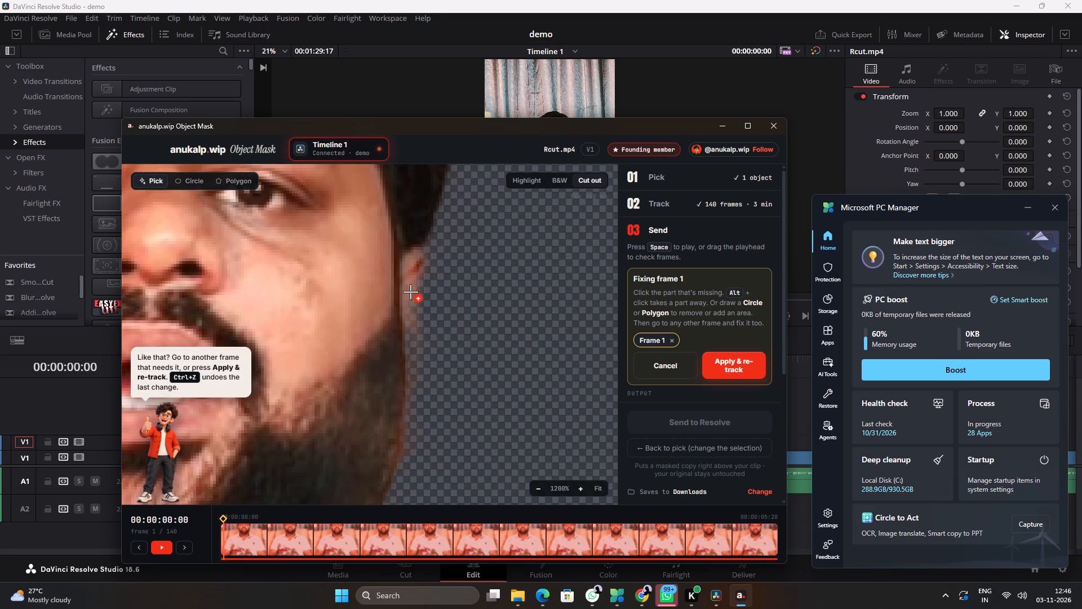
left_click(409, 296)
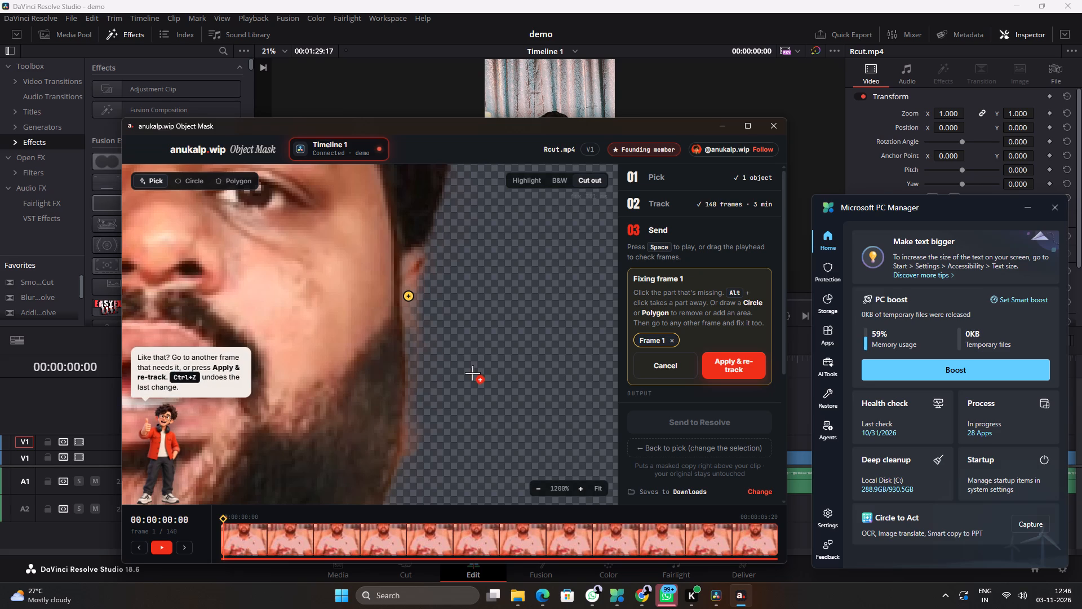
left_click(414, 329)
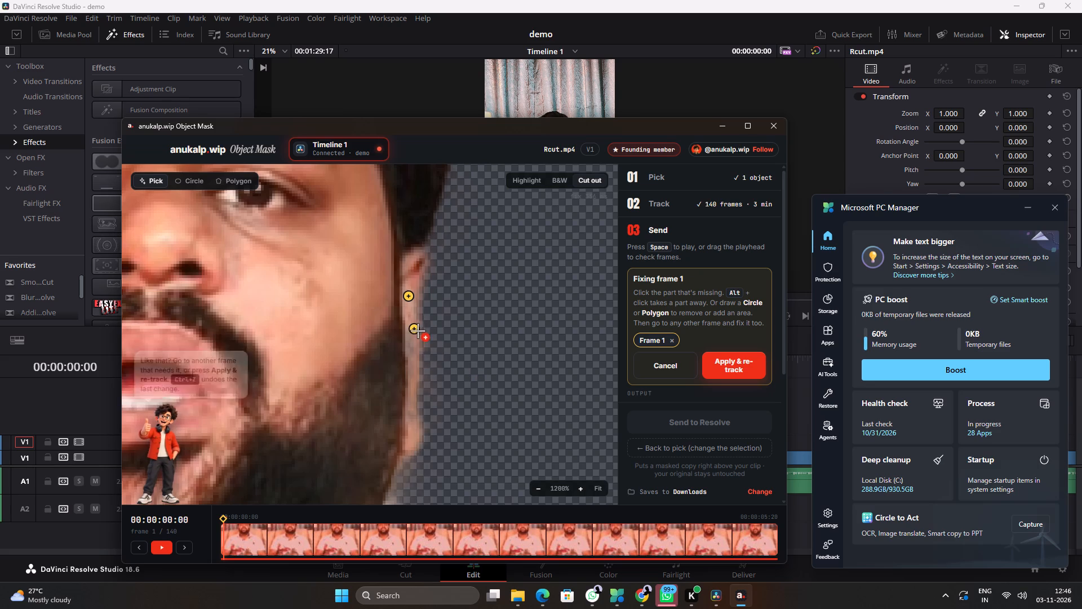
Examine the frame 1 cut-out around the man's face, neck and shoulders, ending at the correction points by his left cheek.
scroll(484, 357, "down", 2, "ctrl")
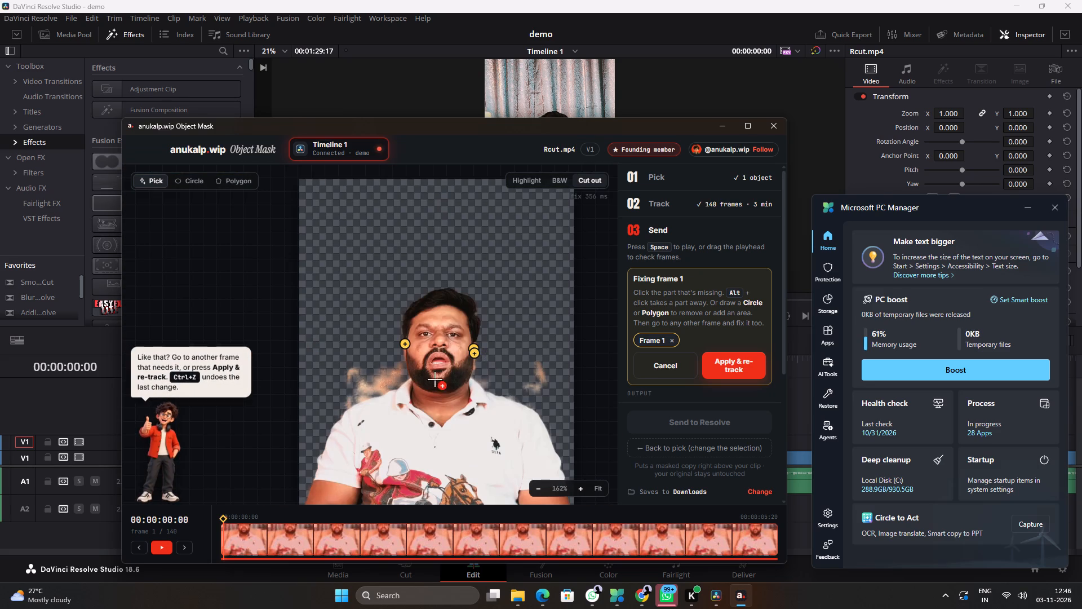
scroll(391, 379, "up", 1, "ctrl")
scroll(403, 379, "down", 1)
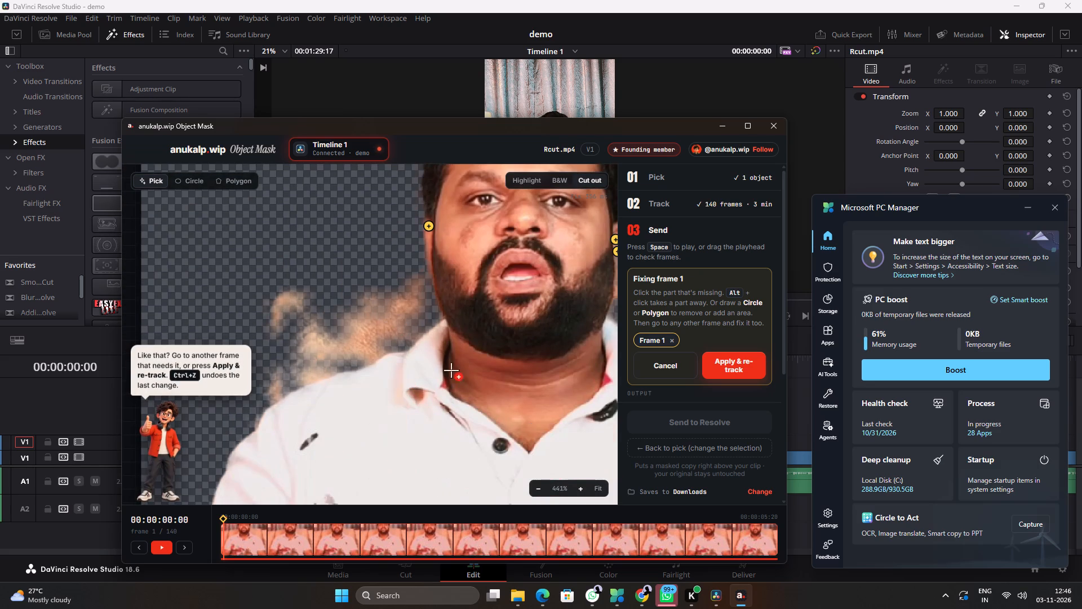
scroll(560, 326, "down", 1, "ctrl")
scroll(583, 319, "up", 4)
scroll(577, 323, "down", 3)
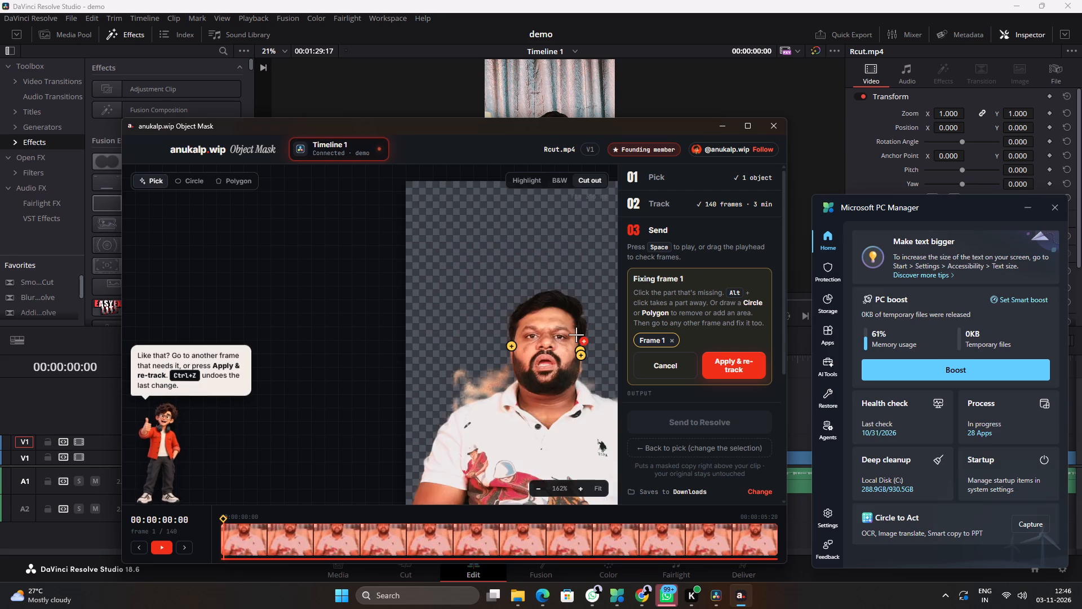
scroll(577, 334, "up", 2, "ctrl")
scroll(570, 335, "down", 3)
middle_click_drag(571, 336, 446, 342)
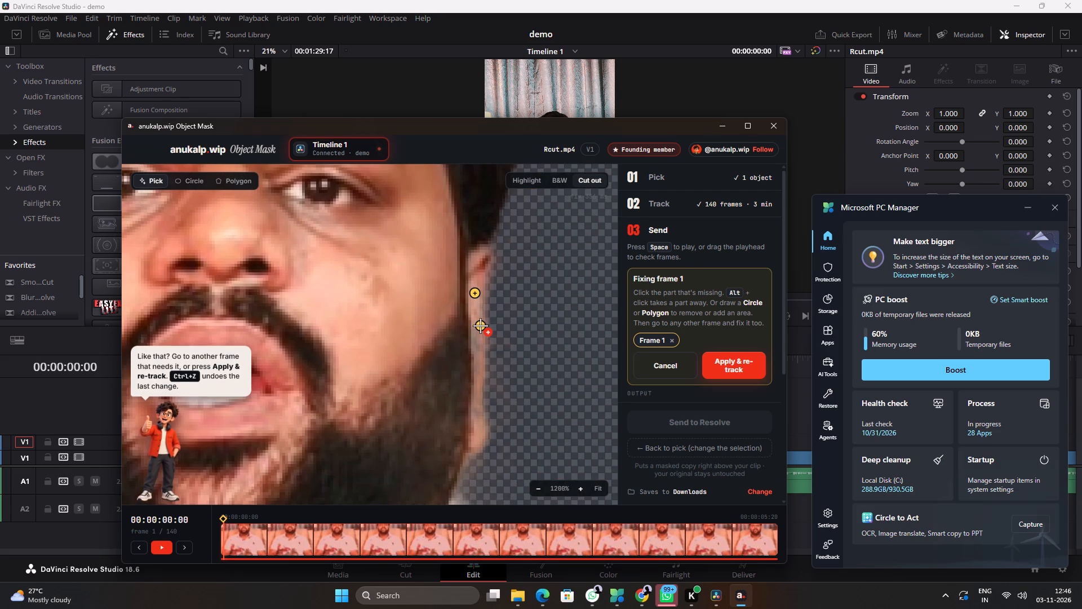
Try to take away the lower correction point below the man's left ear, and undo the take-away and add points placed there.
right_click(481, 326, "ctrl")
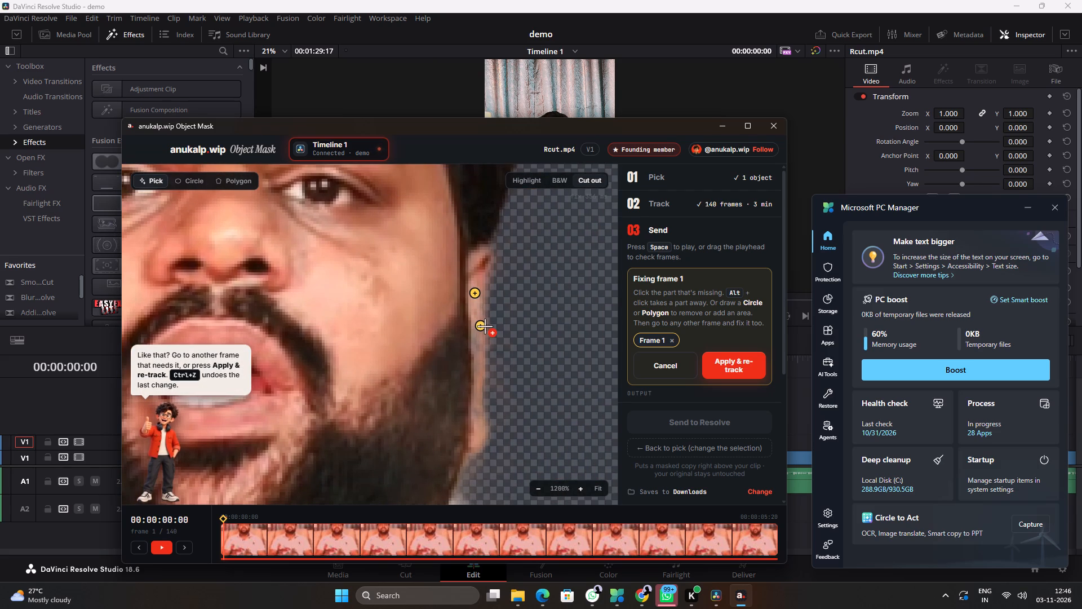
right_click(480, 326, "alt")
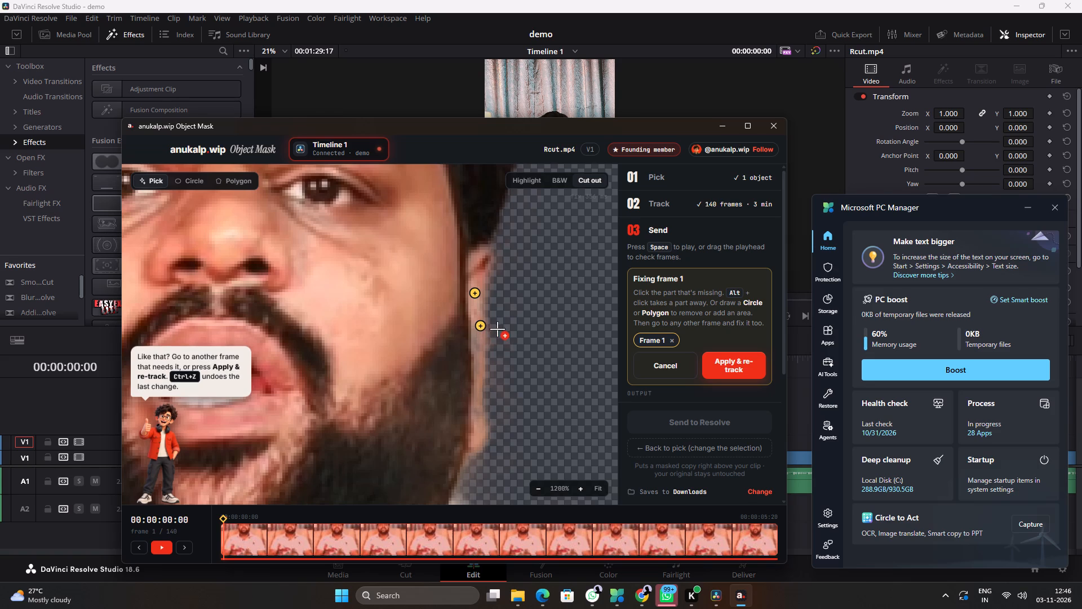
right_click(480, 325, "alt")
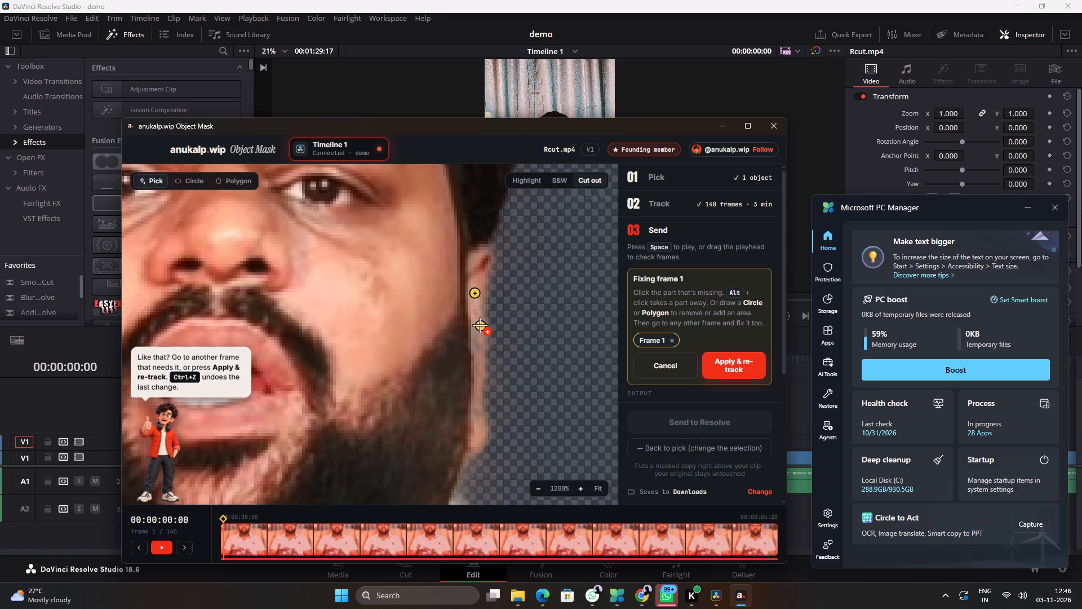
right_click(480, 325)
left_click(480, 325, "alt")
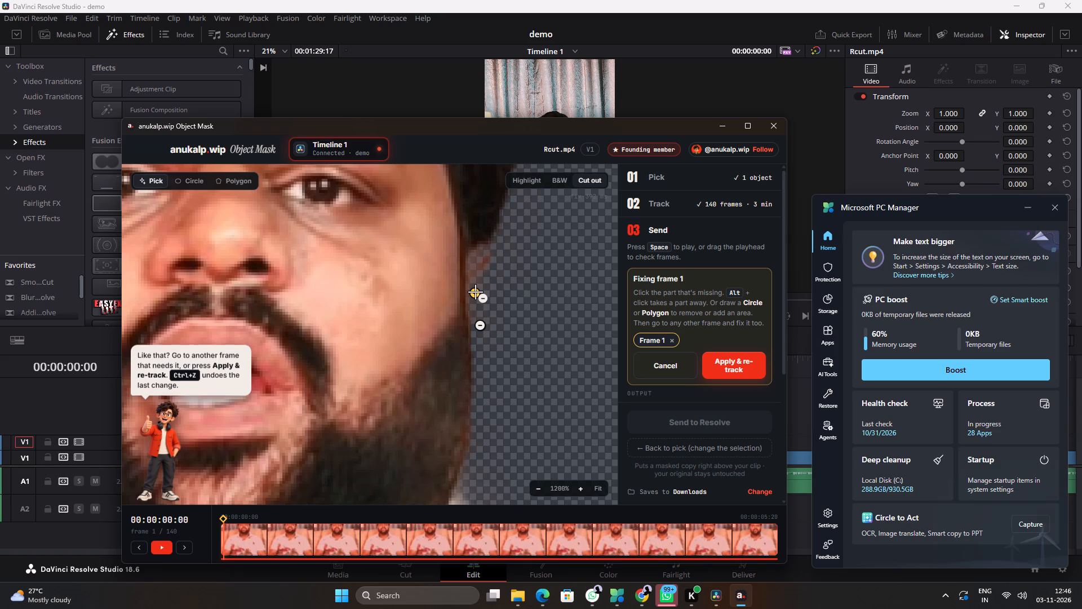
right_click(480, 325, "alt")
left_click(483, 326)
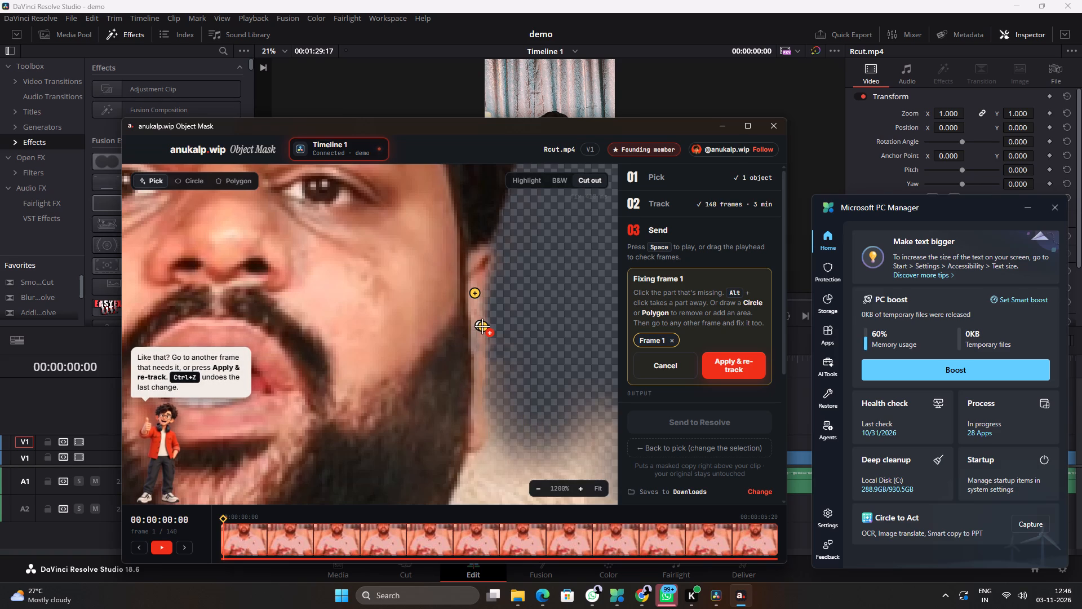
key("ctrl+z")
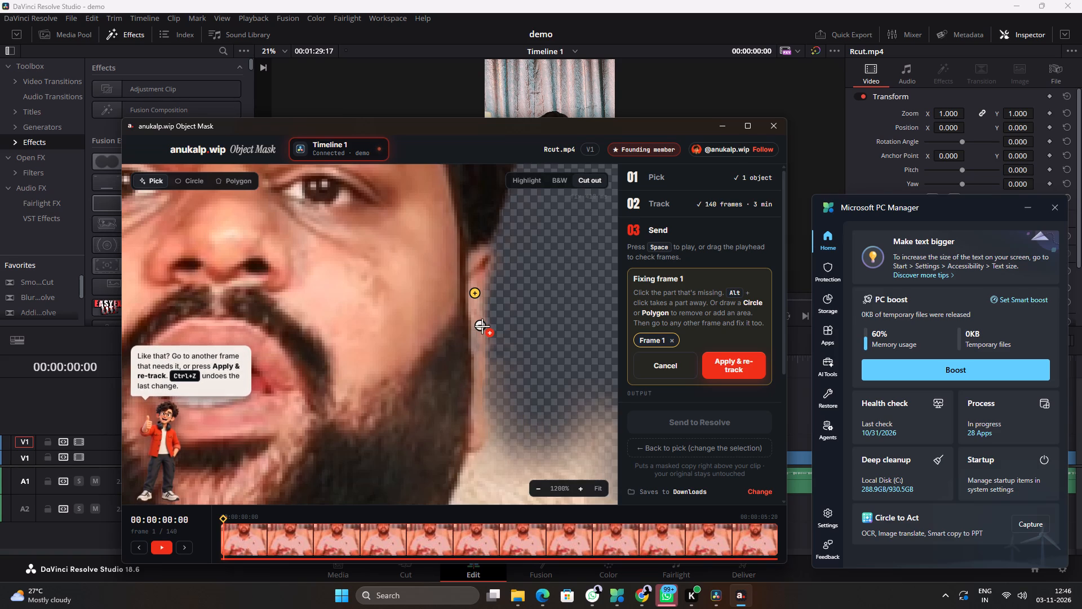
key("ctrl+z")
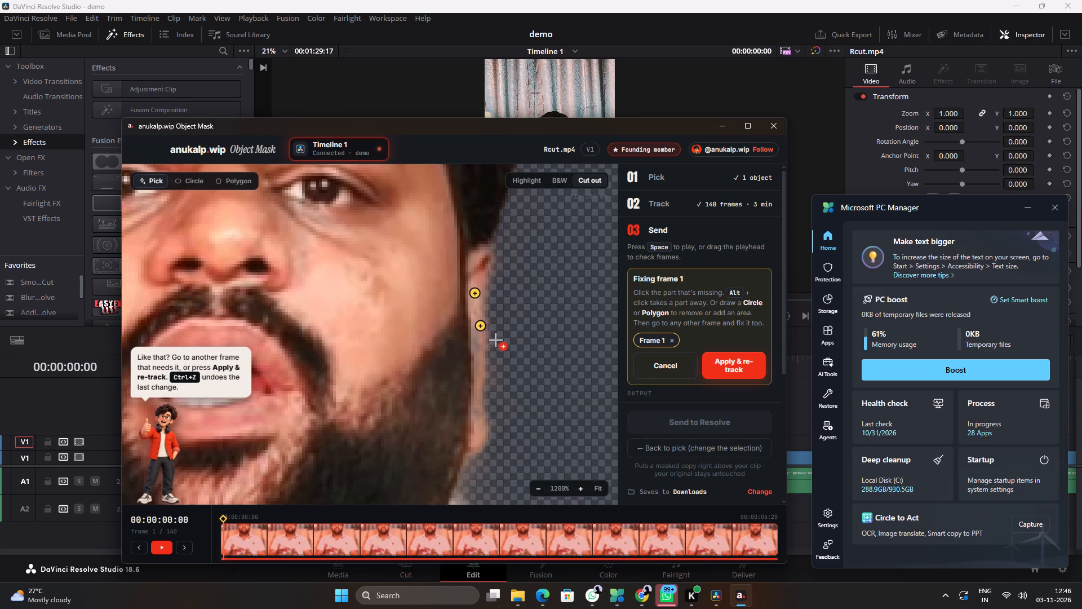
Examine the frame 1 cut-out edge from the man's left cheek down to his collar and shoulder.
scroll(505, 356, "down", 4, "alt")
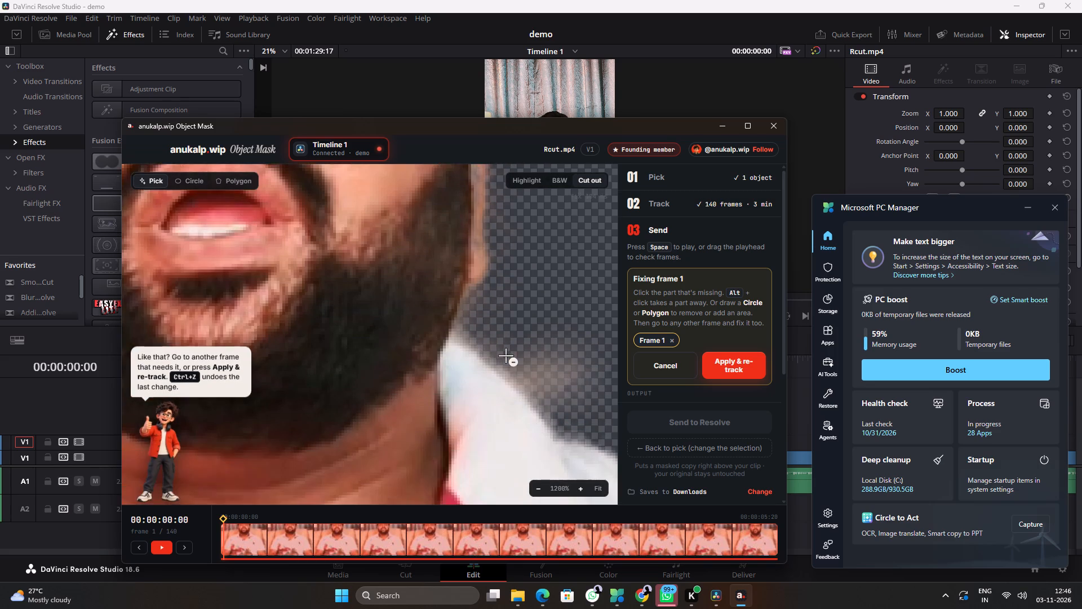
scroll(506, 356, "down", 1, "alt")
scroll(507, 355, "down", 3)
scroll(507, 355, "down", 2, "ctrl")
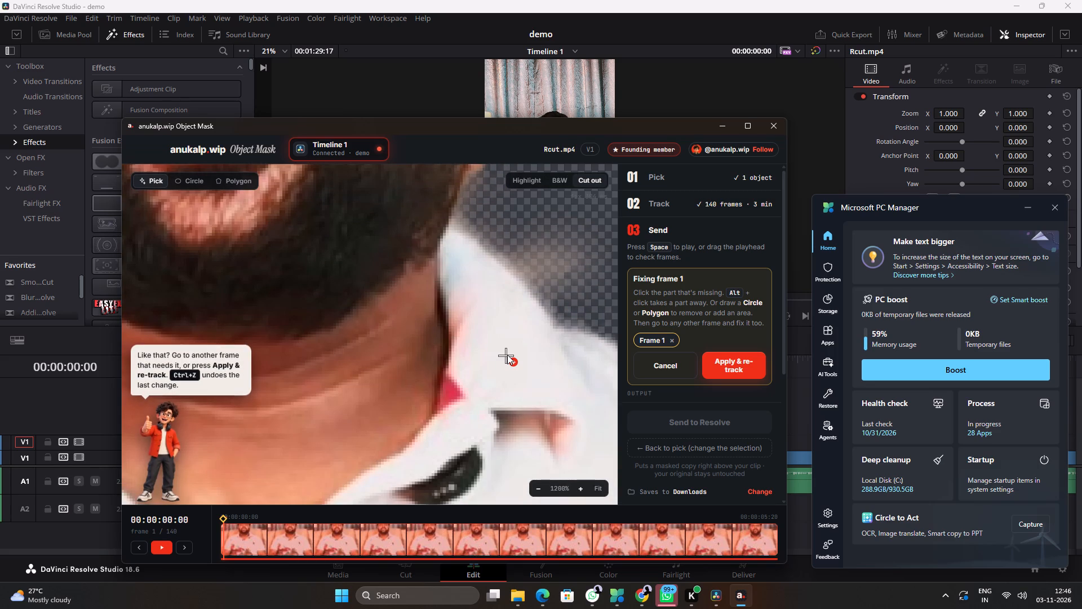
scroll(507, 355, "down", 2, "ctrl")
scroll(461, 345, "down", 3)
scroll(459, 345, "up", 3)
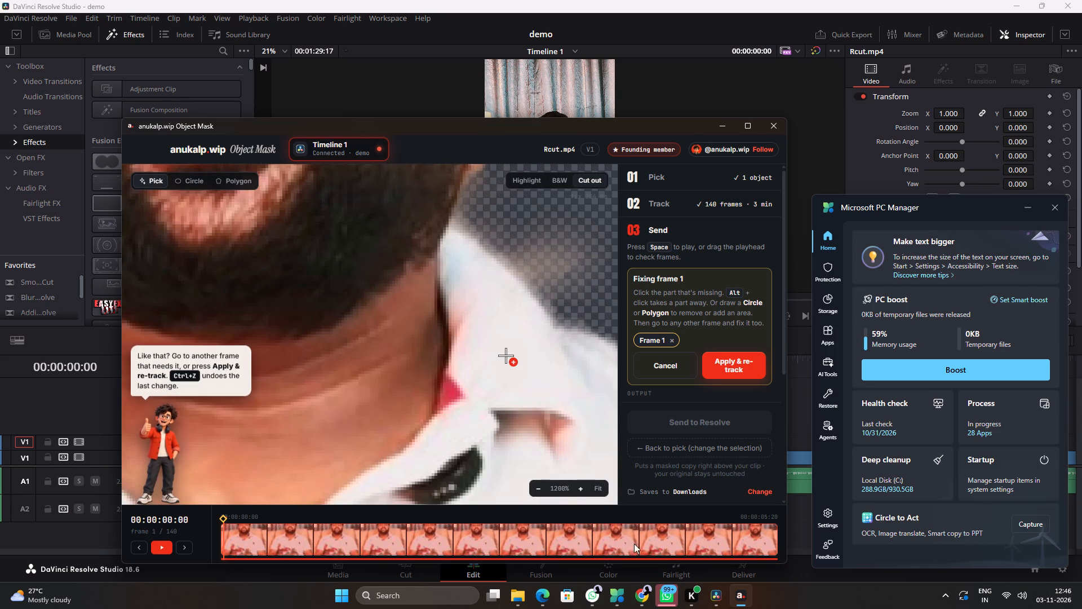
Run the Microsoft PC Manager boost to free memory.
left_click(610, 594)
left_click(892, 370)
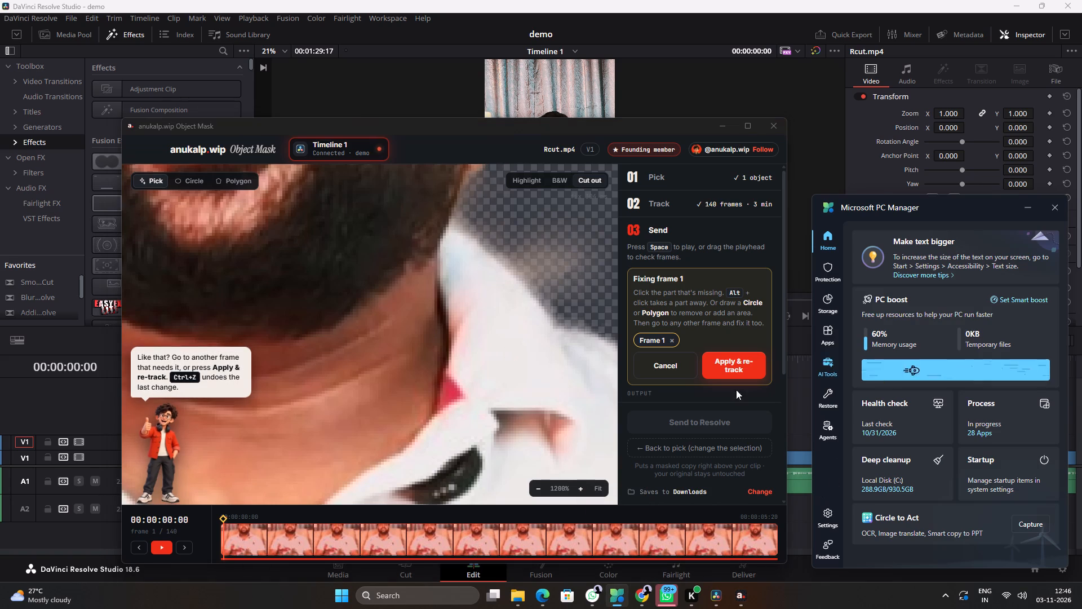
Examine the whole frame 1 cut-out in Object Mask for leftover background beside the man's head and above his left shoulder.
scroll(543, 380, "down", 3, "ctrl")
scroll(501, 370, "up", 2, "ctrl")
scroll(431, 354, "down", 1, "ctrl")
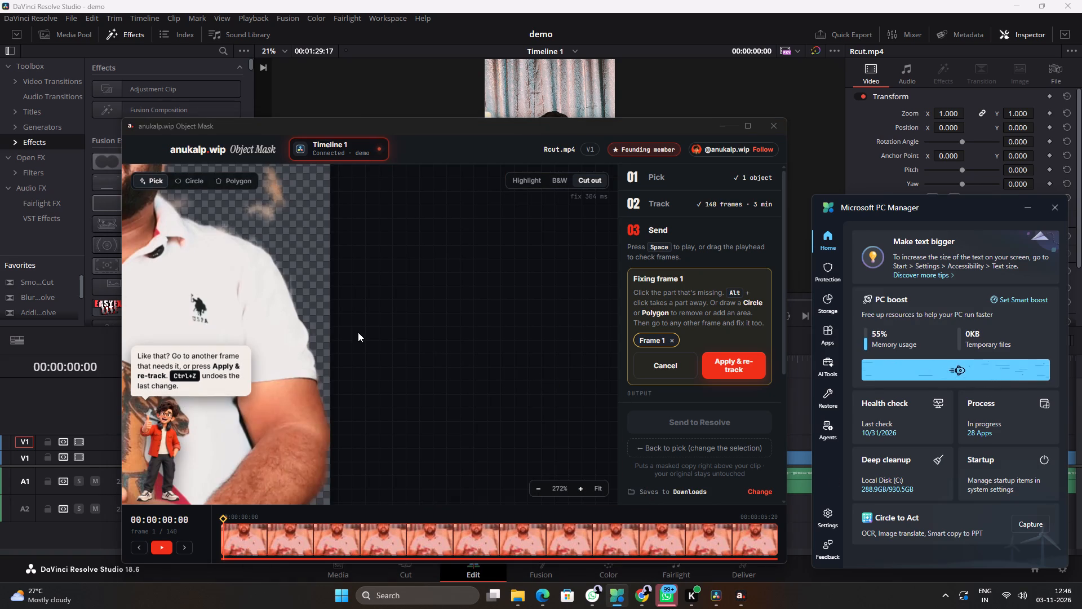
scroll(350, 326, "down", 2)
scroll(350, 326, "up", 4)
middle_click_drag(287, 328, 473, 359)
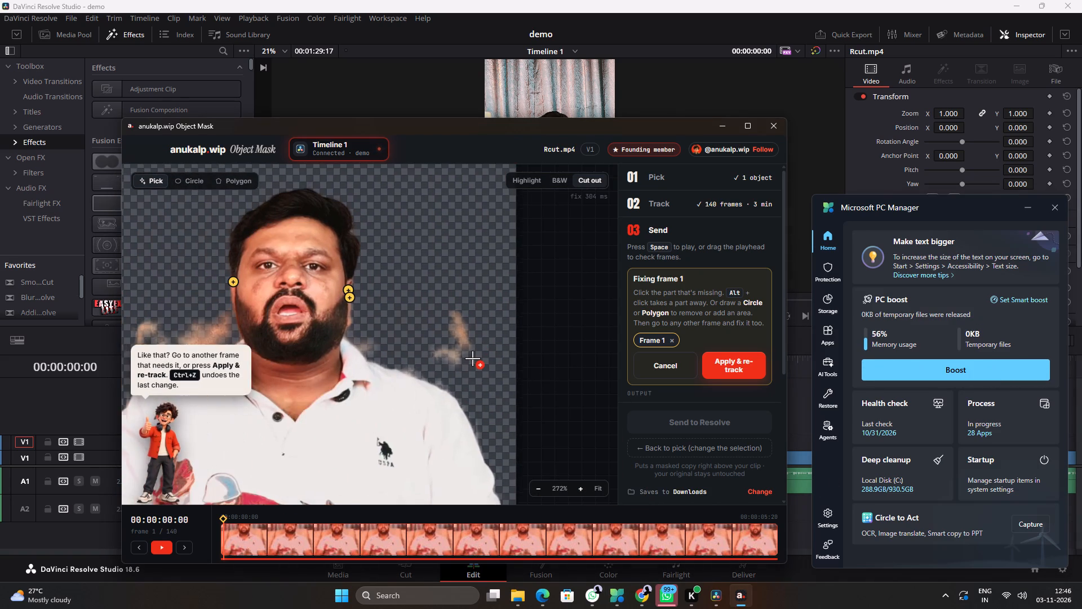
middle_click_drag(473, 359, 510, 354)
left_click_drag(446, 276, 542, 372)
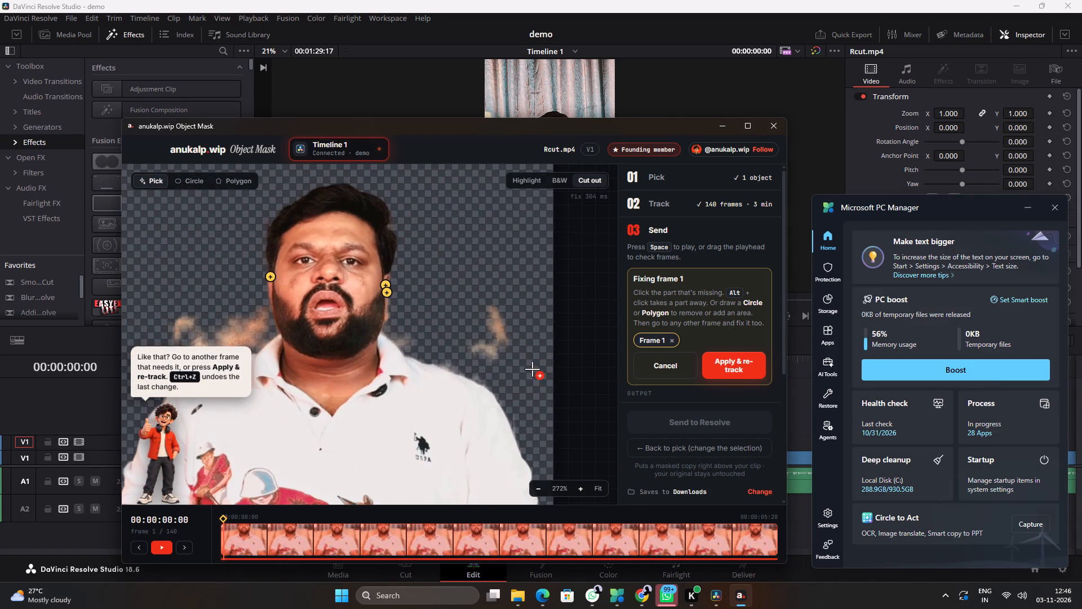
left_click_drag(542, 372, 546, 373)
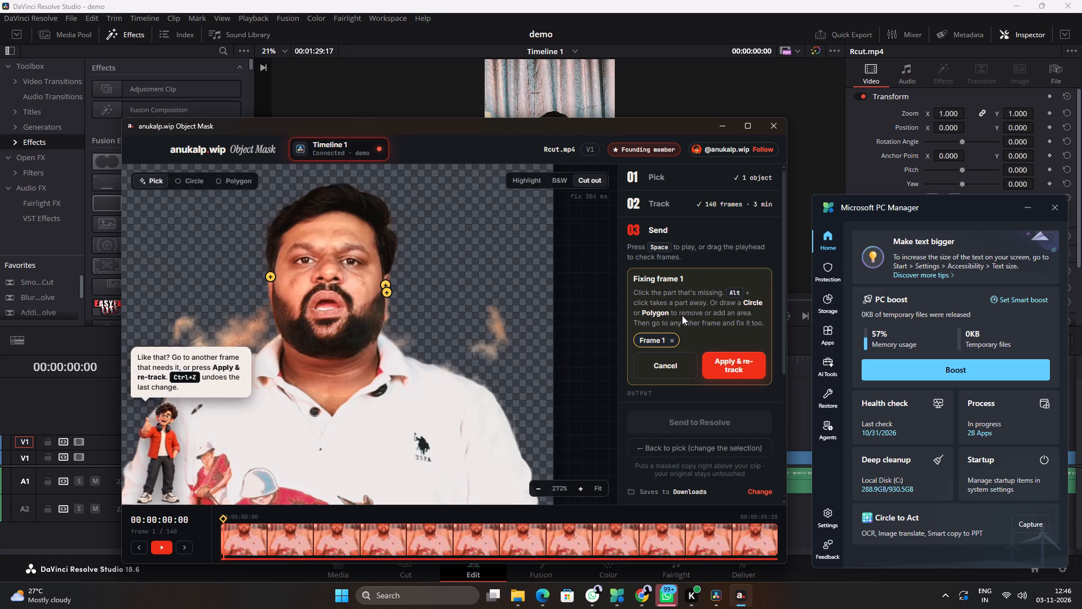
left_click_drag(514, 269, 513, 268)
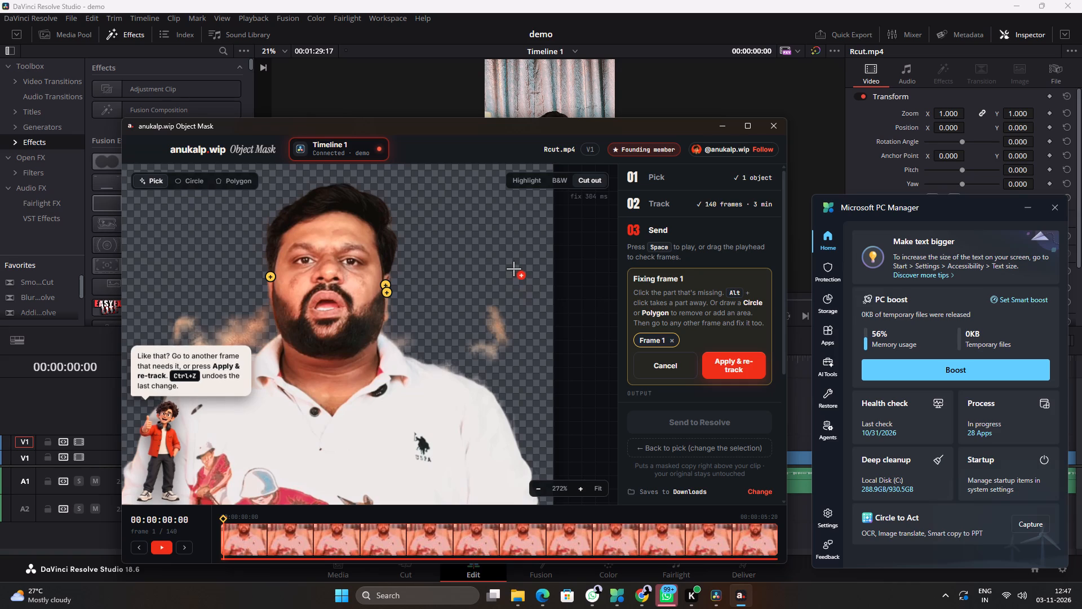
left_click_drag(513, 268, 485, 271)
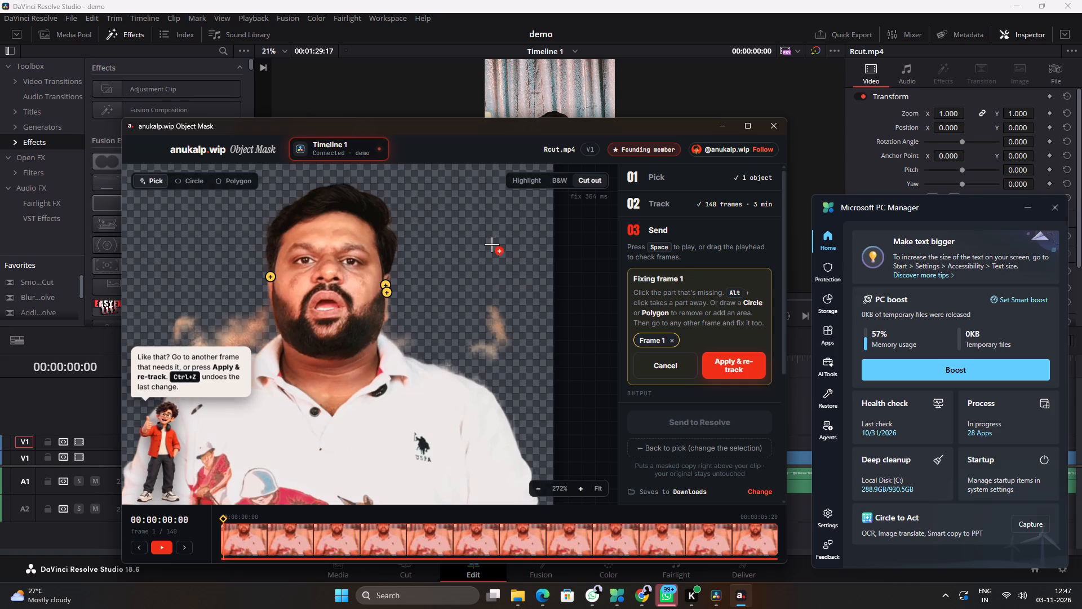
left_click_drag(492, 244, 489, 255)
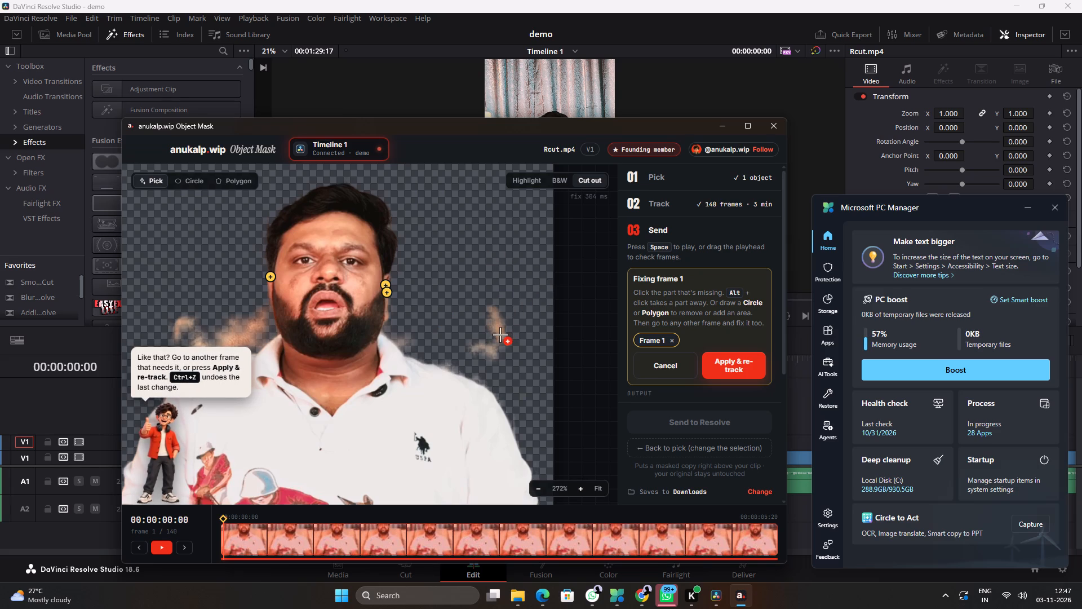
Undo the two missing-part points below the man's left ear on frame 1, keeping the right-cheek point.
key("ctrl+z")
key("ctrl+z")
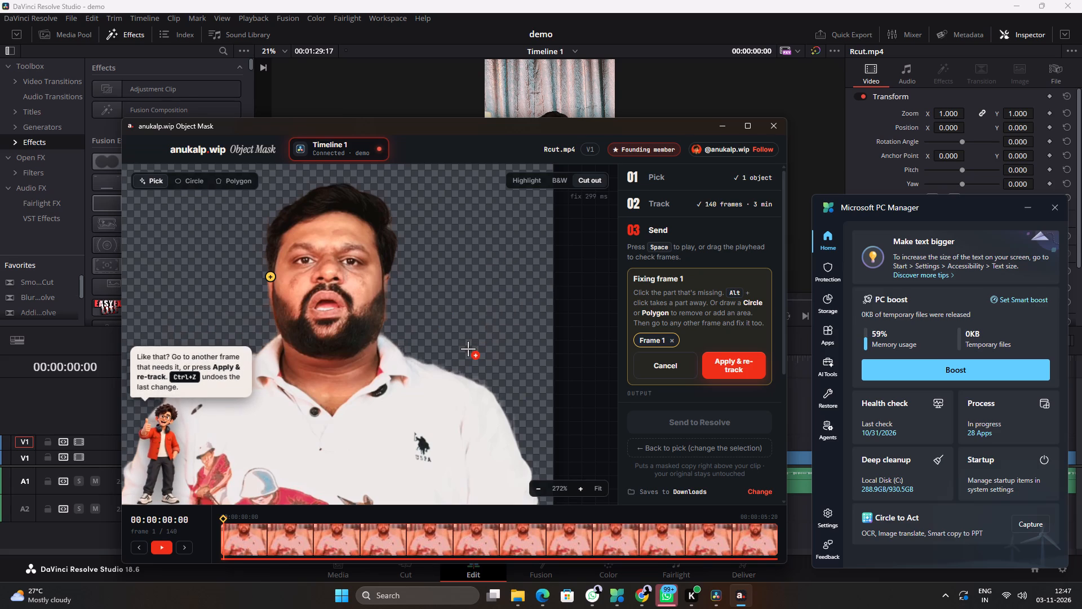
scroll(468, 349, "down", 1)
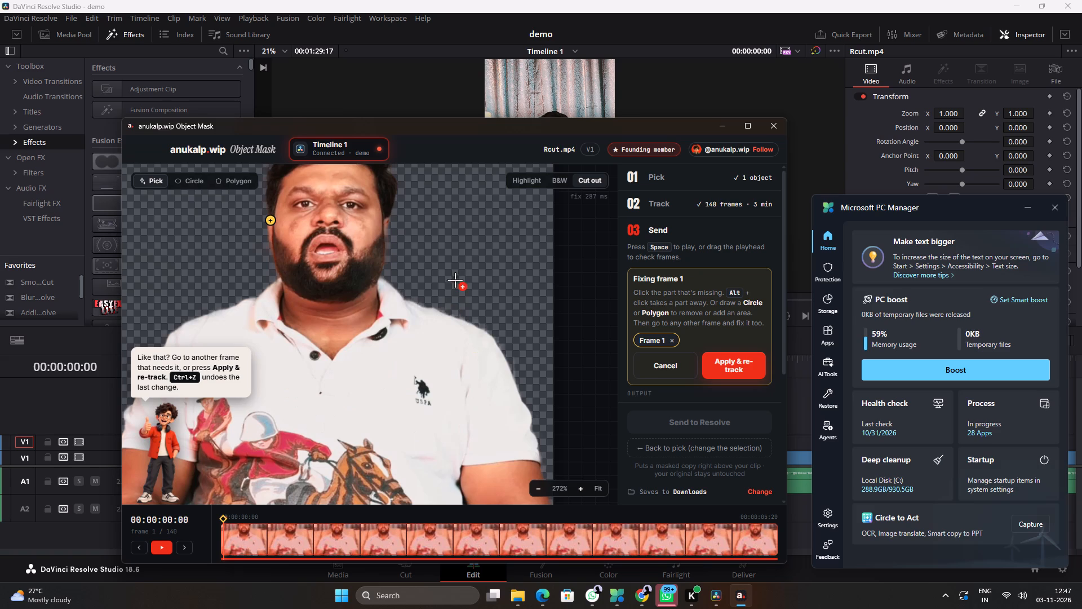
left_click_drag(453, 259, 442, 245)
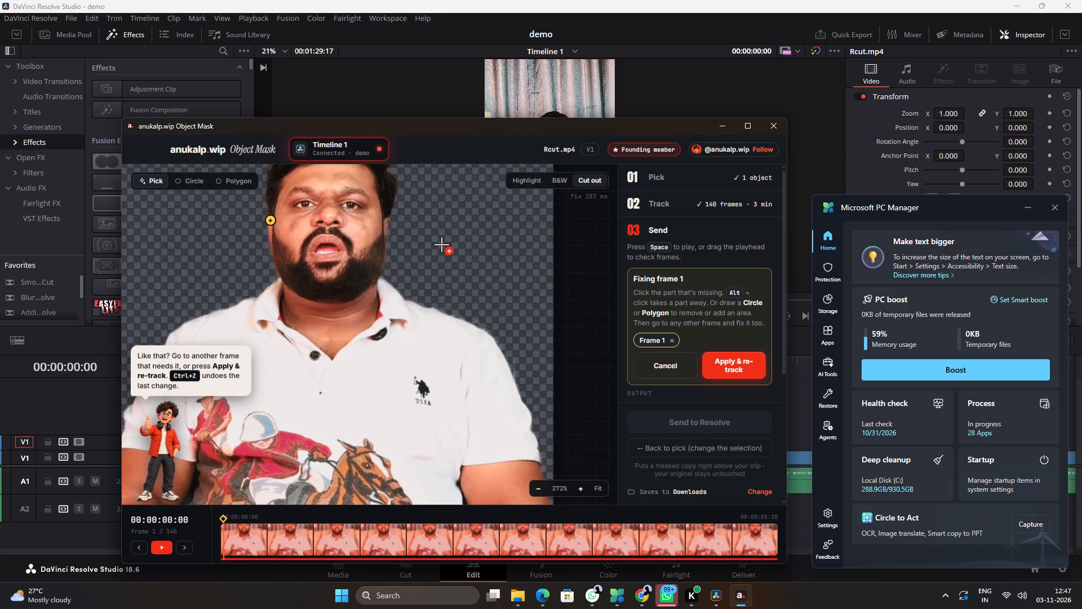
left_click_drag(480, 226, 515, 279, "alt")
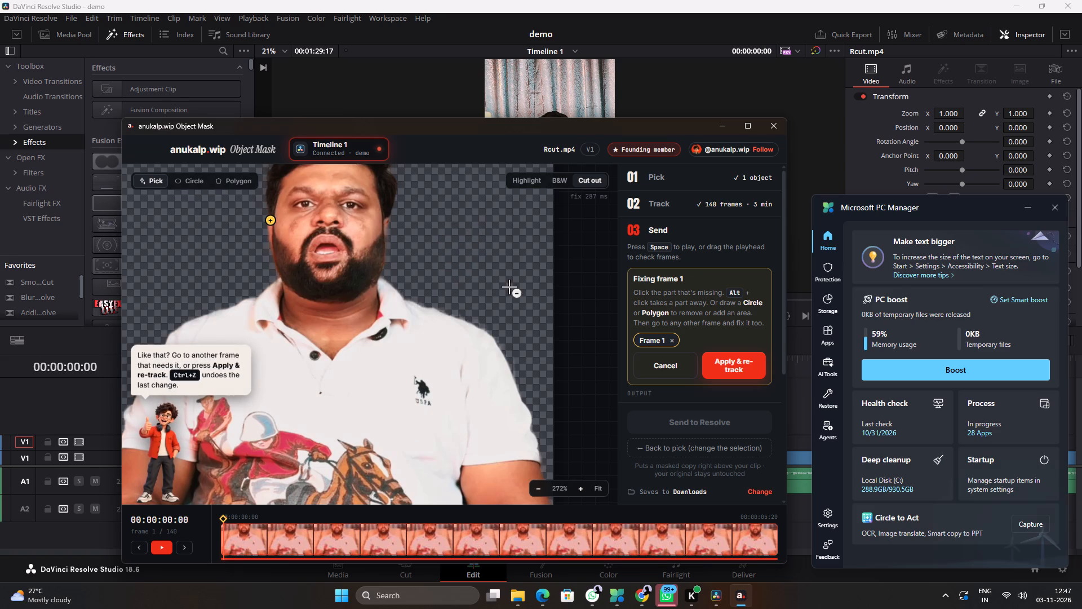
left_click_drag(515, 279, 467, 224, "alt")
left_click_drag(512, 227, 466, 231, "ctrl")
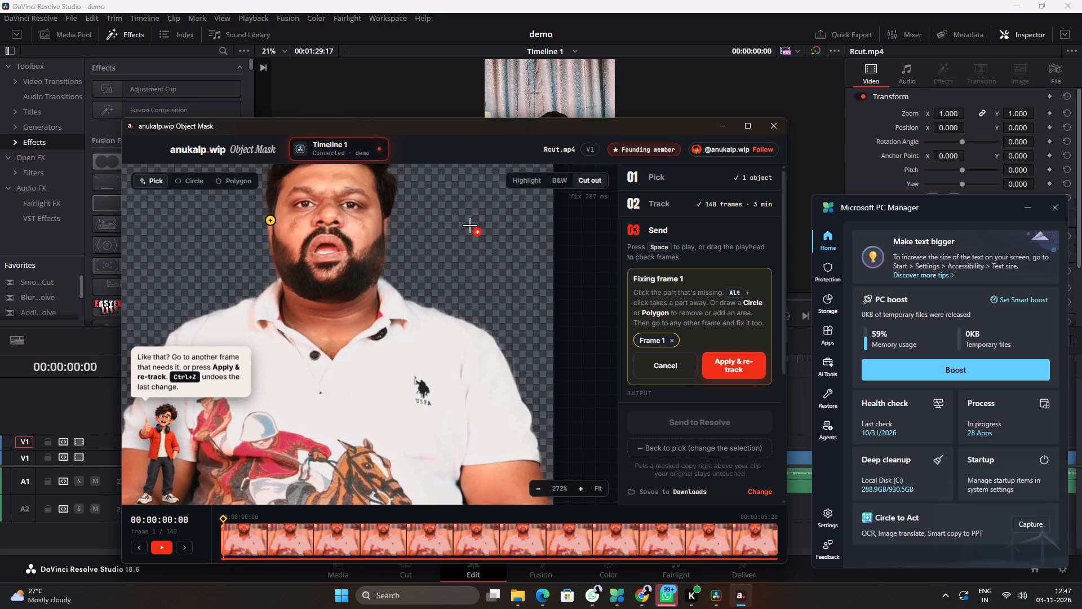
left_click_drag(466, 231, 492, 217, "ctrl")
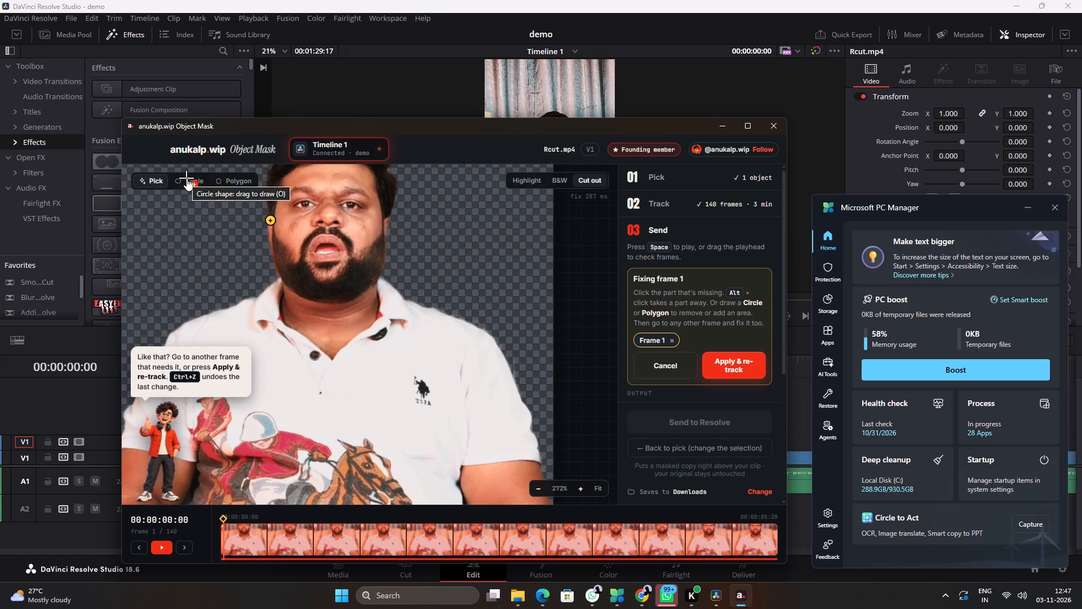
Switch the frame 1 mask correction to the Circle shape in Remove mode.
left_click(185, 179)
scroll(374, 242, "up", 2, "alt")
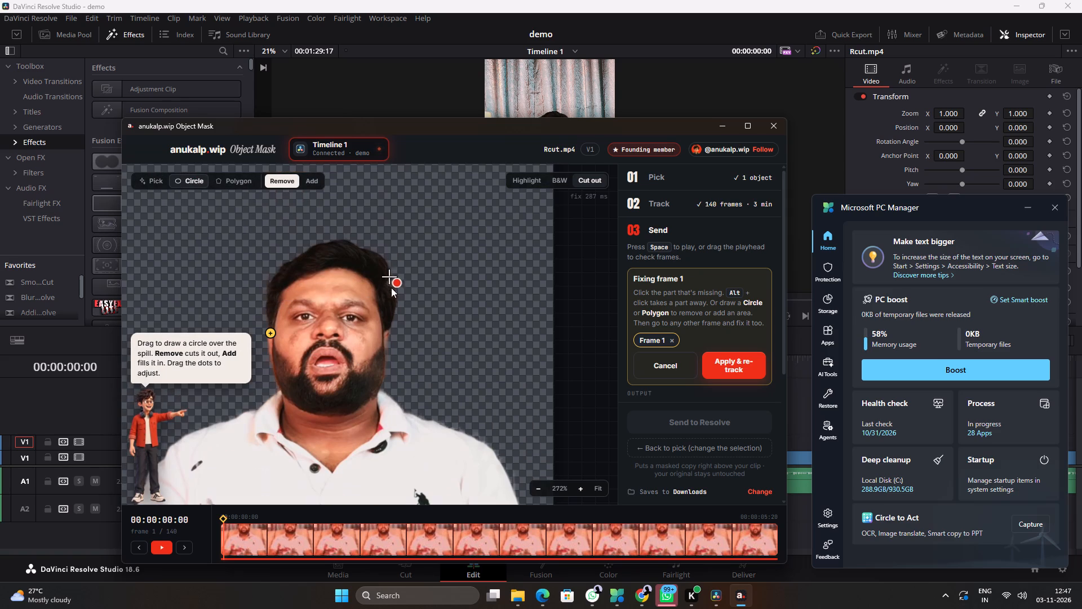
scroll(388, 330, "up", 3, "ctrl")
scroll(388, 347, "down", 2)
scroll(391, 349, "up", 2)
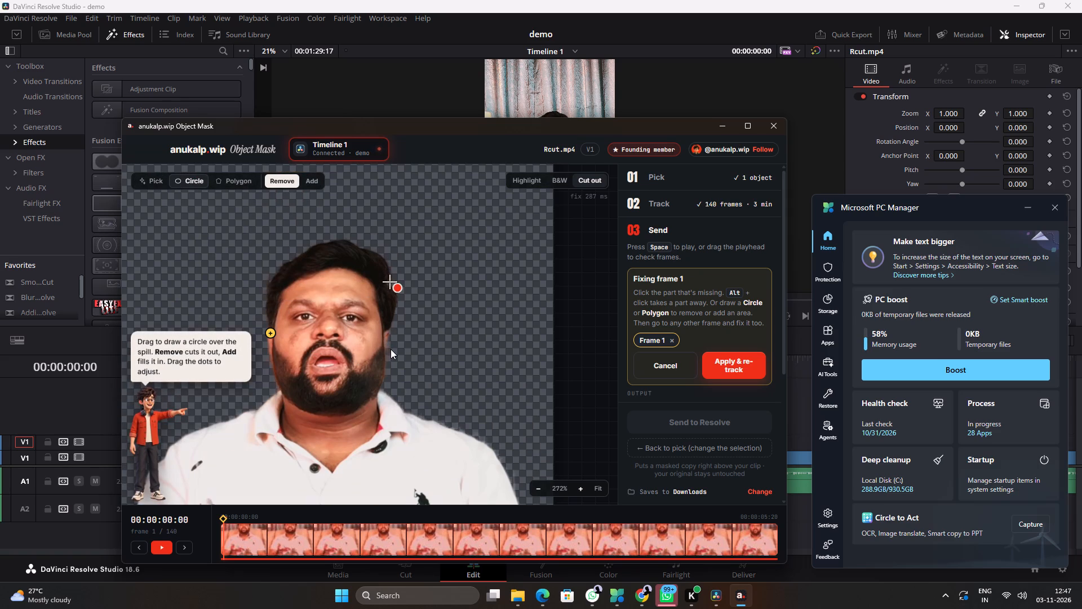
scroll(391, 349, "up", 1)
scroll(384, 374, "up", 3, "ctrl")
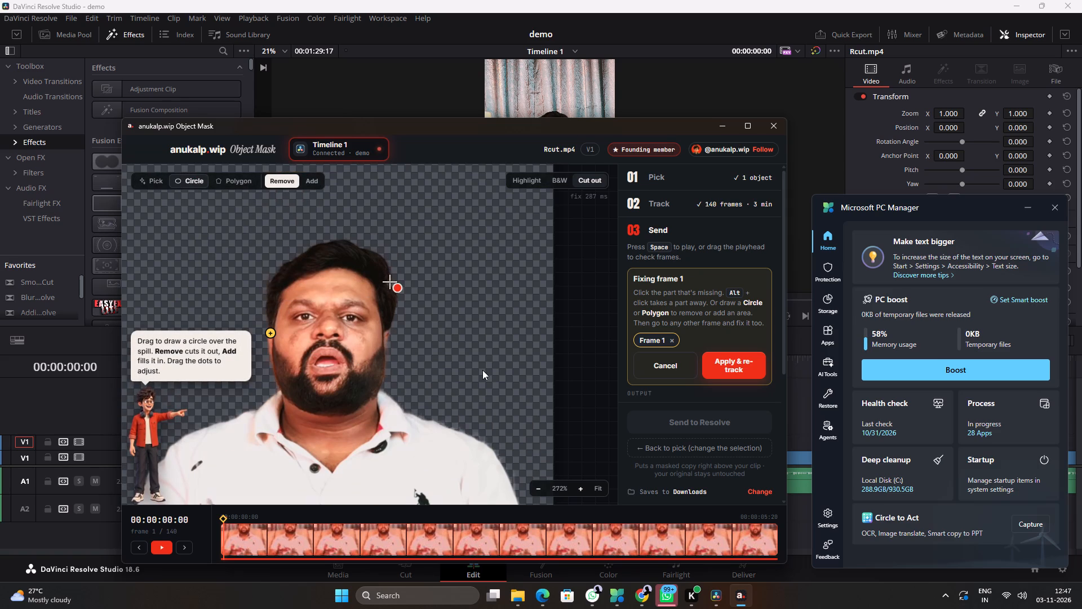
Run the Microsoft PC Manager boost again to free memory.
left_click(621, 601)
left_click(911, 374)
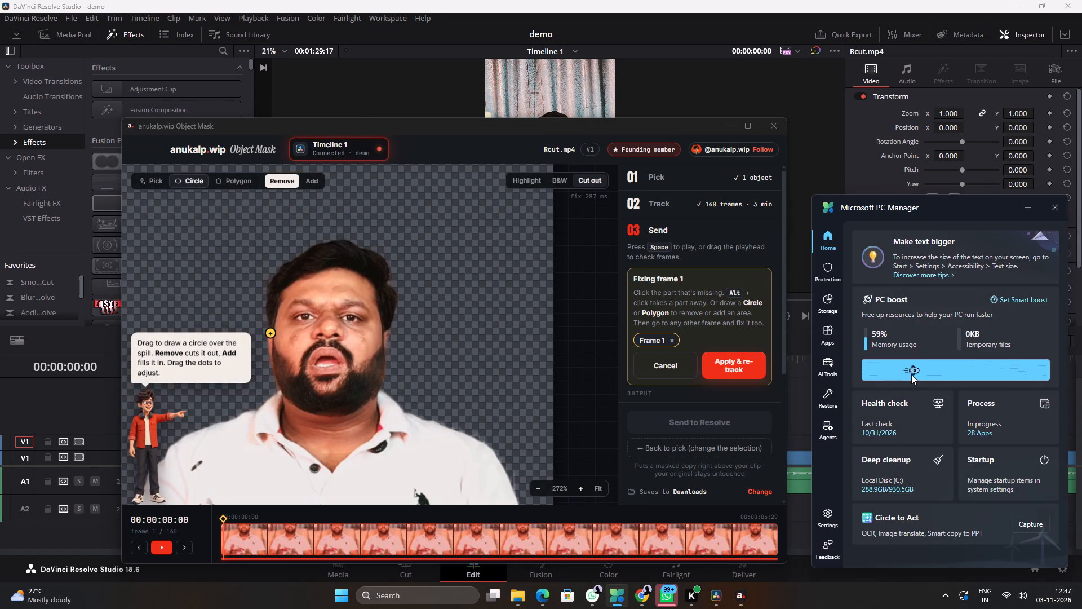
Draw a tall oval Remove shape in Object Mask over the man's left ear and adjoining cheek edge on frame 1.
scroll(380, 337, "up", 3, "ctrl")
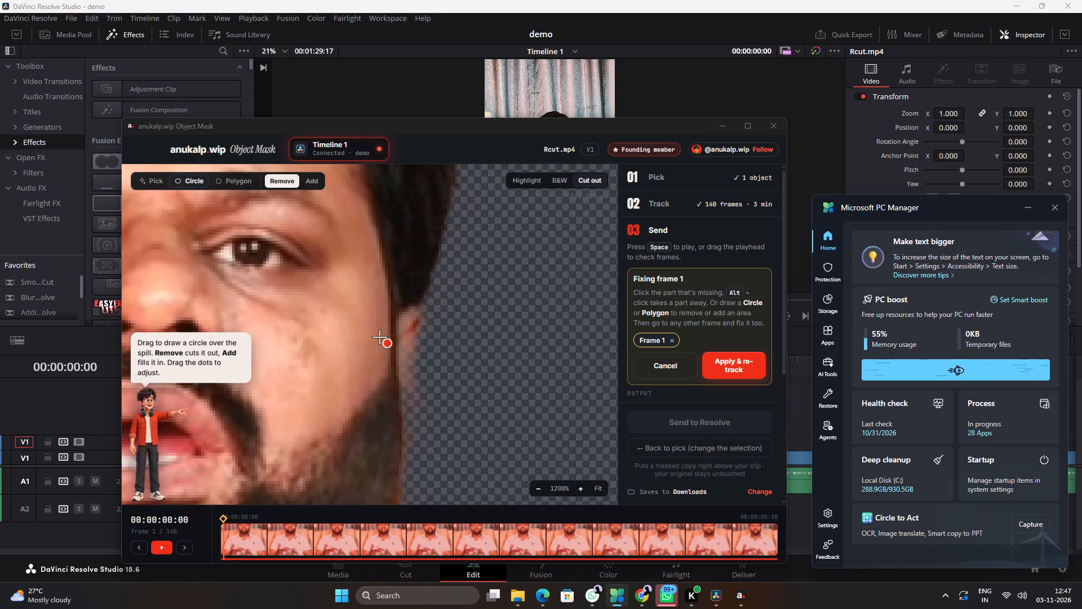
scroll(397, 342, "down", 2)
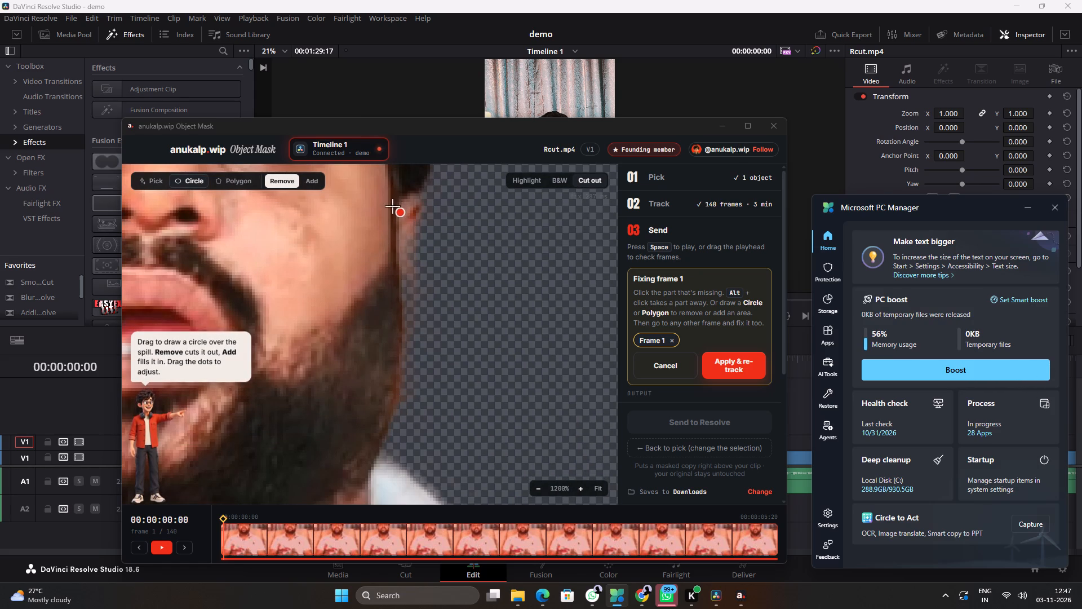
left_click_drag(389, 206, 417, 261)
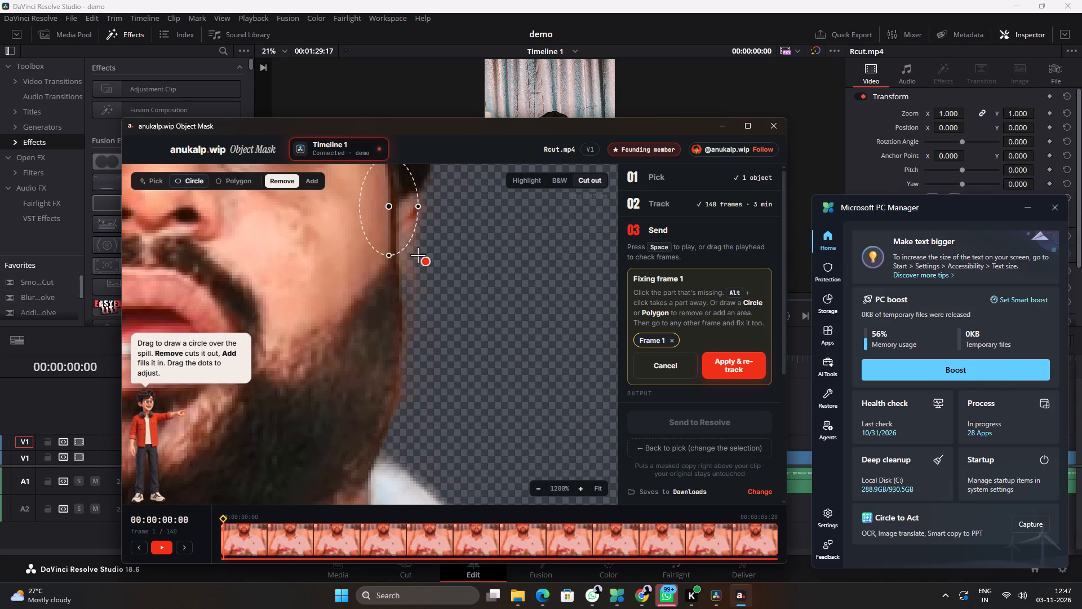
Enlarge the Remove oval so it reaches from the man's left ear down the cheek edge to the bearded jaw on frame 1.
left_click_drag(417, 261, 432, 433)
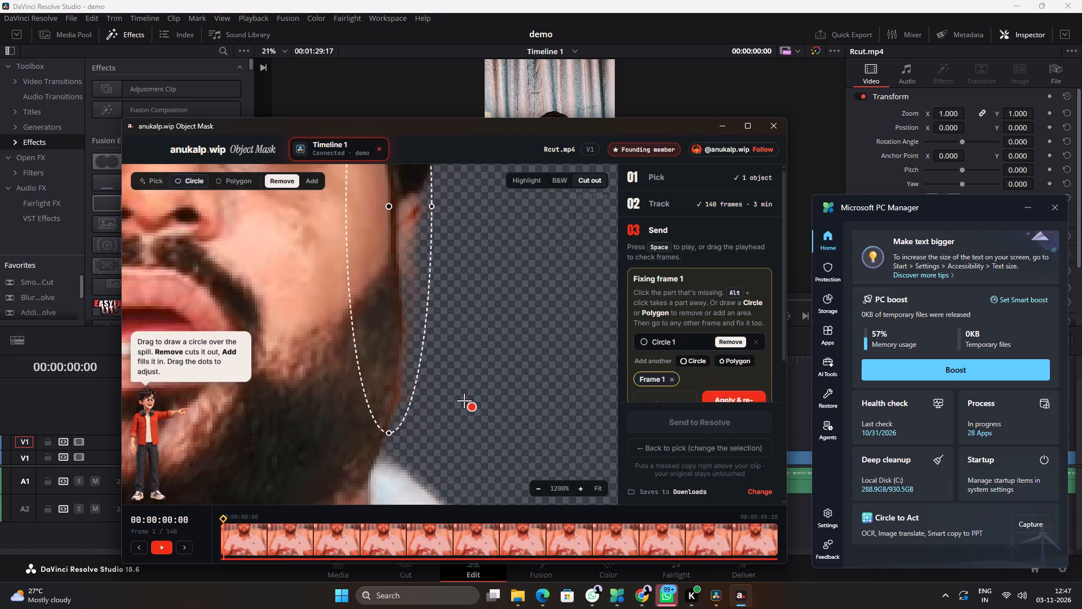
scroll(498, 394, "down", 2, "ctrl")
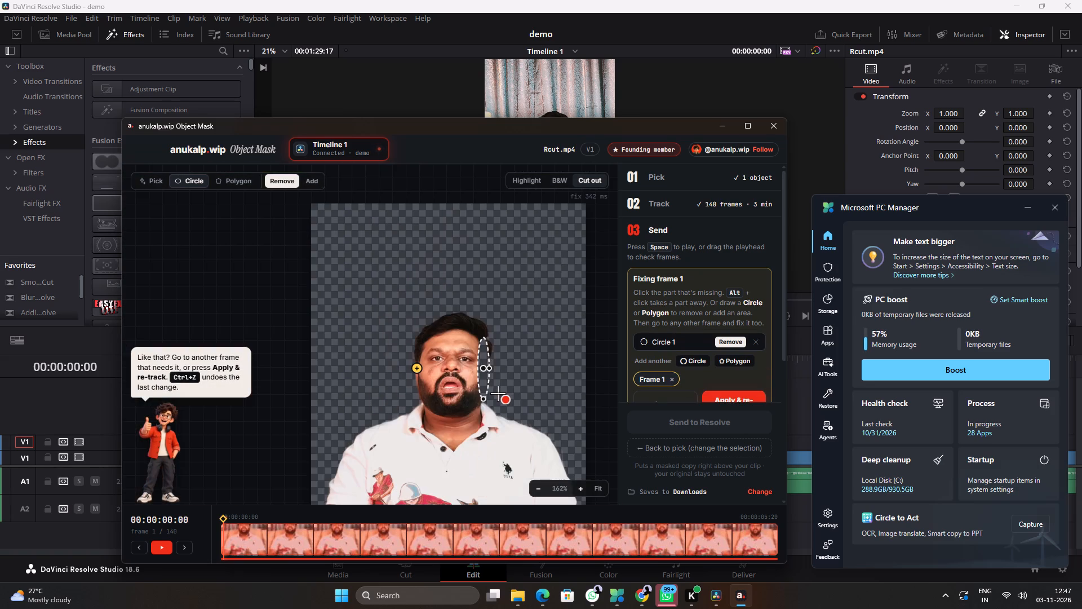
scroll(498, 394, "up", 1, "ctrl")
Switch the shape correction to Add mode and undo both the Remove oval and the right-cheek point on frame 1.
left_click(312, 175)
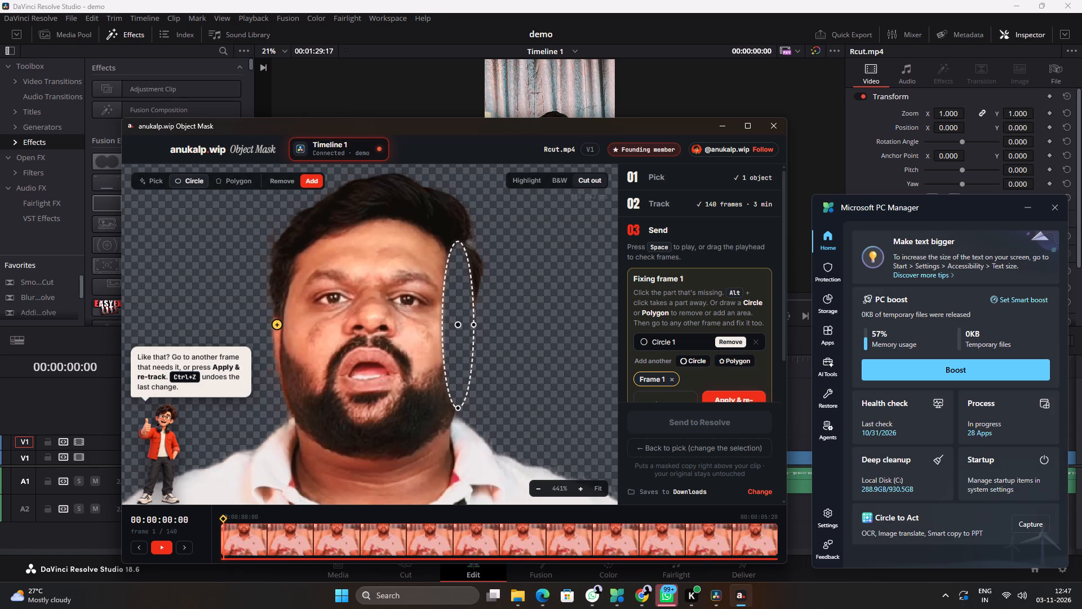
key("ctrl+z")
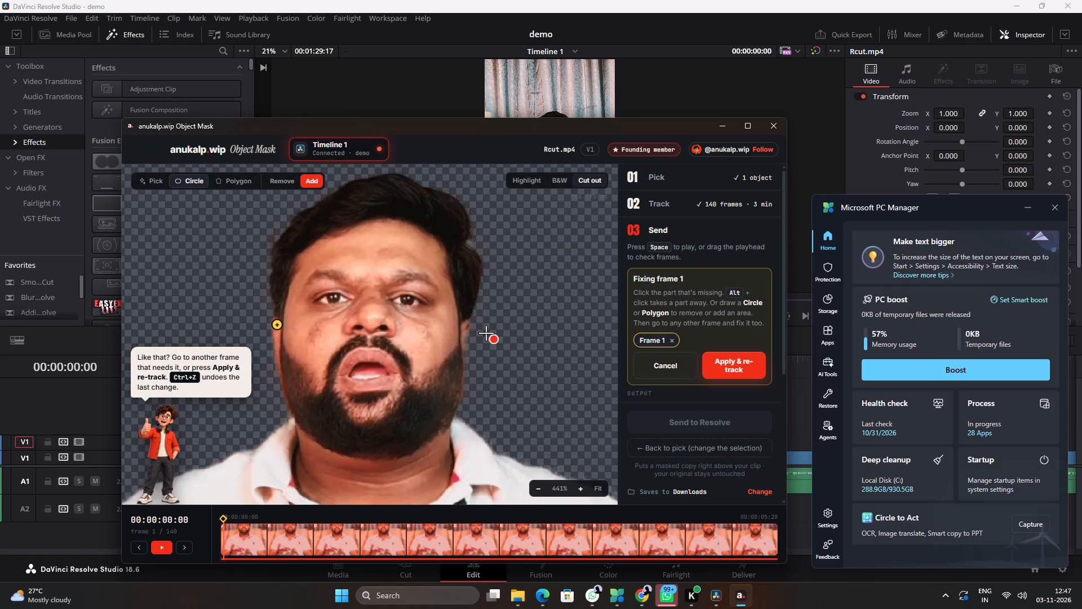
key("ctrl+z")
key("ctrl+shift+z")
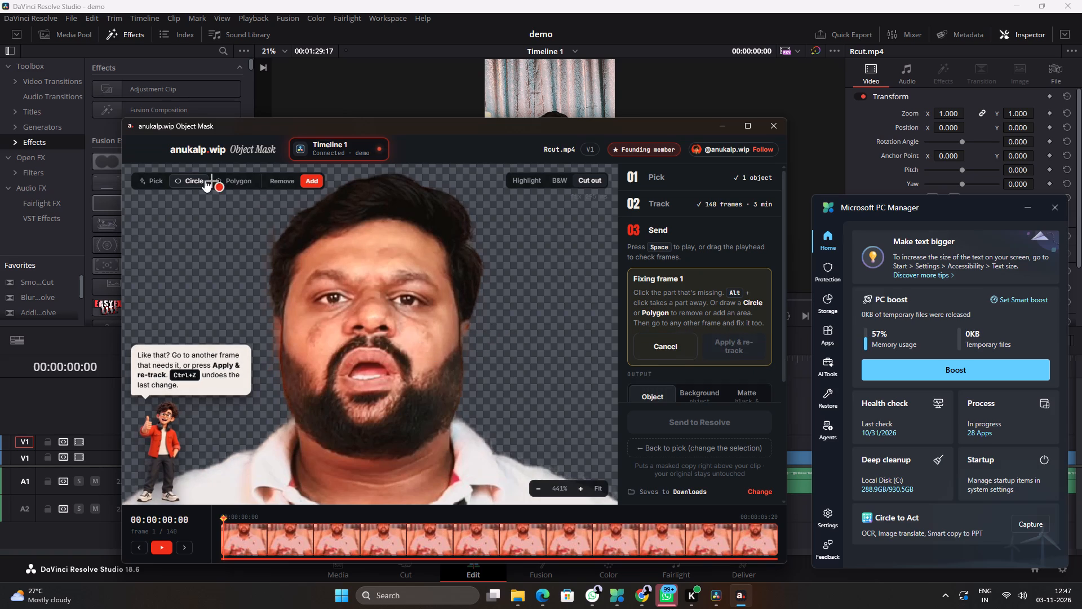
Draw a tall Add oval along the man's left ear and cheek edge, reaching down to the beard on frame 1.
scroll(463, 329, "up", 1, "ctrl")
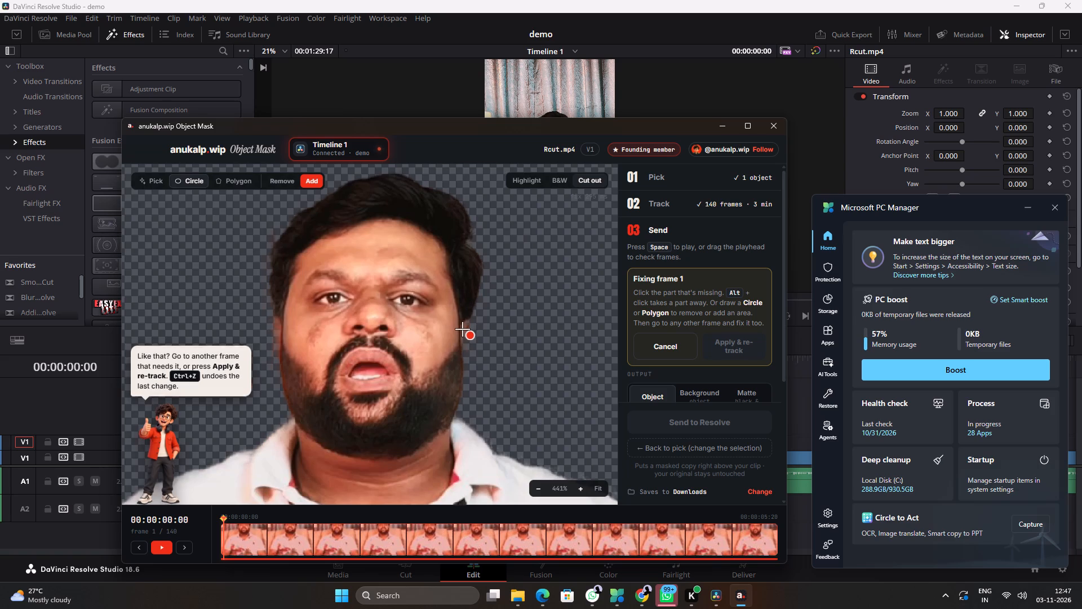
scroll(463, 329, "up", 1, "ctrl")
scroll(462, 352, "down", 2)
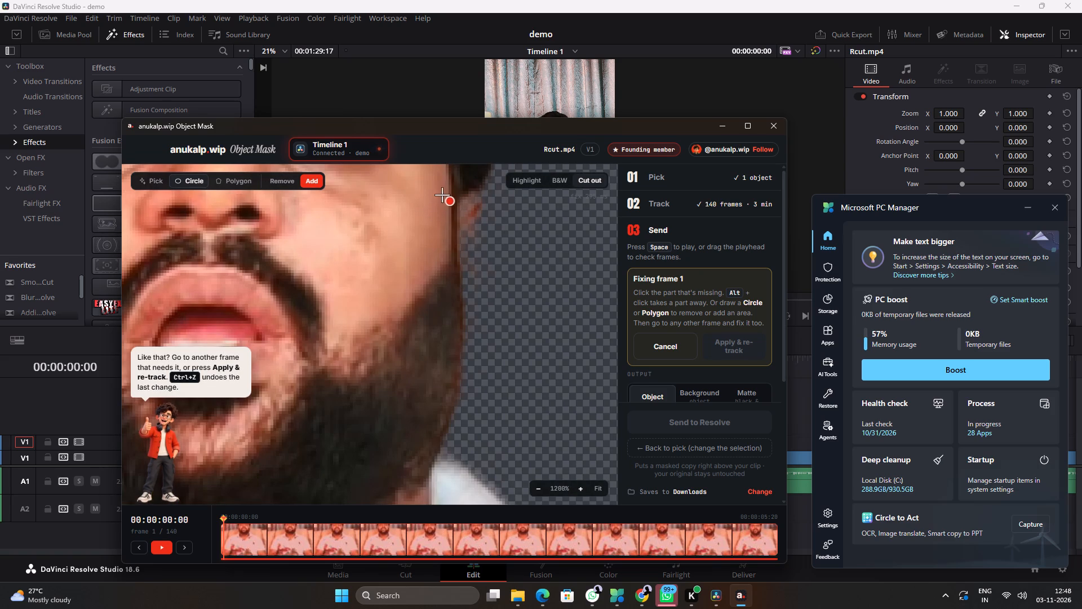
left_click_drag(446, 186, 476, 295)
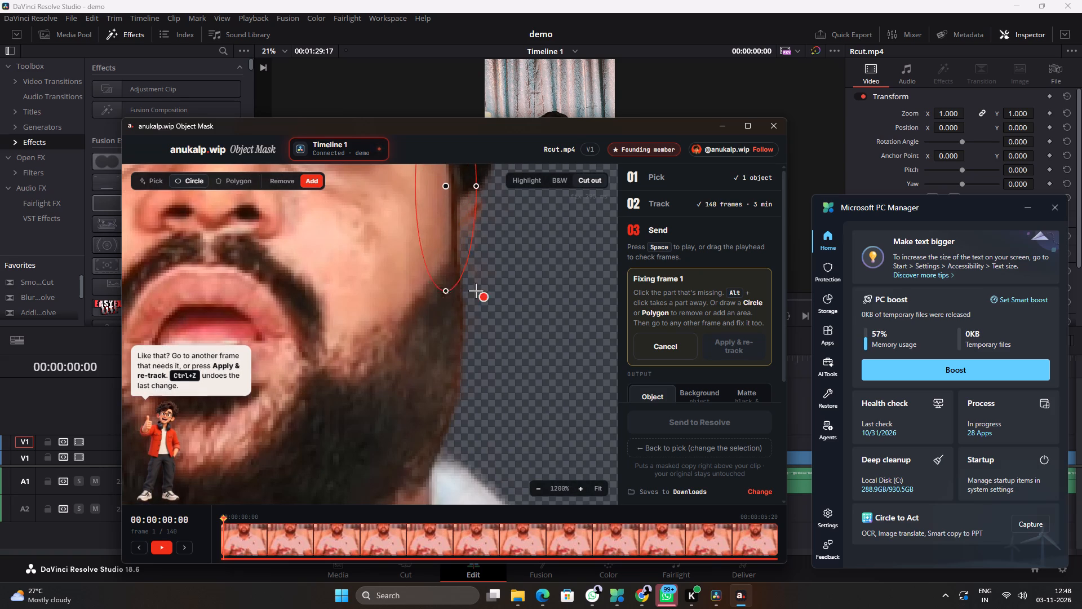
left_click_drag(476, 295, 486, 368)
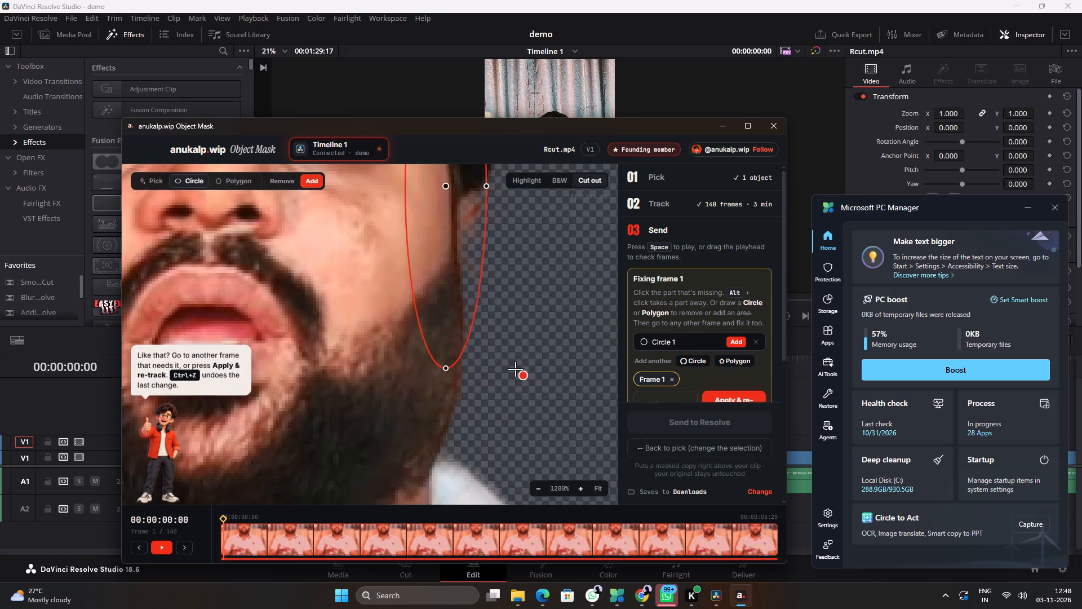
Draw a second Add oval on the man's right side, covering the ear edge and adjoining cheek on frame 1.
scroll(516, 365, "down", 2, "ctrl")
scroll(516, 365, "up", 1, "ctrl")
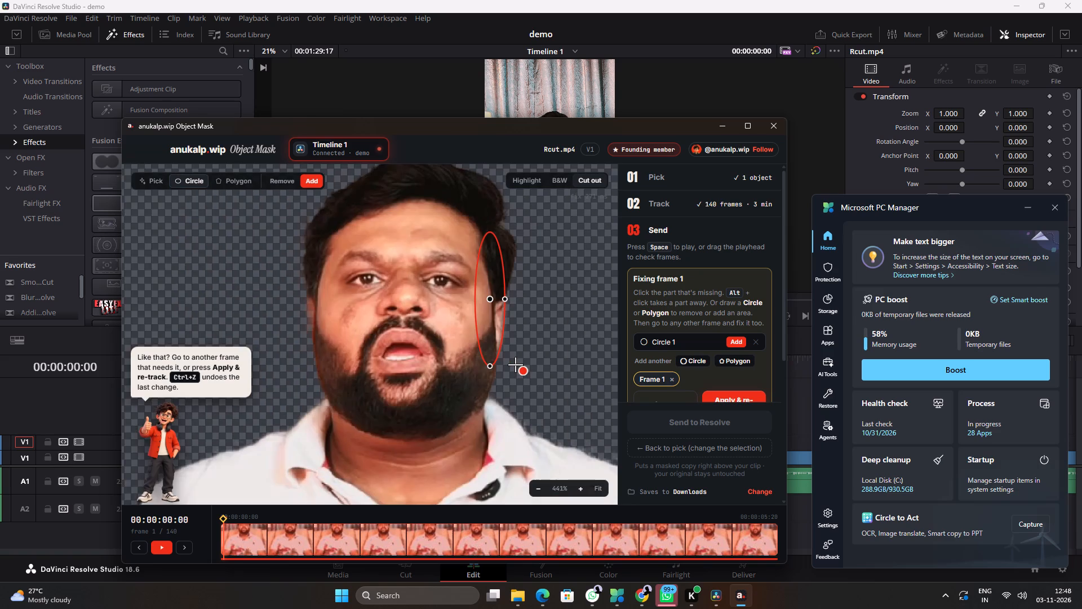
scroll(513, 365, "up", 1, "ctrl")
scroll(477, 356, "down", 1, "ctrl")
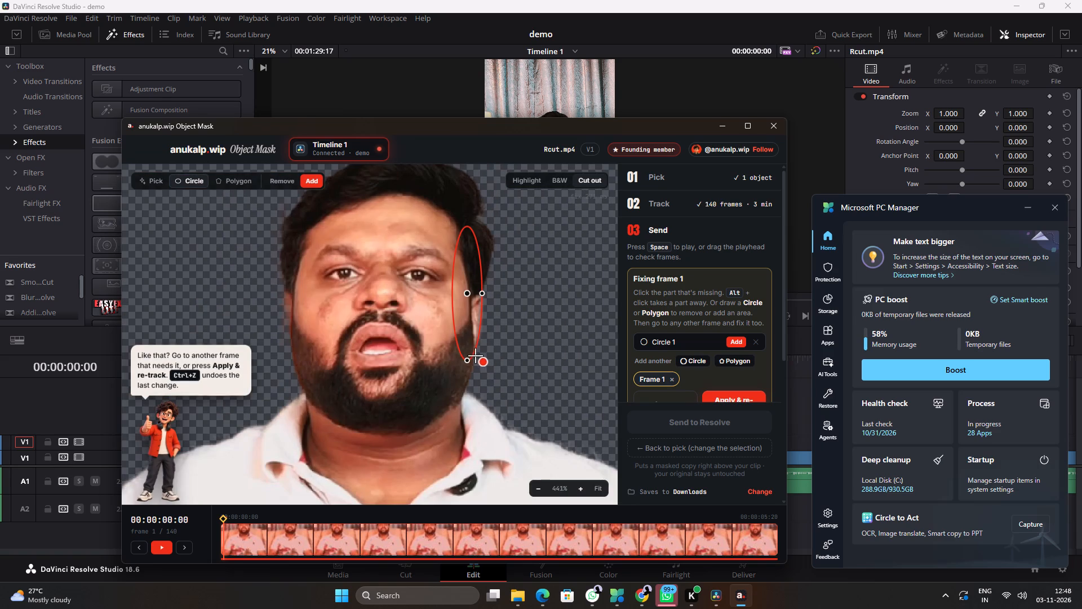
middle_click_drag(291, 299, 332, 299)
scroll(333, 312, "up", 1, "ctrl")
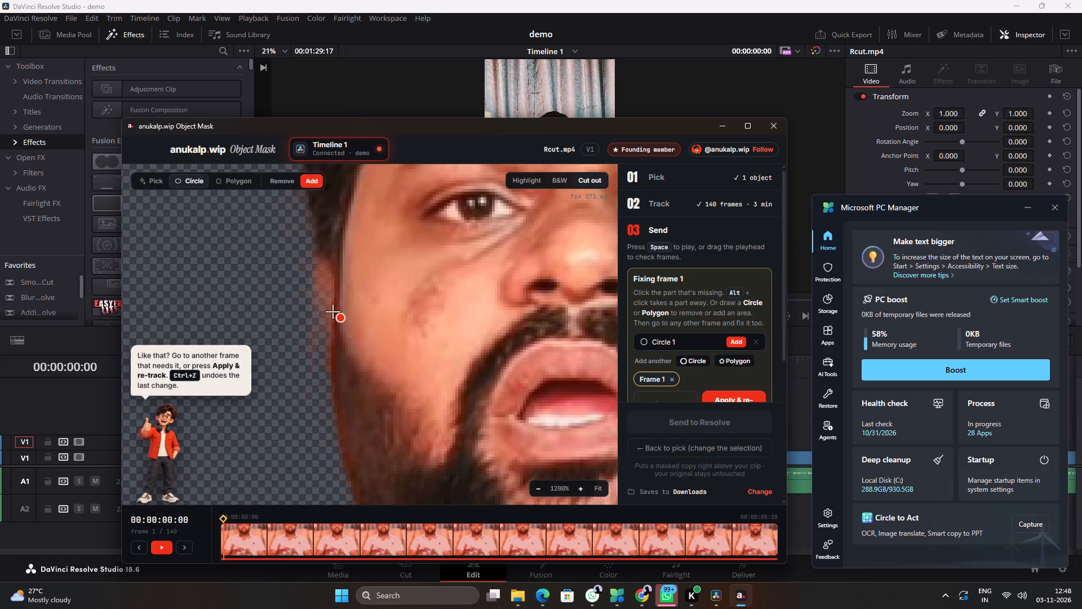
scroll(333, 312, "up", 1, "ctrl")
left_click_drag(360, 283, 345, 259)
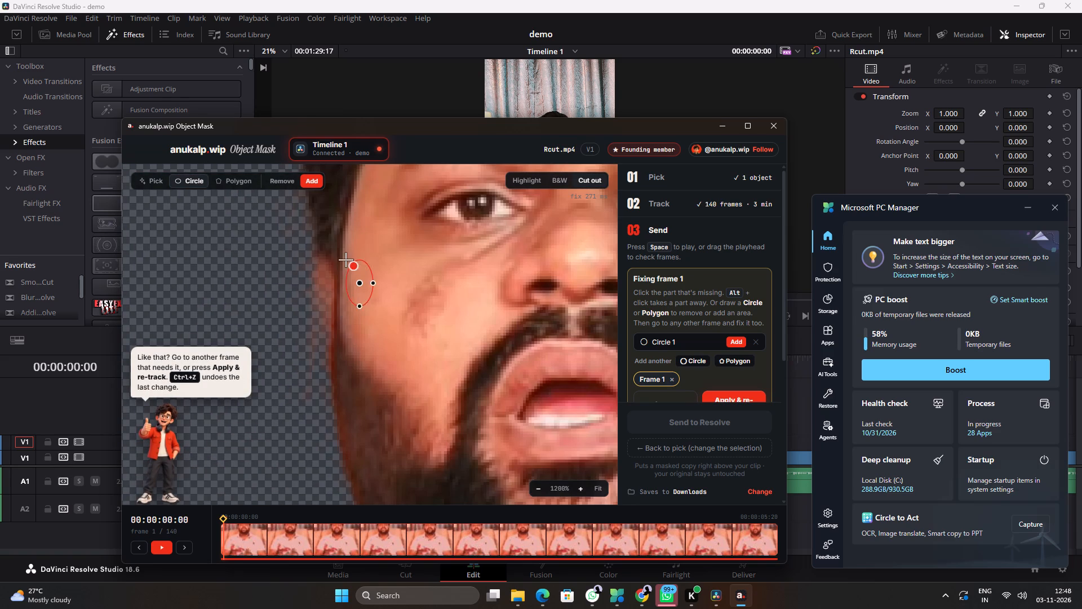
left_click_drag(345, 259, 315, 209)
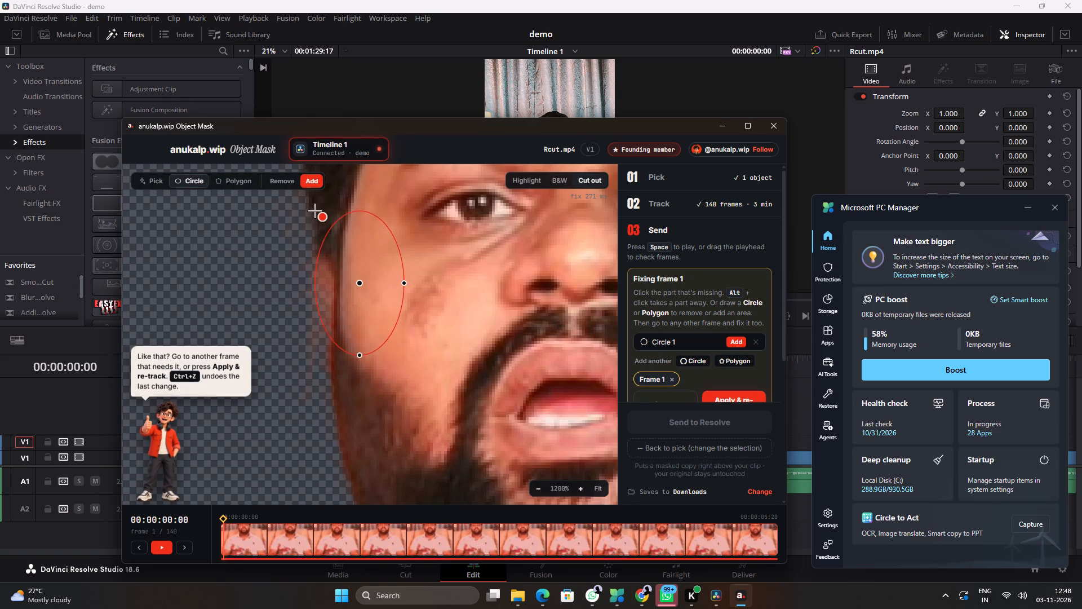
left_click_drag(315, 209, 309, 204)
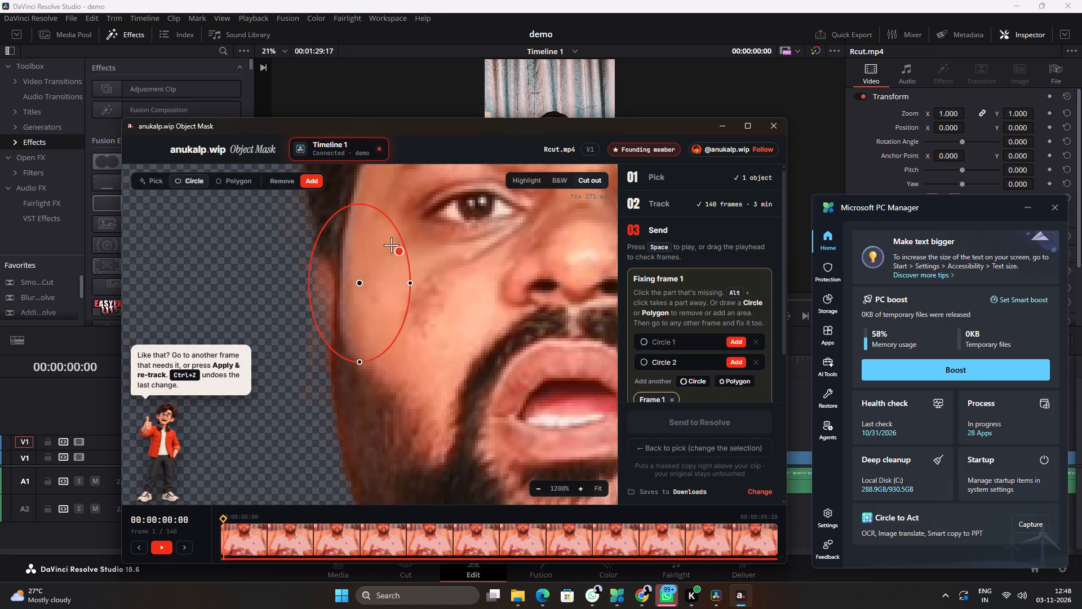
Move the Circle 2 Add oval lower and slightly outward so it spans the man's right ear down to the top of the beard.
left_click_drag(360, 280, 357, 290)
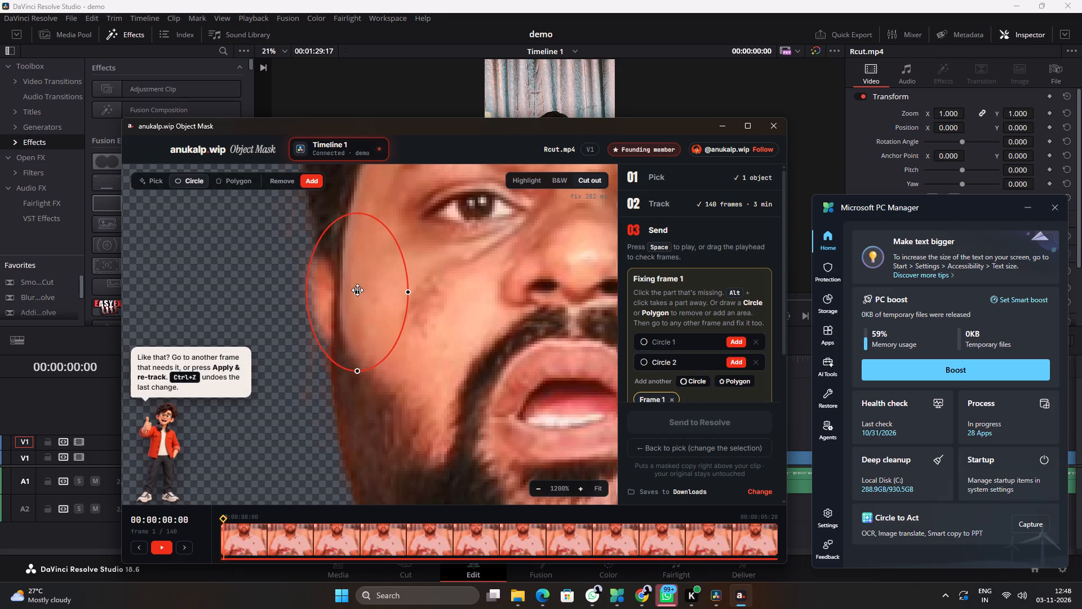
left_click_drag(357, 290, 351, 285)
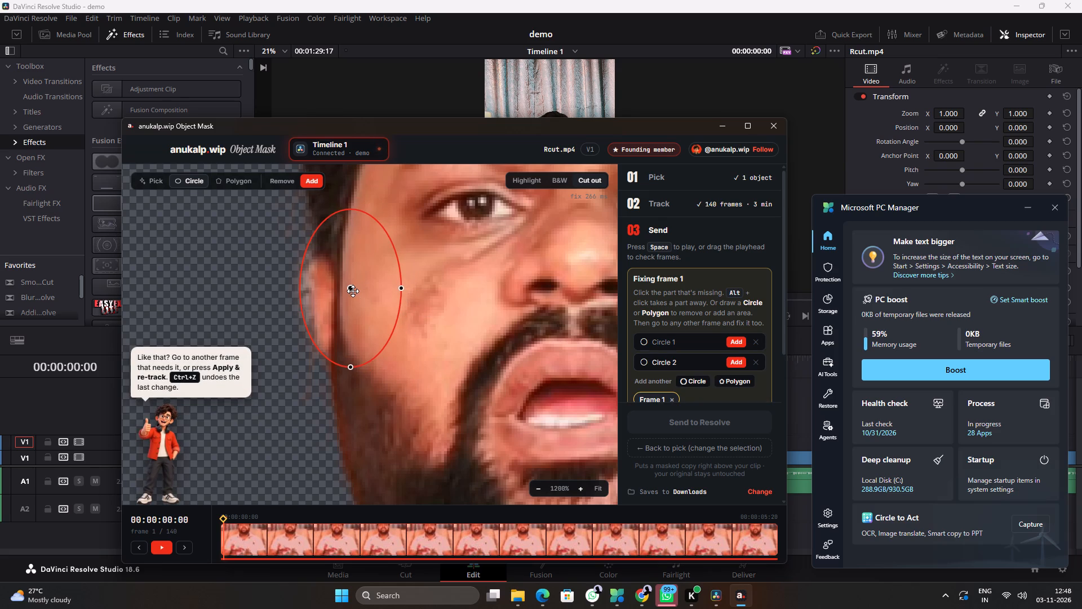
left_click_drag(352, 288, 353, 310)
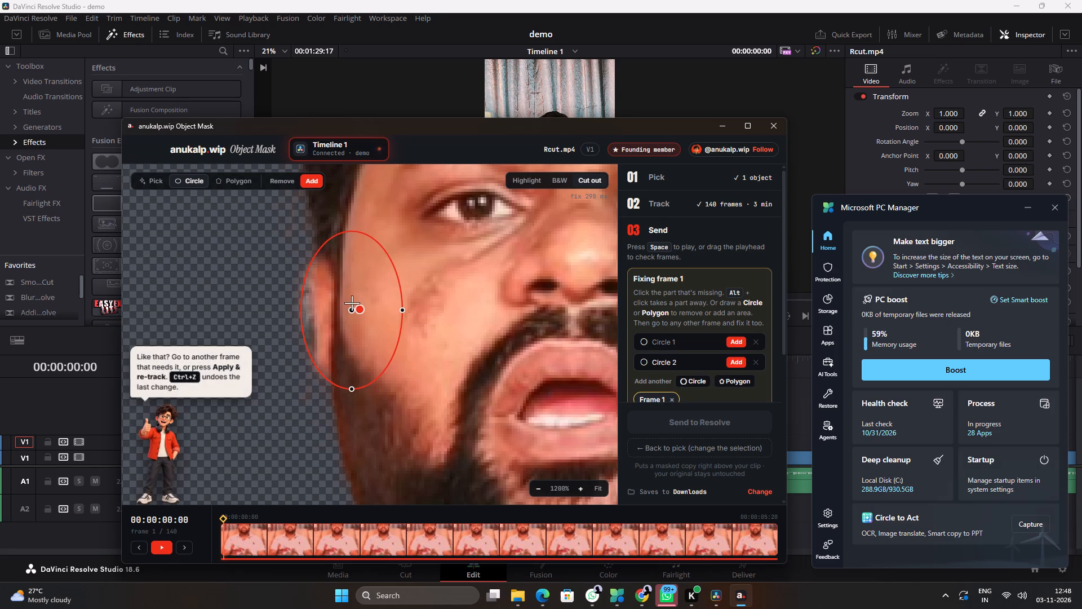
left_click_drag(353, 310, 351, 317)
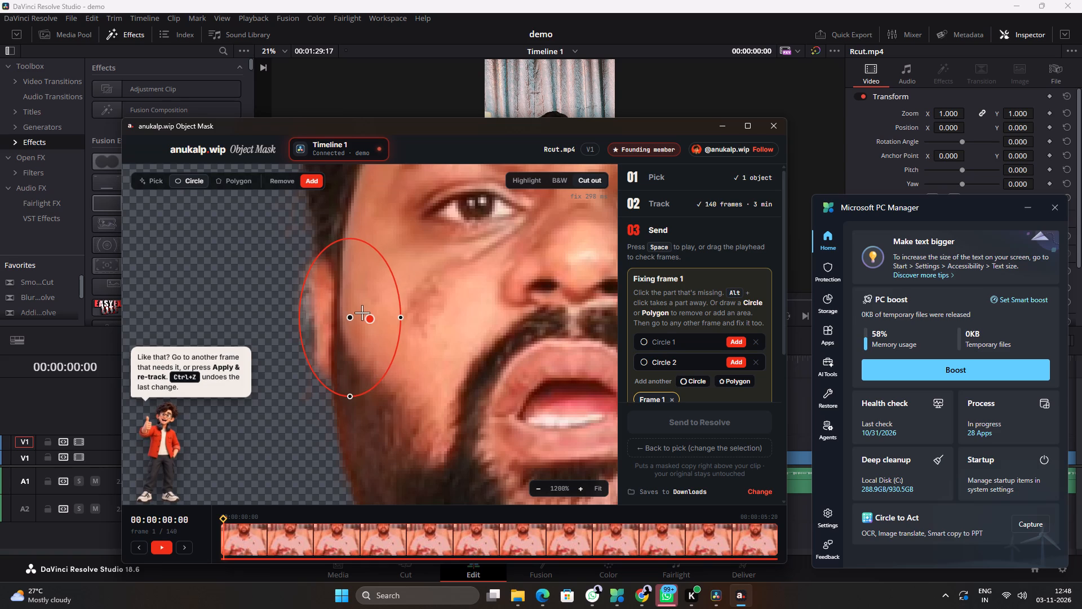
left_click_drag(350, 316, 347, 321)
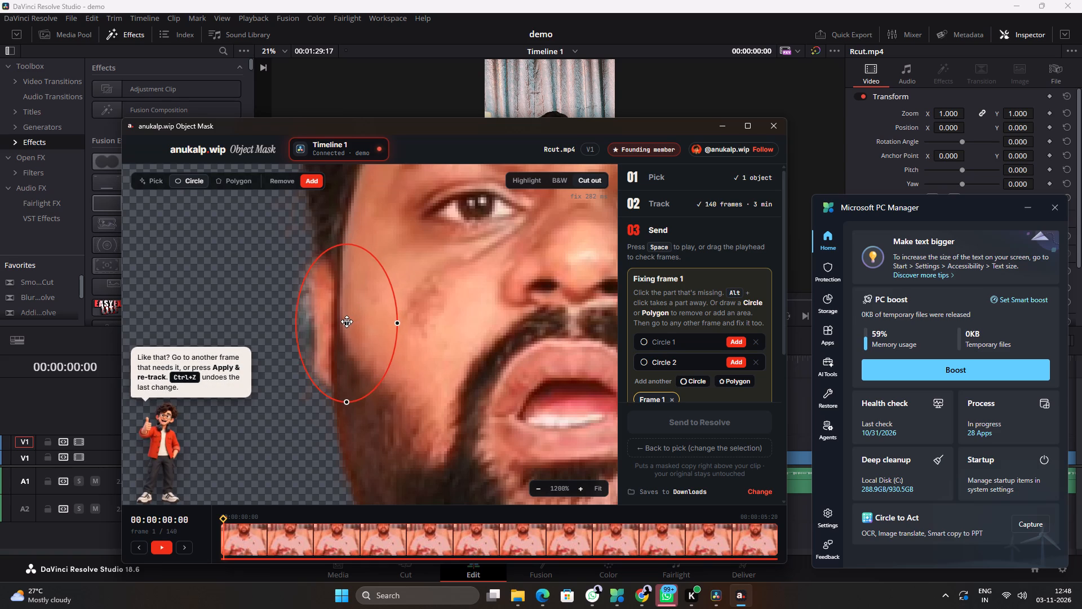
left_click_drag(347, 321, 344, 320)
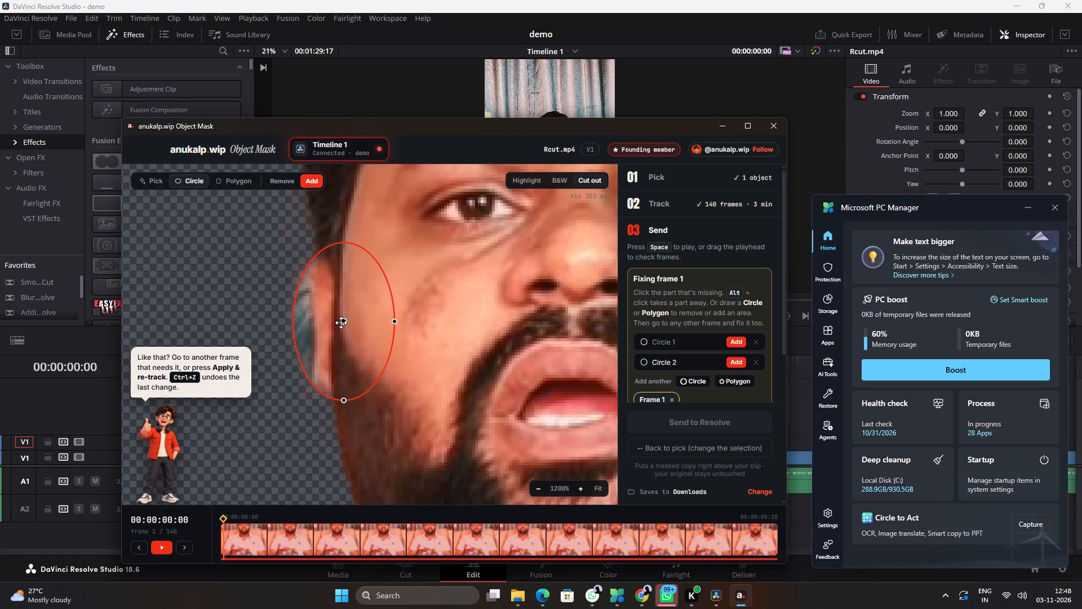
left_click(342, 321)
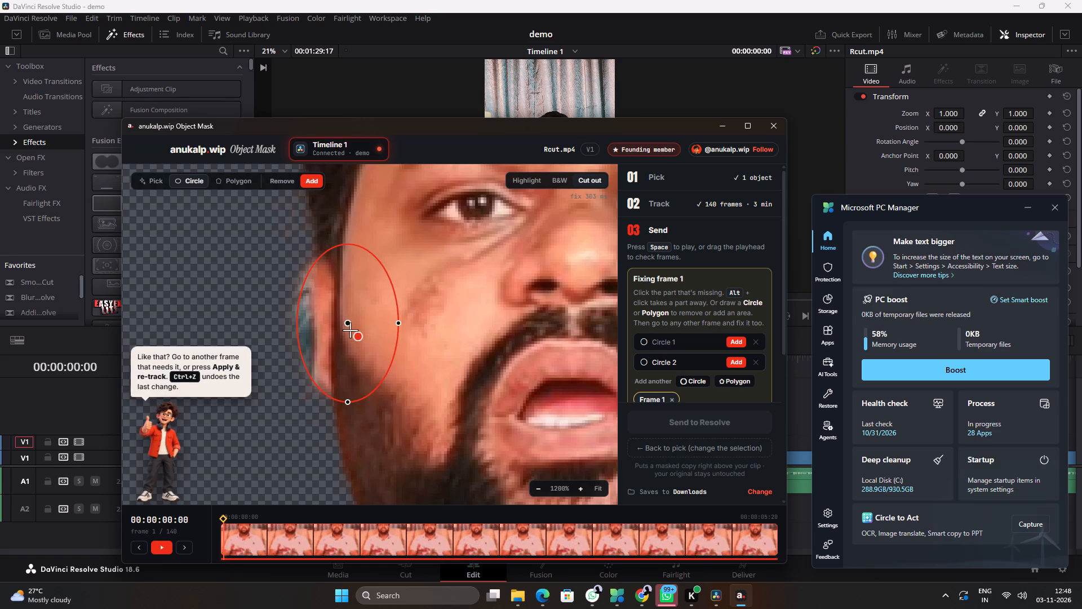
Narrow Circle 2 to a slim, slightly tilted oval and position it over the man's right ear, including the earlobe.
left_click_drag(400, 324, 377, 320)
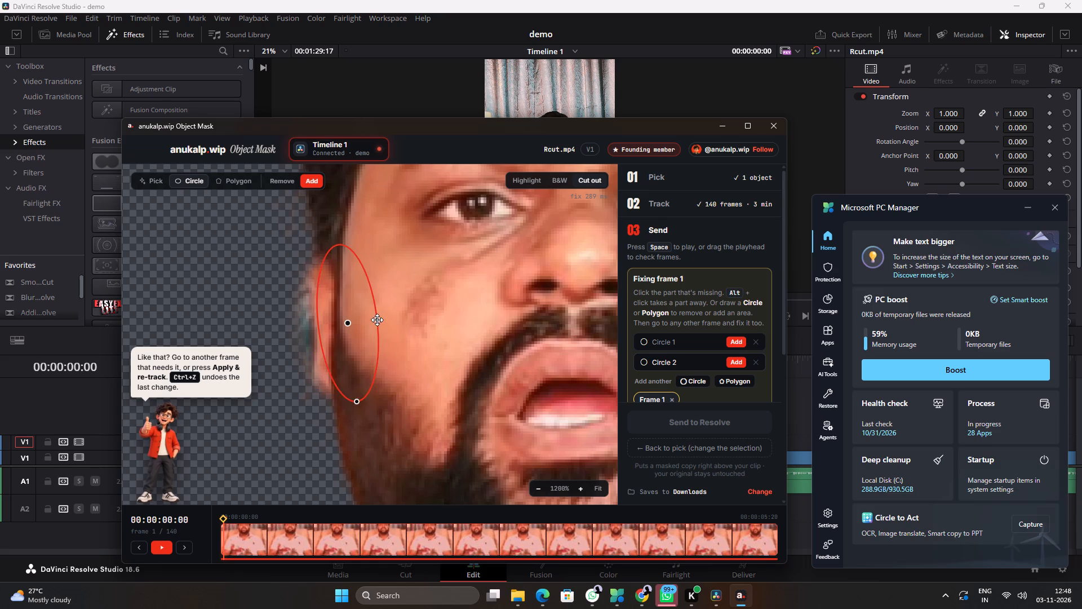
left_click_drag(377, 320, 372, 325)
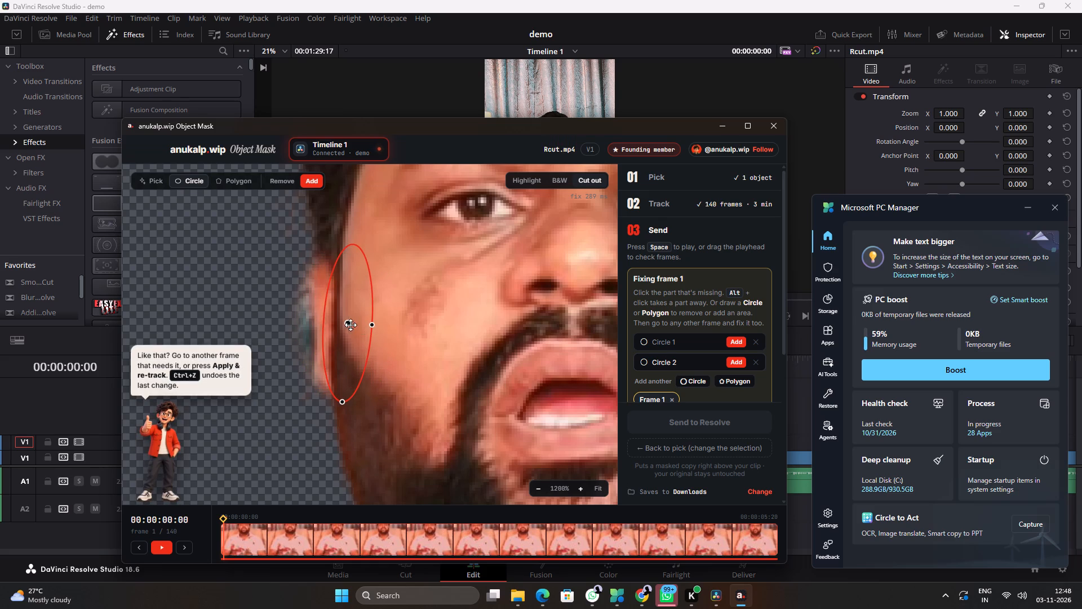
left_click_drag(349, 323, 332, 316)
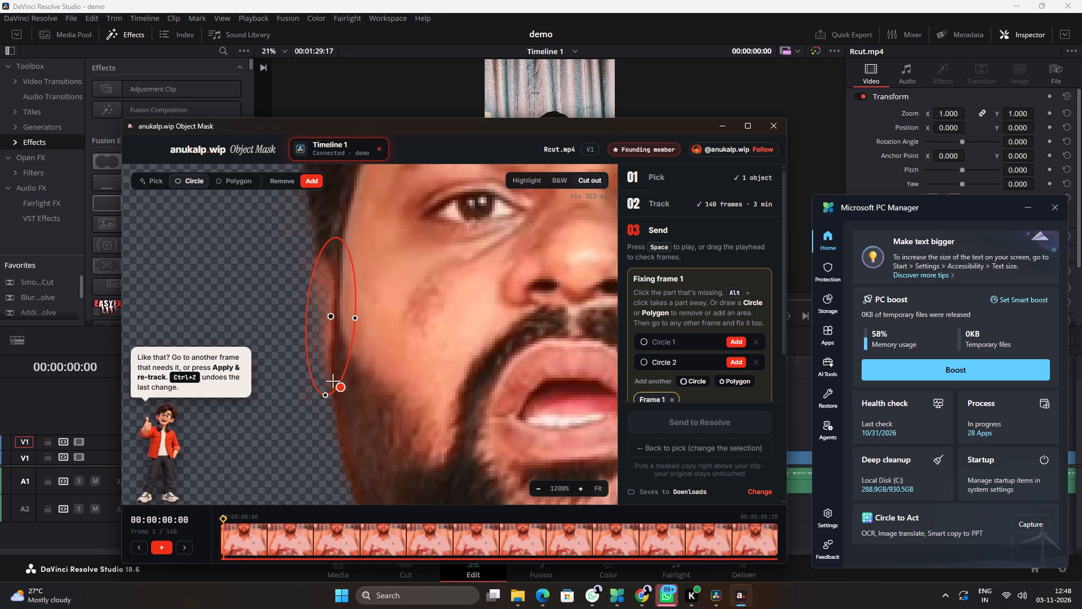
left_click_drag(326, 396, 332, 396)
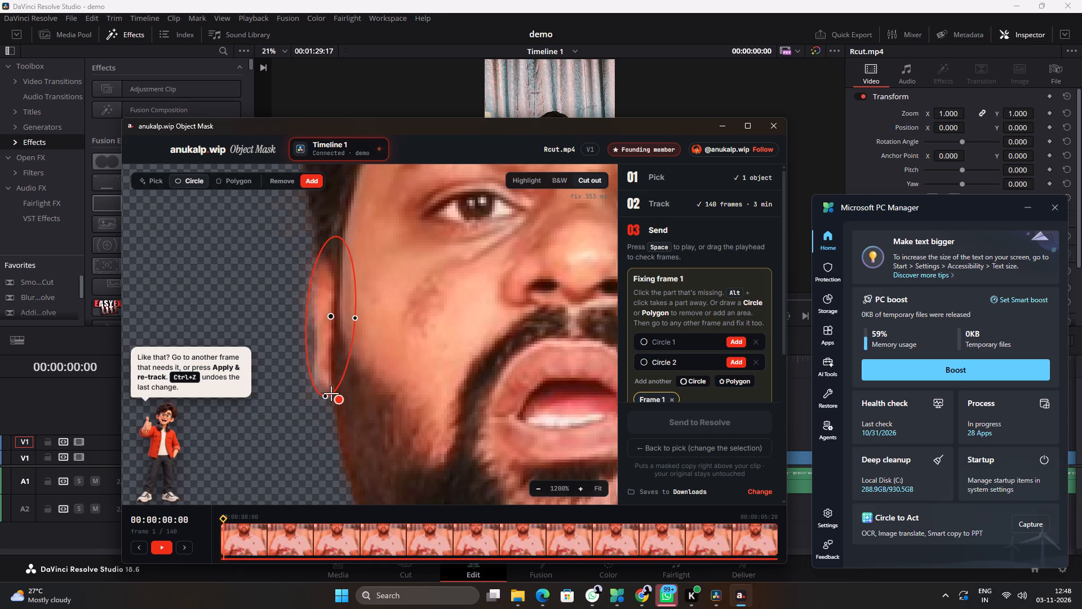
left_click(356, 319)
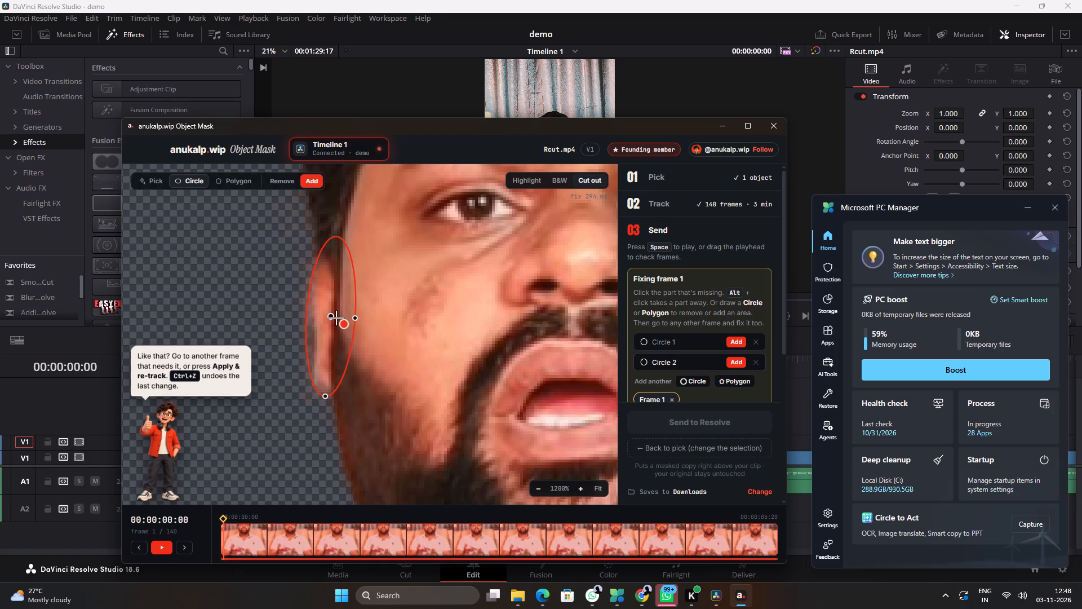
left_click_drag(330, 318, 328, 324)
left_click_drag(333, 244, 329, 245)
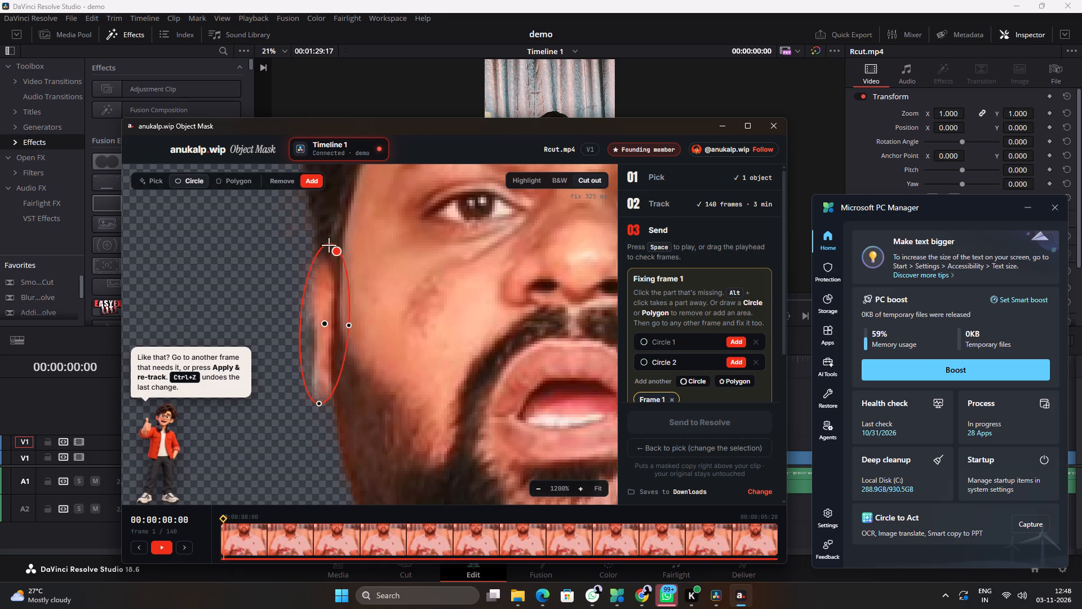
left_click_drag(329, 245, 332, 249)
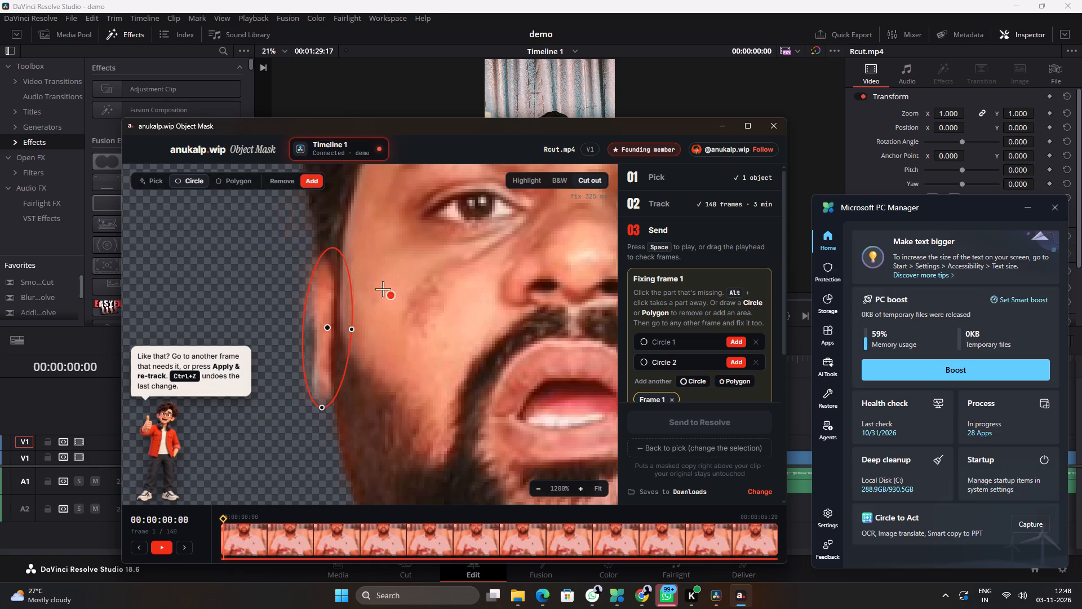
Shrink Circle 1 to a shorter, slimmer oval, tilt it slightly and move it down and outward onto the man's left ear.
scroll(437, 322, "down", 2, "ctrl")
scroll(499, 329, "up", 2, "ctrl")
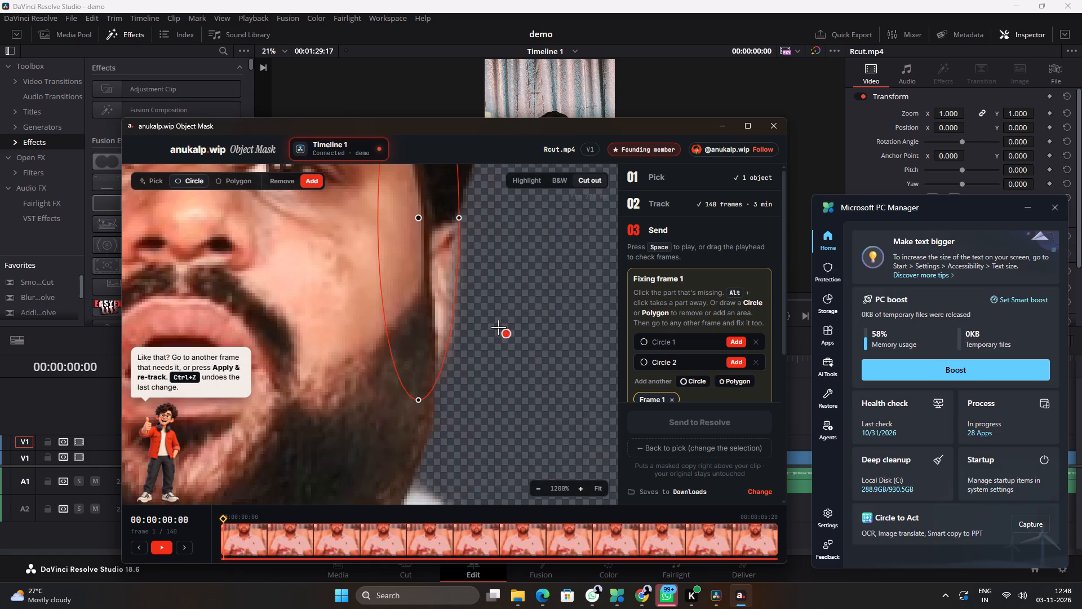
scroll(456, 313, "up", 2)
scroll(450, 324, "down", 1)
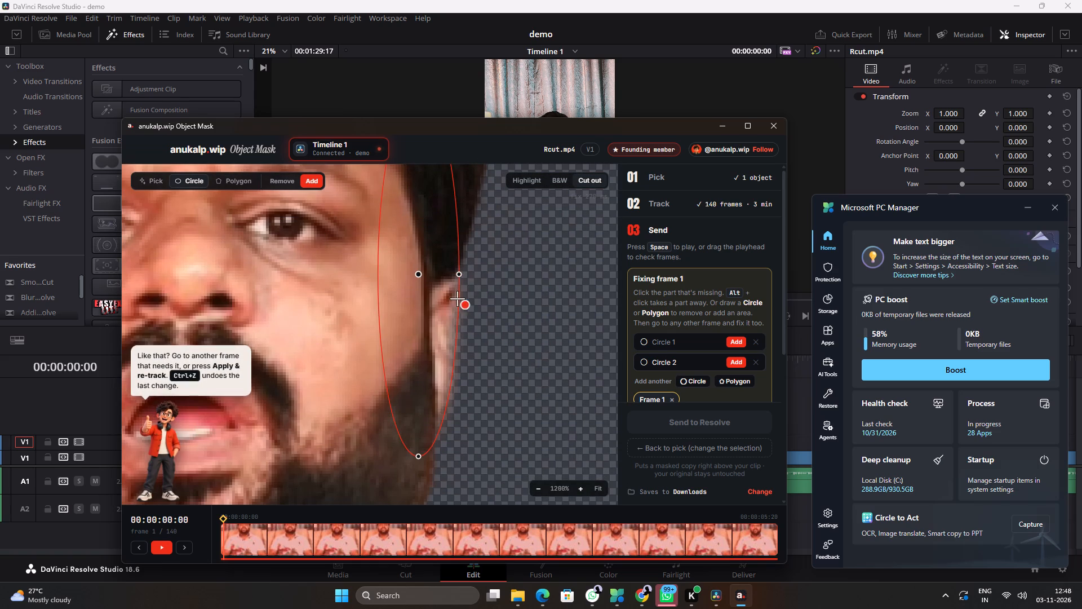
left_click_drag(460, 276, 444, 273)
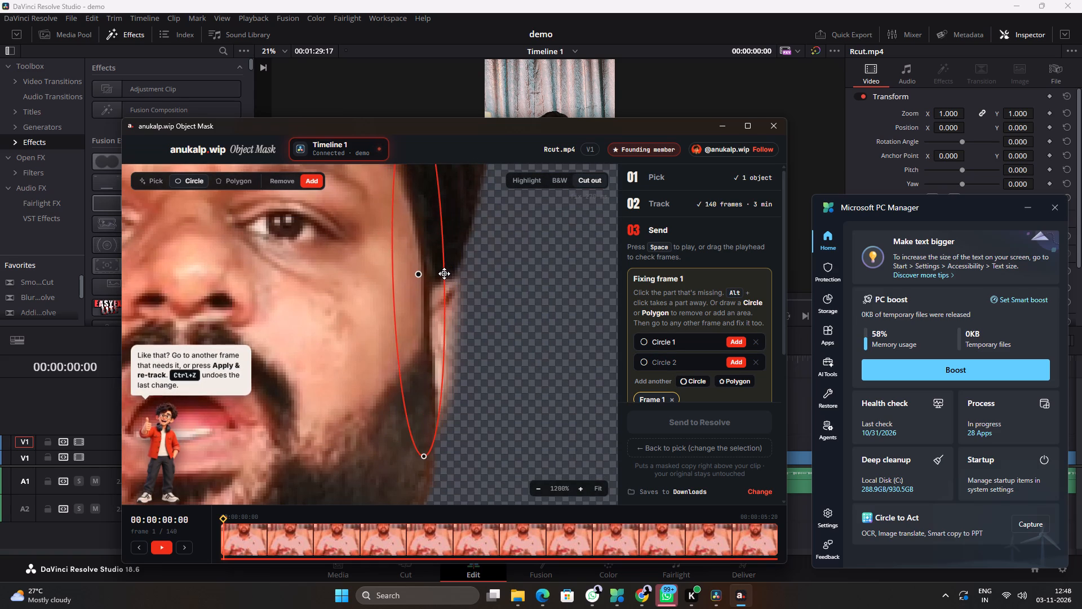
left_click_drag(444, 273, 443, 271)
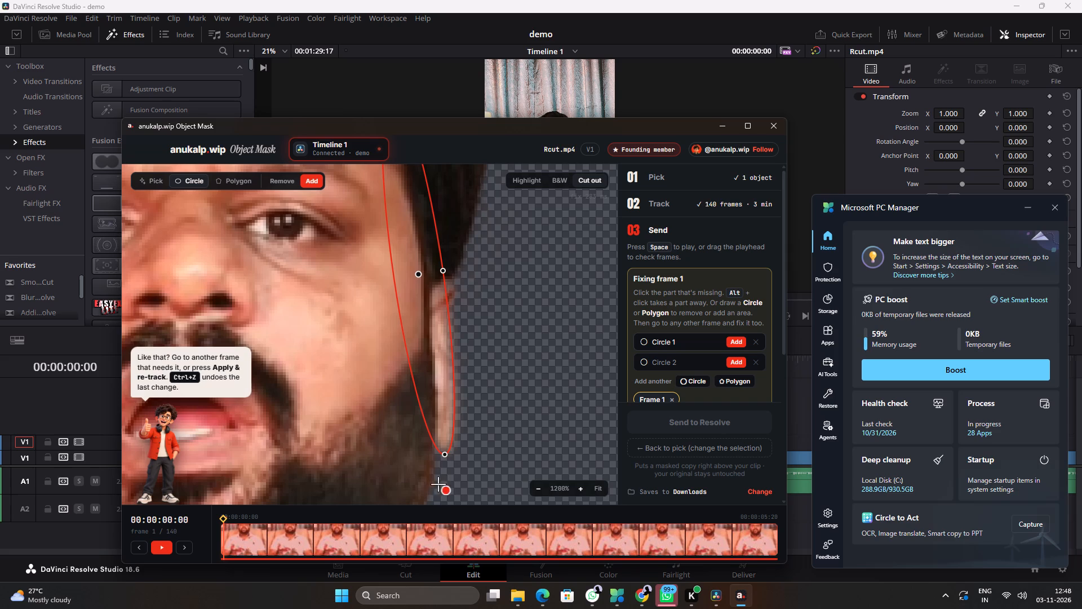
left_click_drag(445, 456, 430, 360)
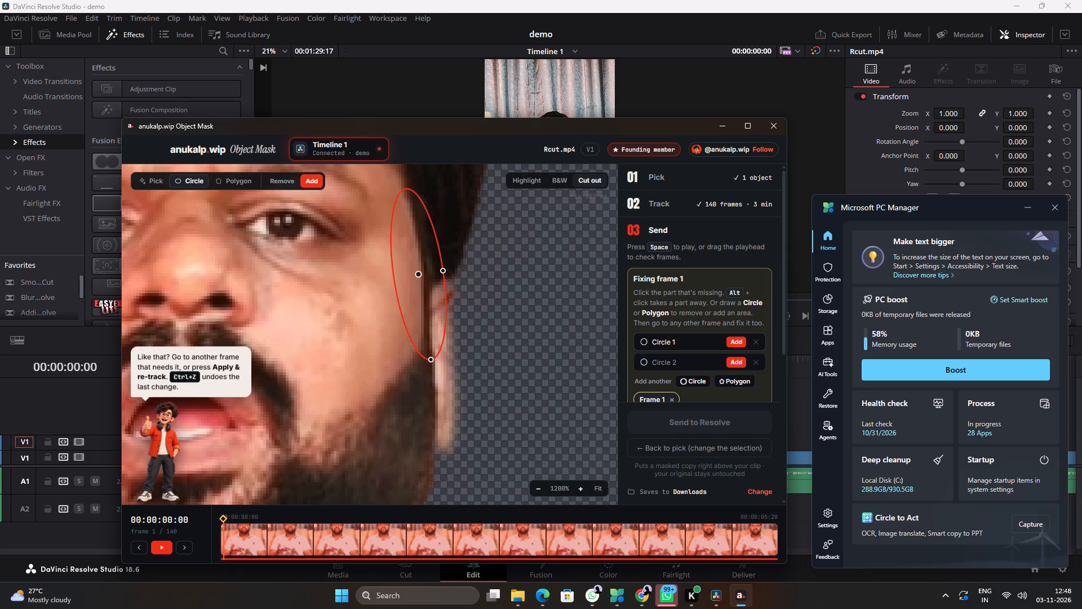
left_click_drag(419, 274, 428, 300)
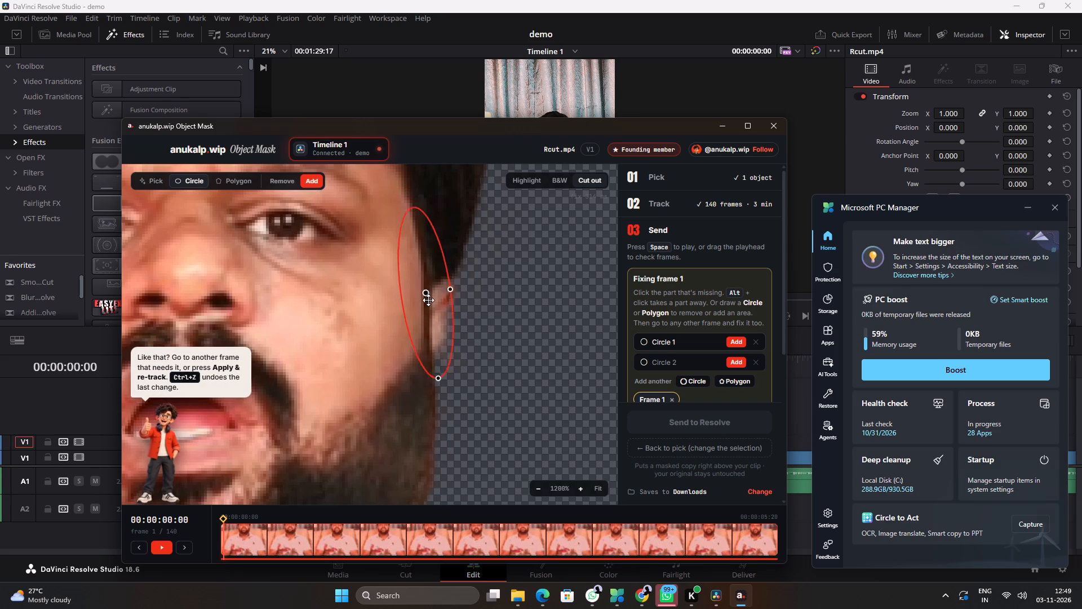
left_click_drag(428, 300, 436, 342)
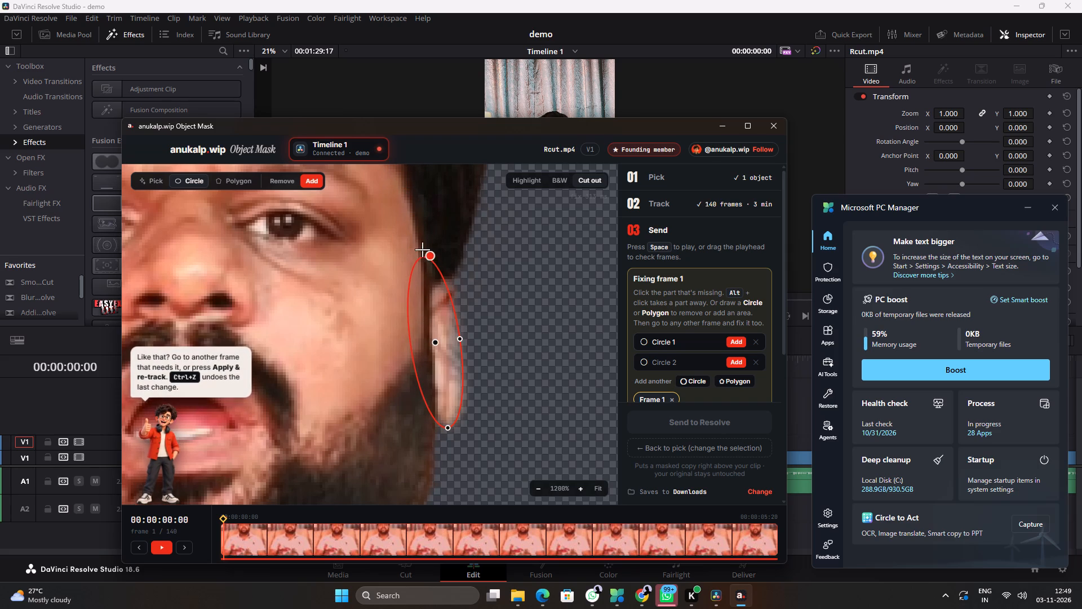
left_click_drag(424, 258, 436, 261)
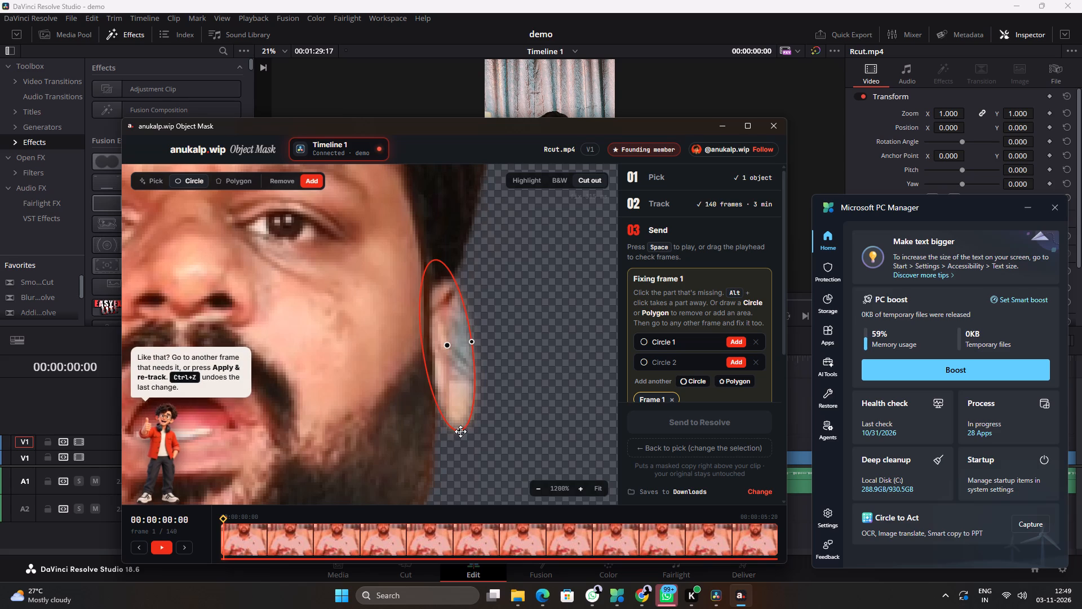
Slim the Circle 1 oval further, shift it slightly inward and adjust its length to follow the left ear down to the earlobe.
left_click_drag(460, 431, 437, 425)
left_click(476, 336)
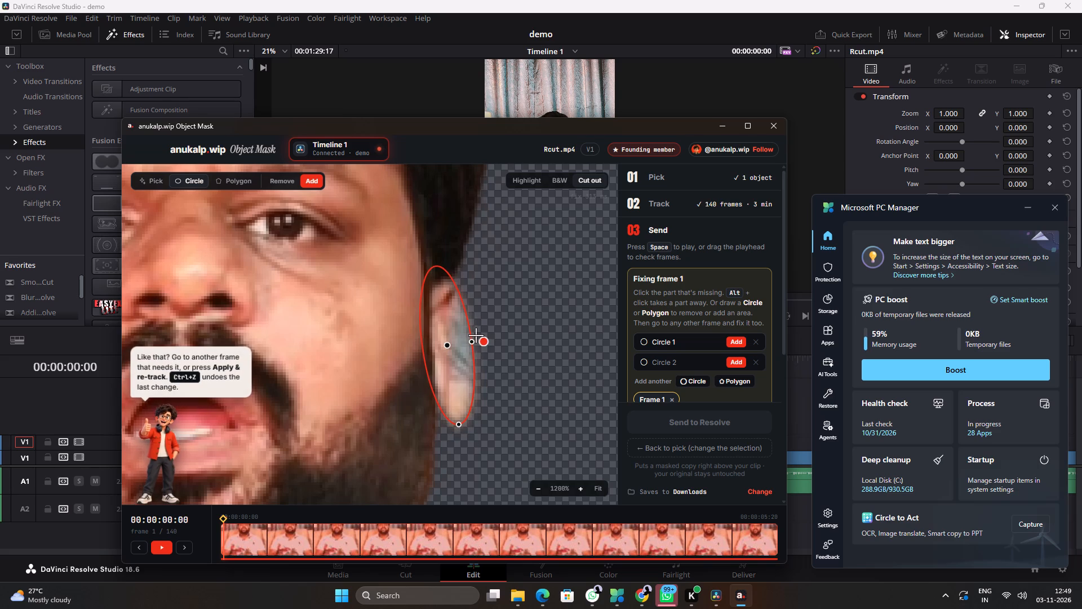
left_click_drag(475, 343, 464, 343)
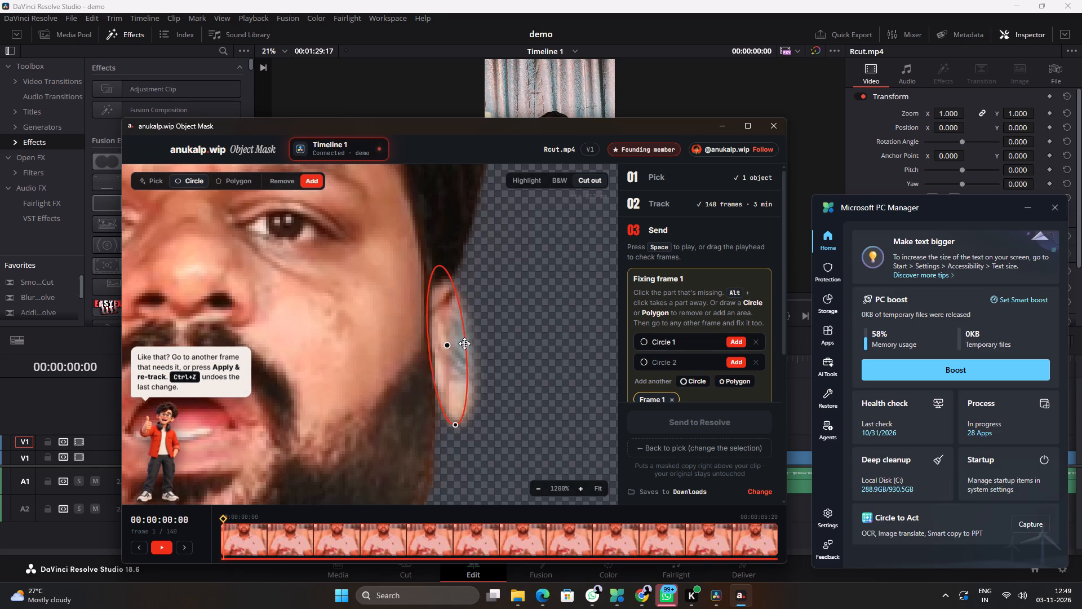
left_click_drag(464, 343, 464, 343)
left_click_drag(446, 345, 441, 345)
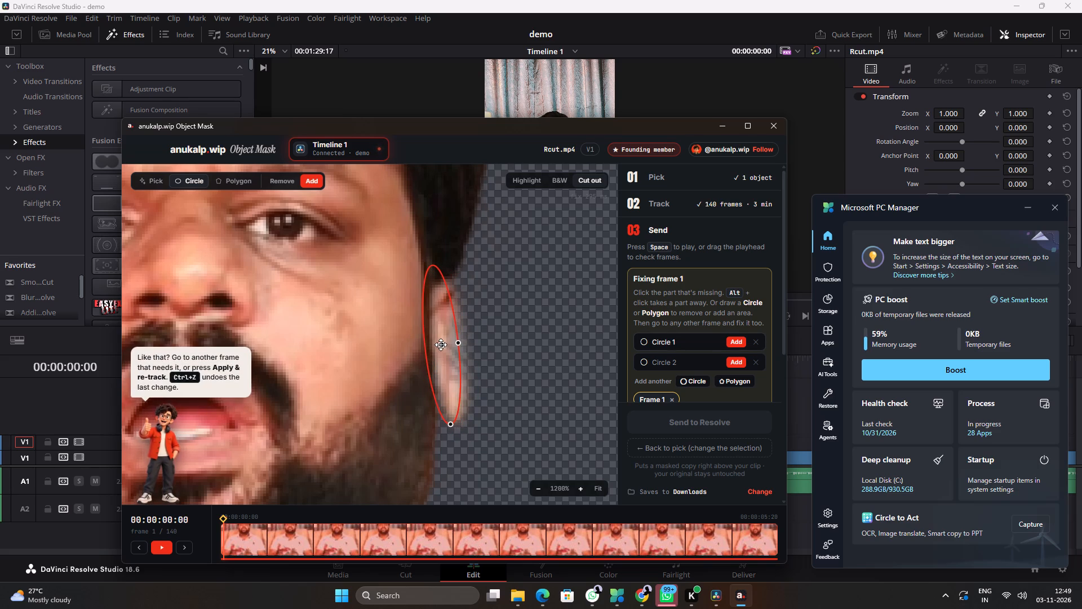
left_click_drag(441, 345, 440, 345)
left_click_drag(450, 425, 447, 420)
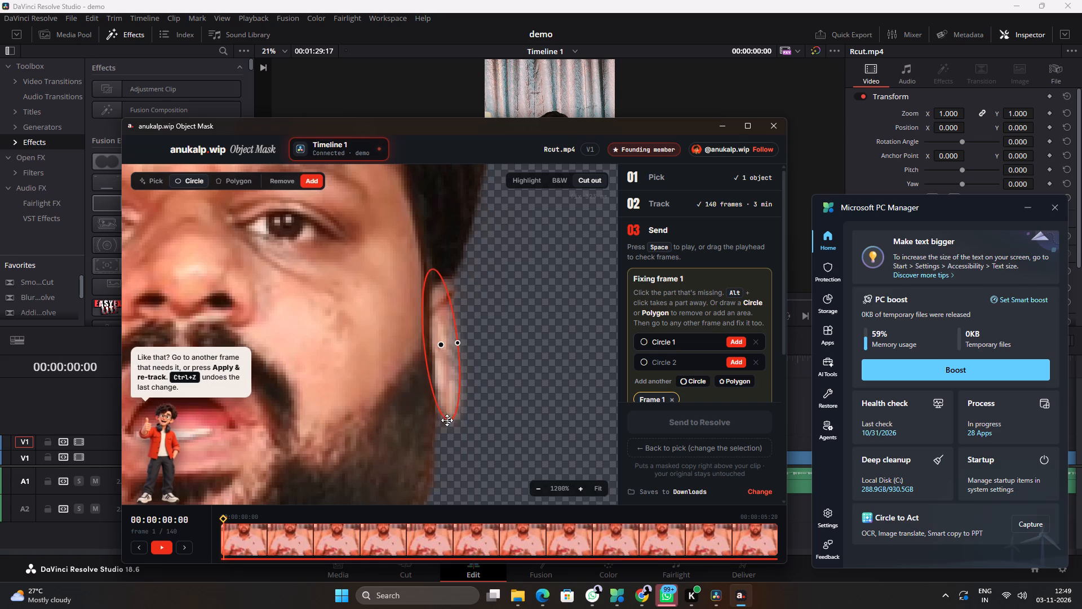
left_click_drag(447, 420, 447, 434)
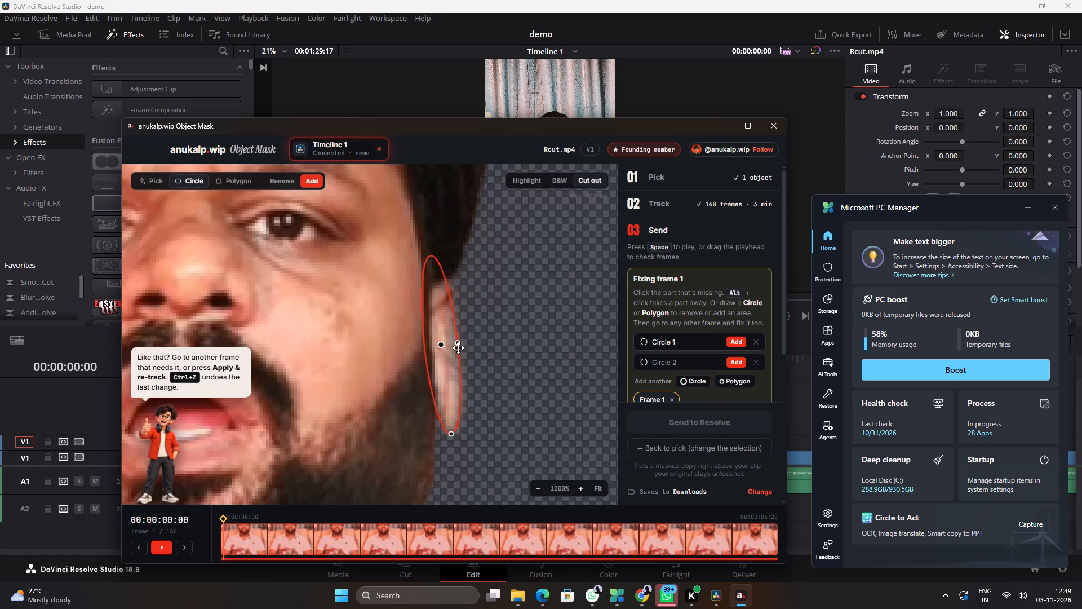
Widen Circle 1 a little, then fine-tune its tilt, width and position so it fits the outer edge of the left ear.
left_click_drag(458, 345, 467, 346)
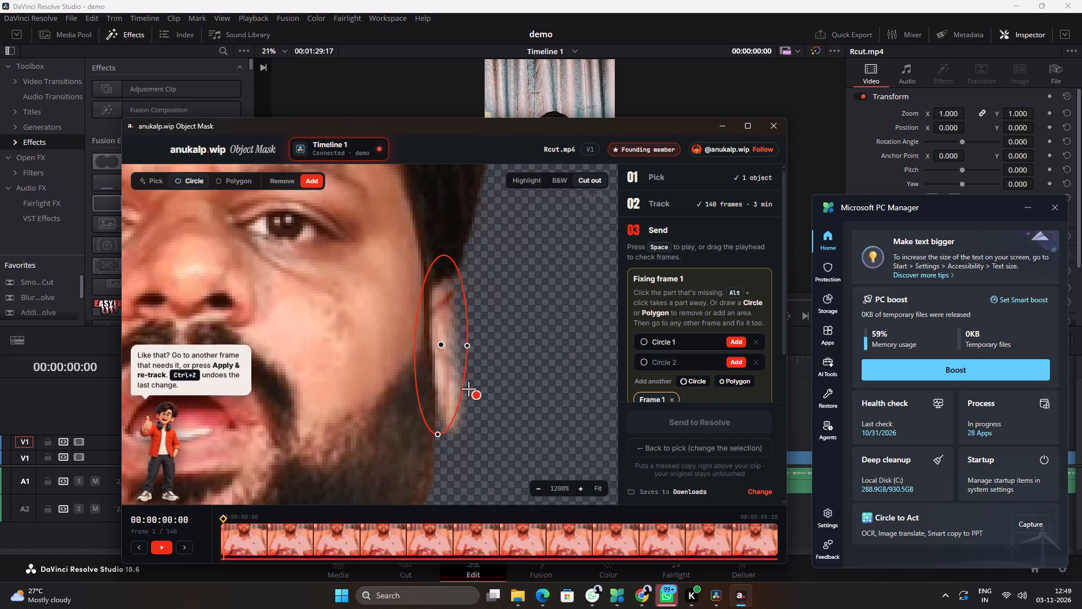
left_click(441, 347)
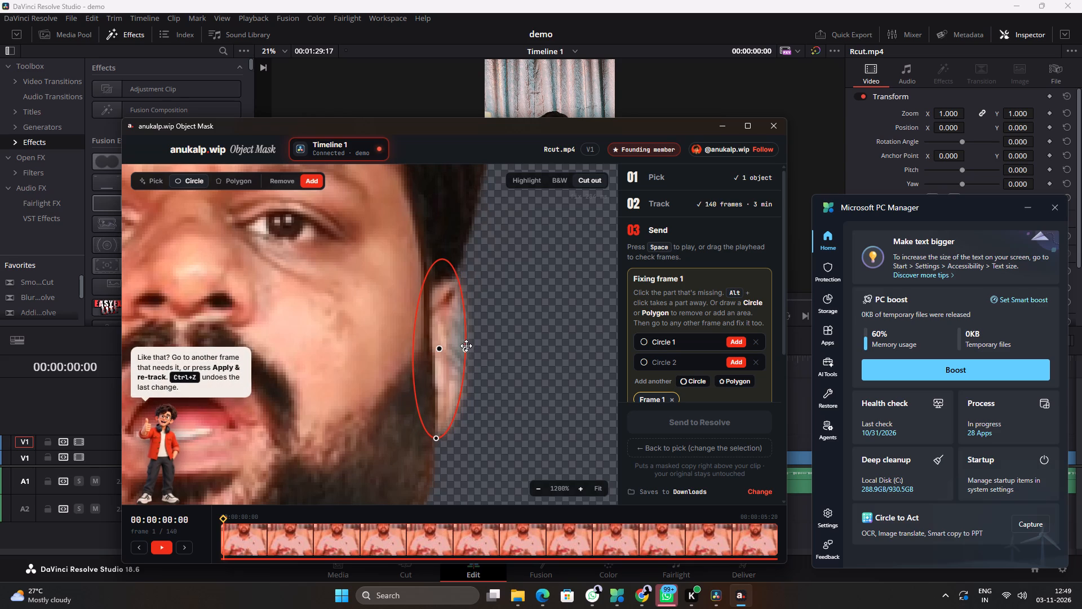
left_click(466, 346)
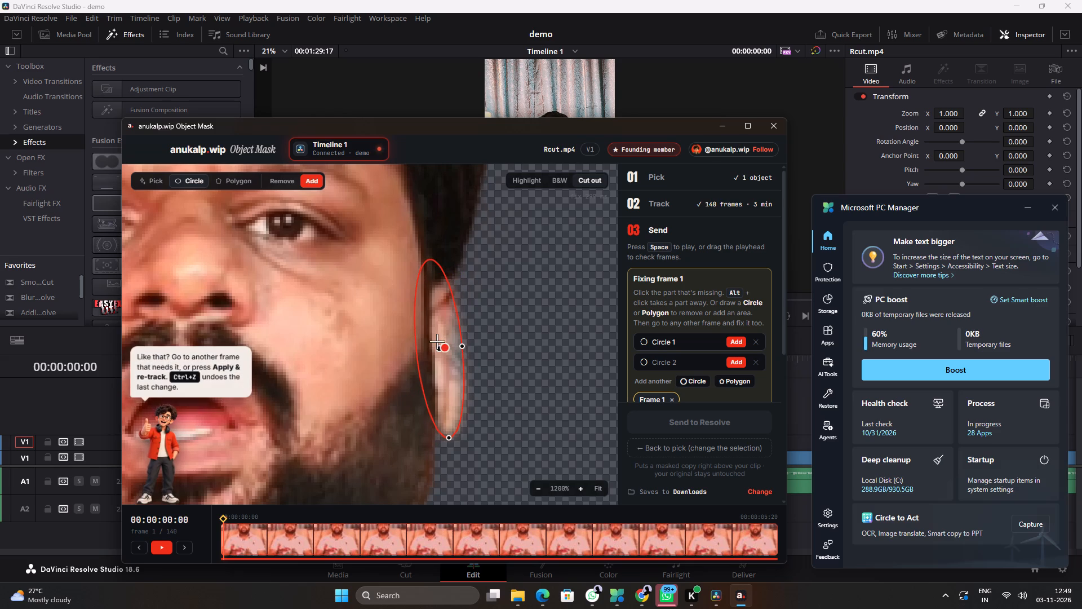
left_click(440, 348)
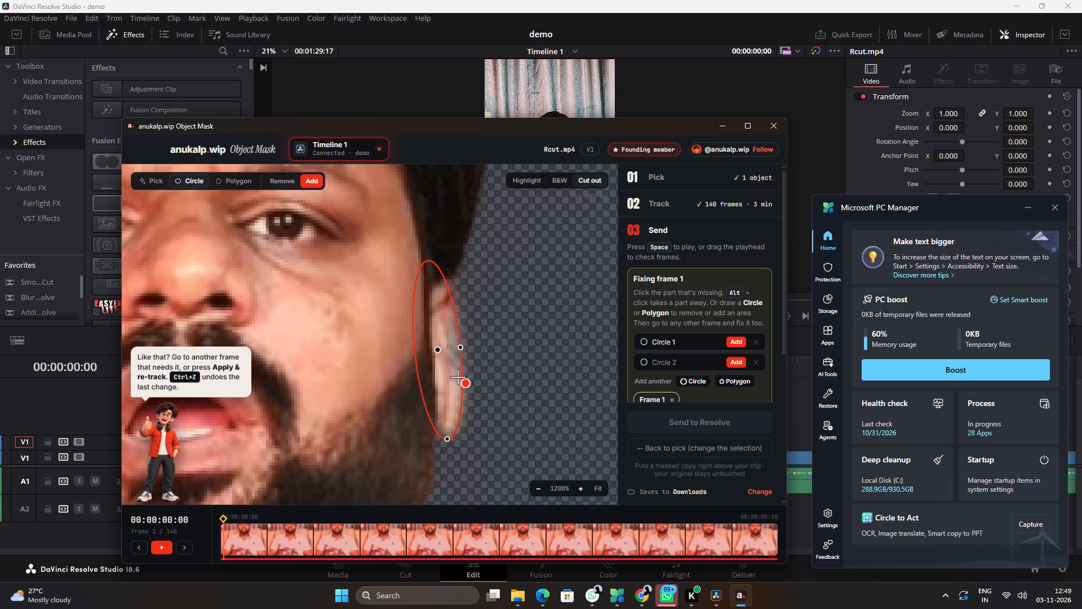
left_click_drag(439, 272, 446, 275)
left_click(455, 442)
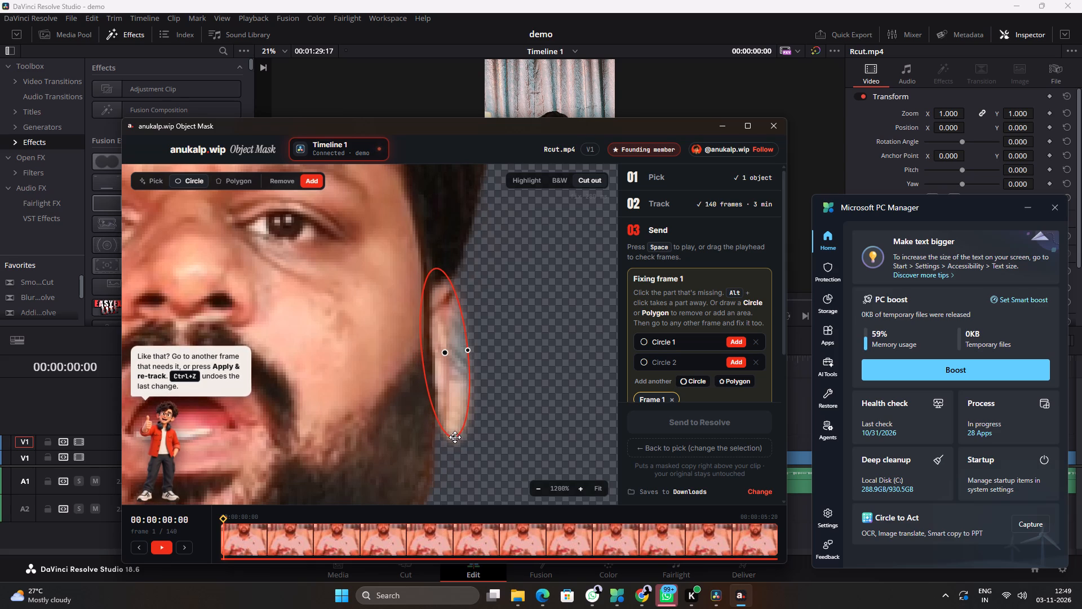
left_click(467, 351)
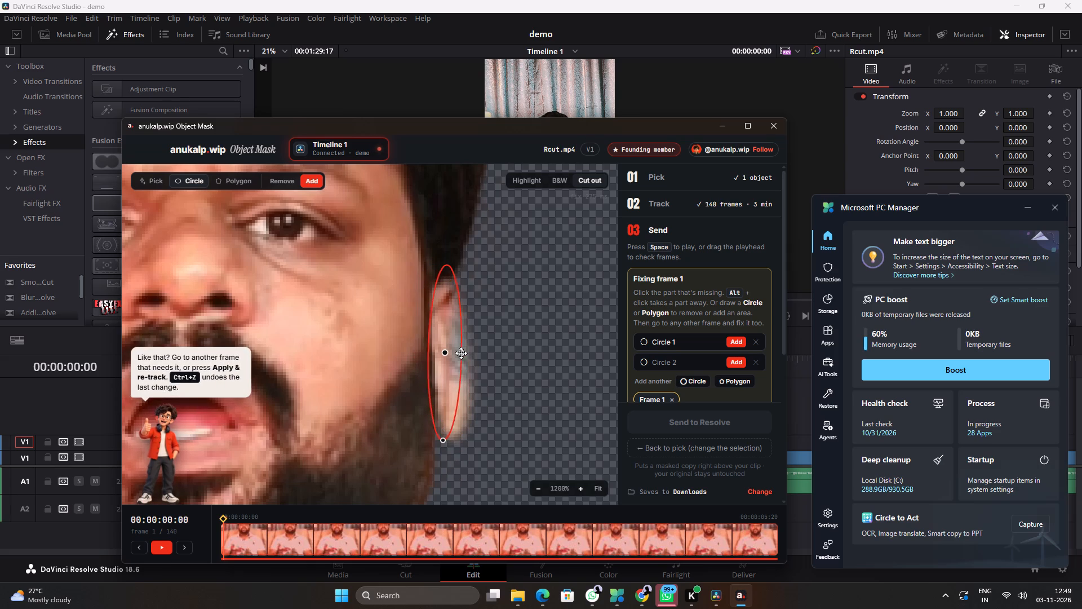
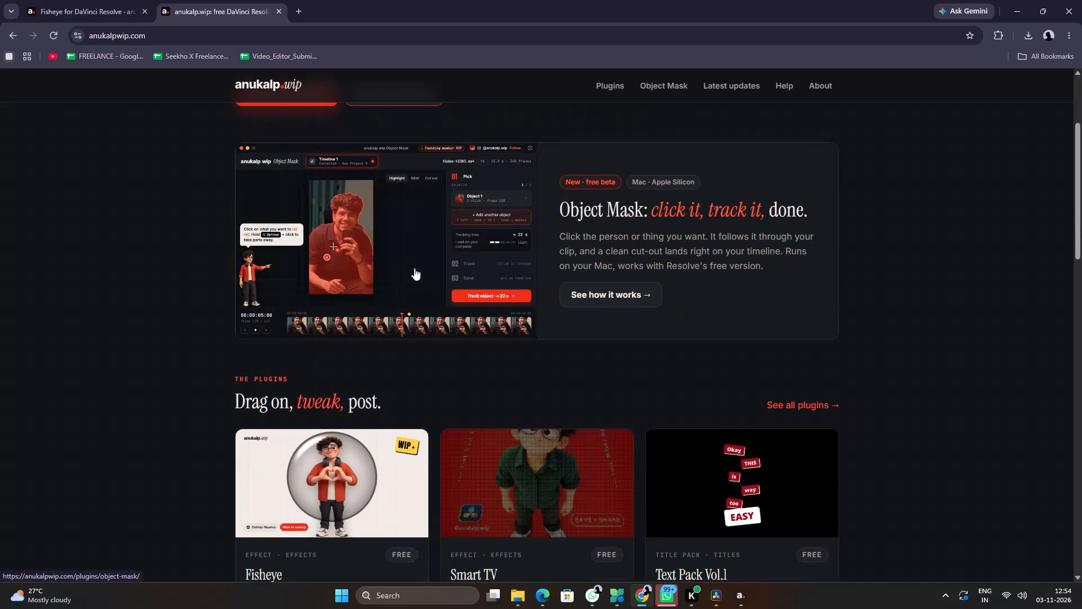
Open the Object Mask plugin page on anukalpwip.com and download its demo video.
scroll(486, 325, "down", 5)
scroll(486, 325, "up", 5)
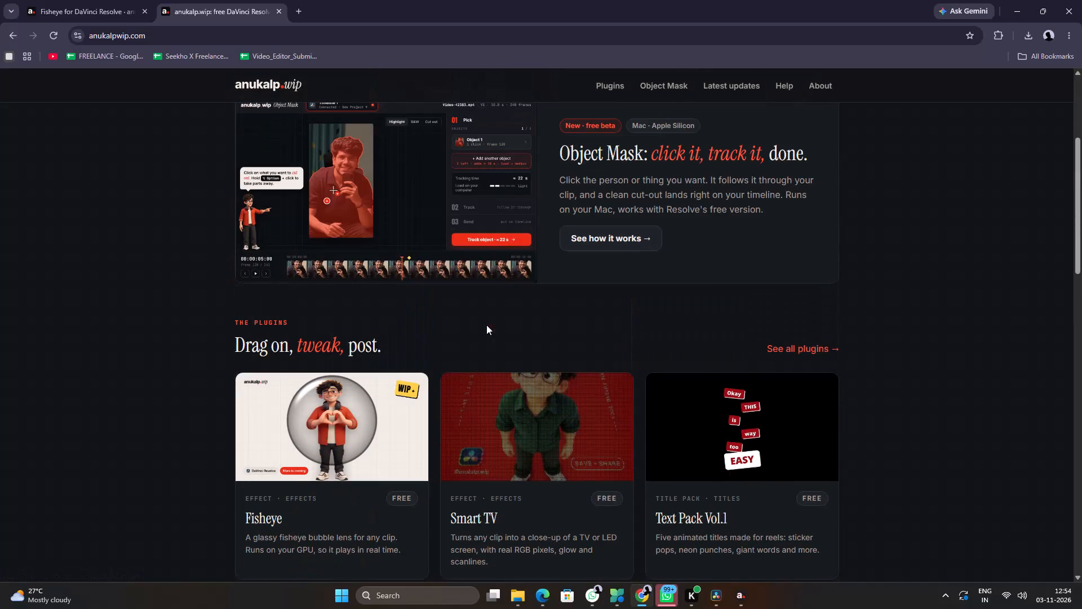
left_click(376, 188)
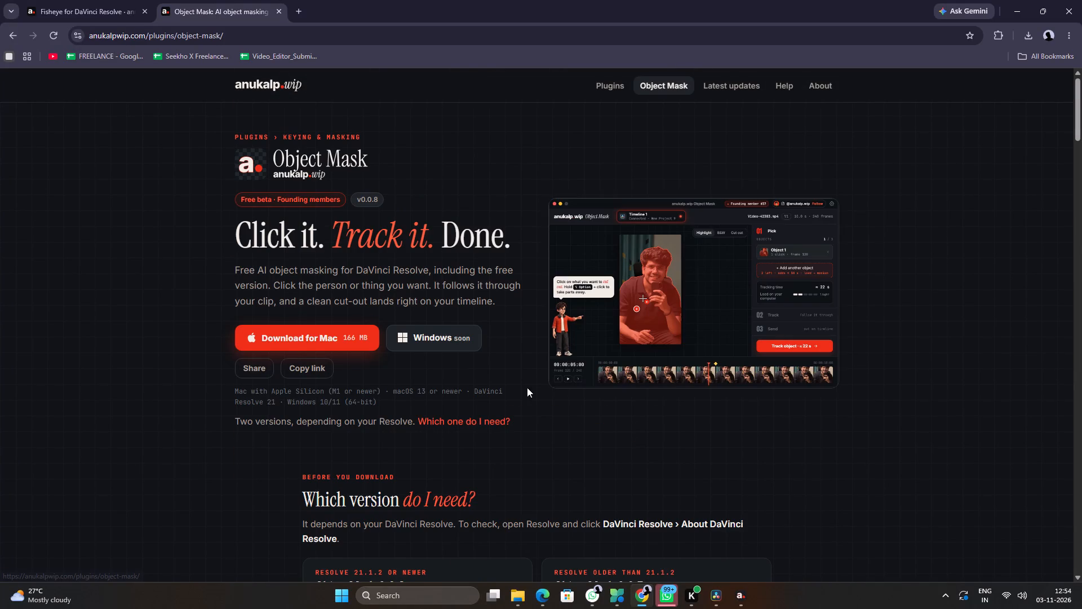
left_click(826, 363)
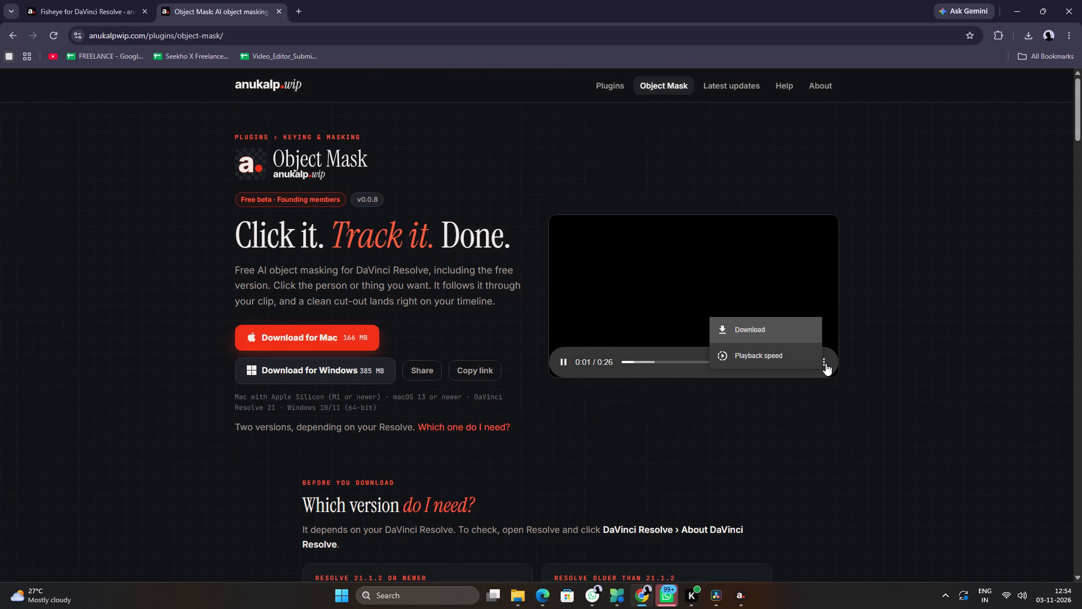
left_click(755, 328)
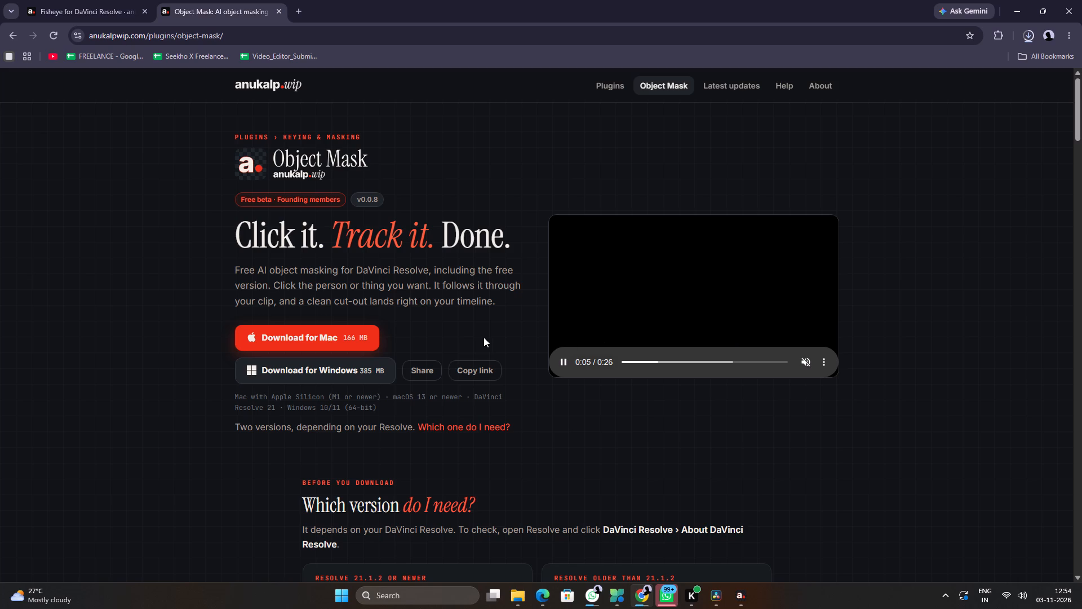
Play the downloaded Object Mask demo video in PotPlayer and close the player.
left_click(946, 72)
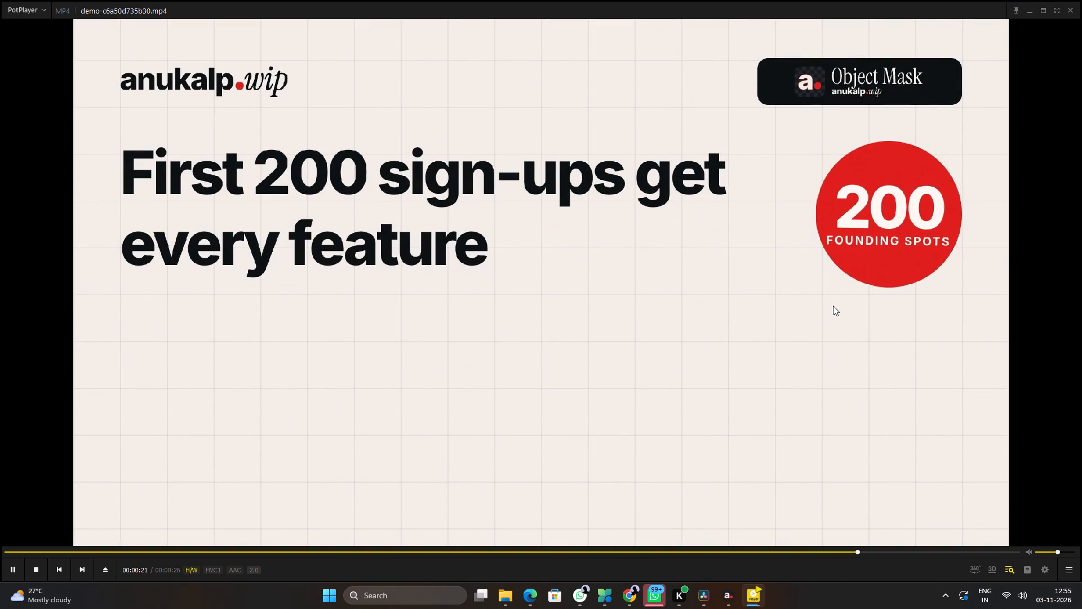
left_click(1069, 8)
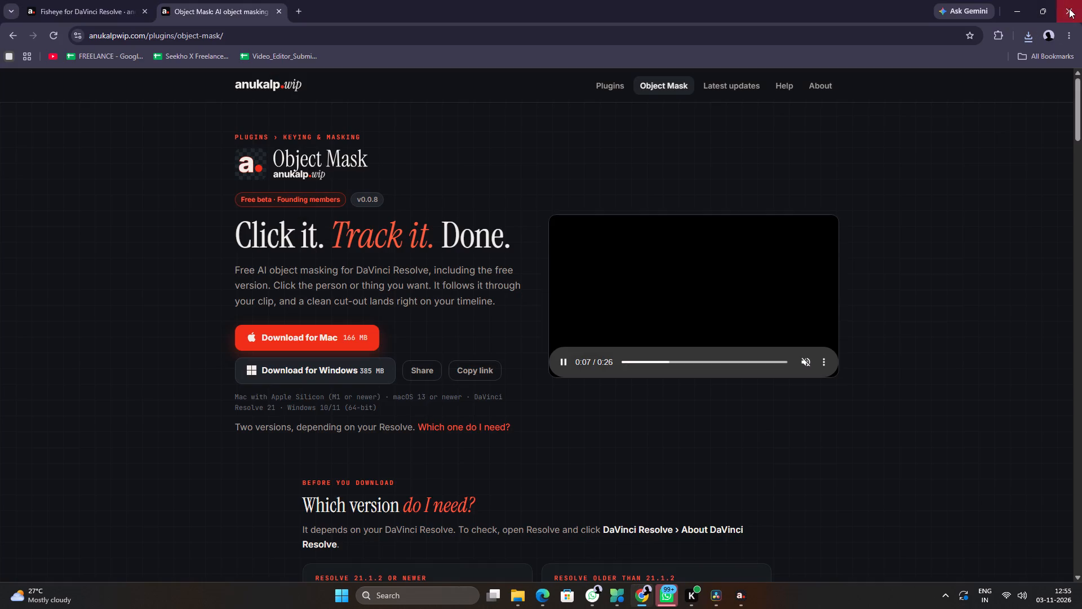
left_click(676, 439)
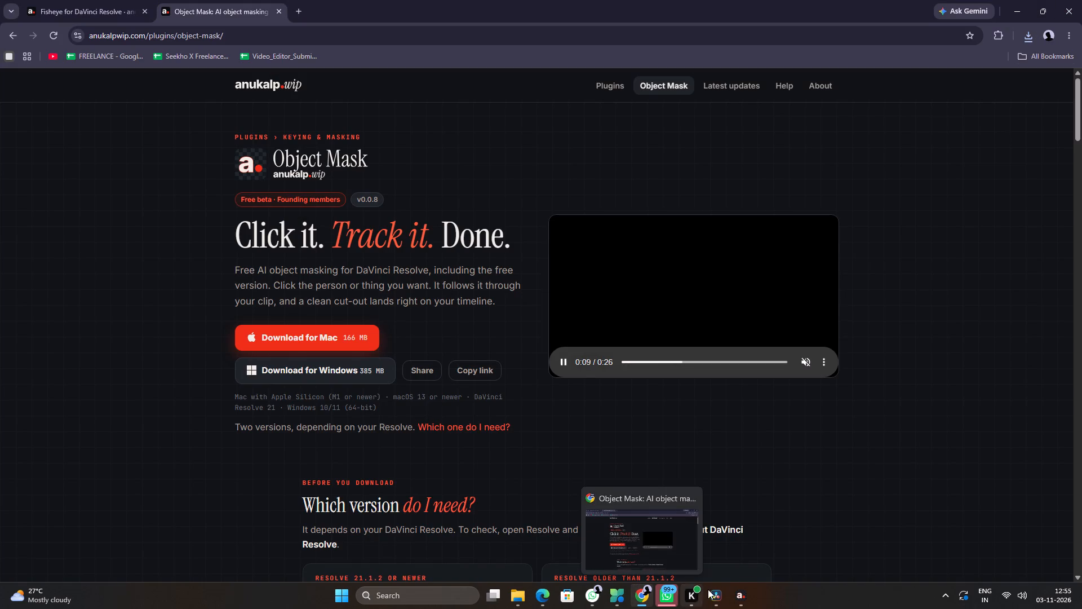
Switch to DaVinci Resolve, view the orange Rcut.mp4 clip's node graph in Fusion and return to the edit timeline.
left_click(720, 595)
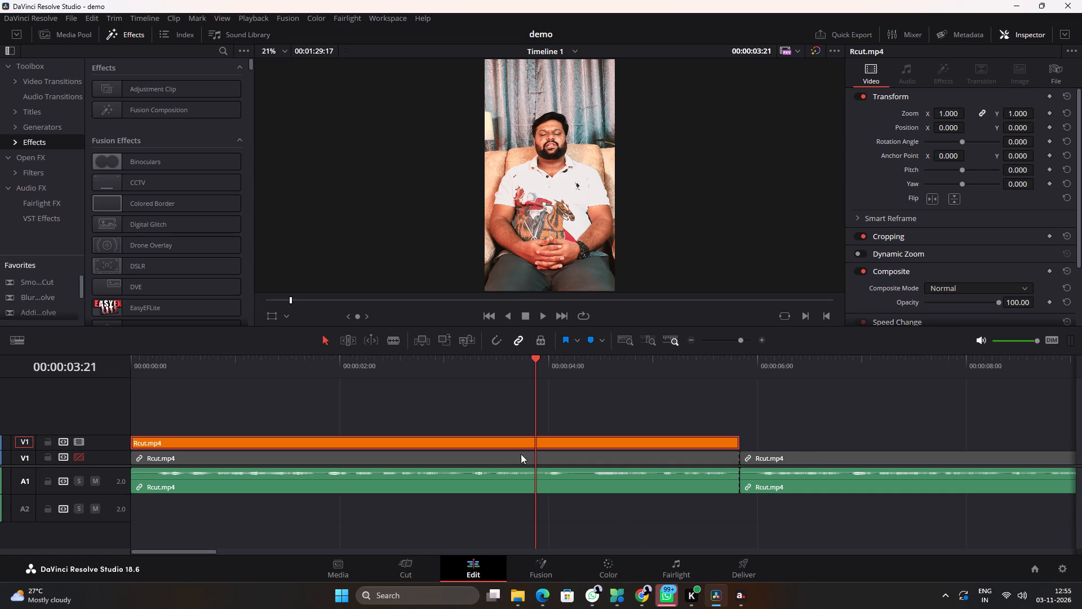
right_click(511, 444)
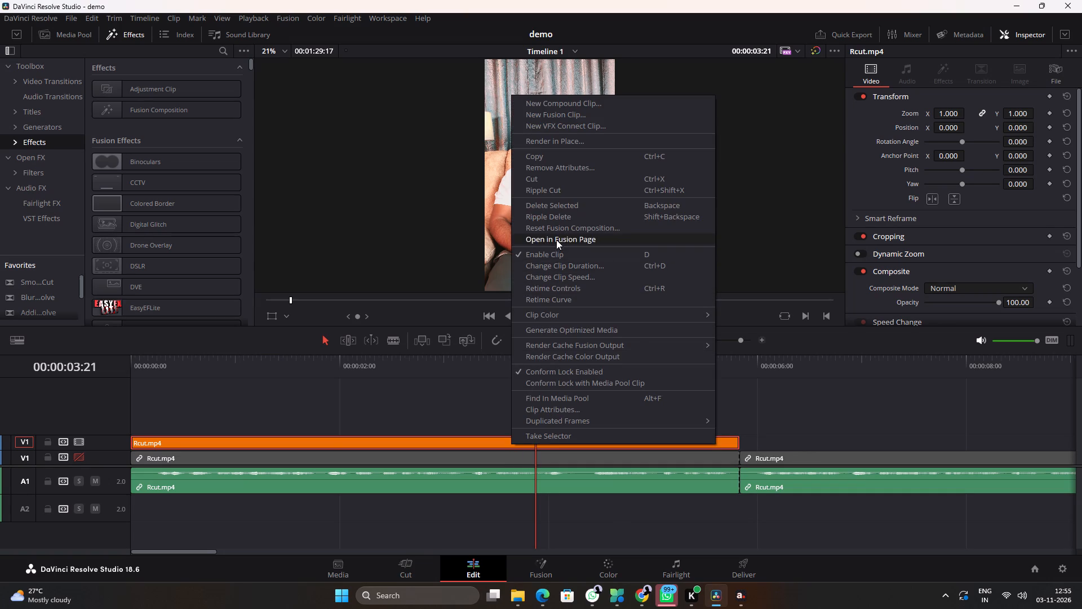
left_click(556, 240)
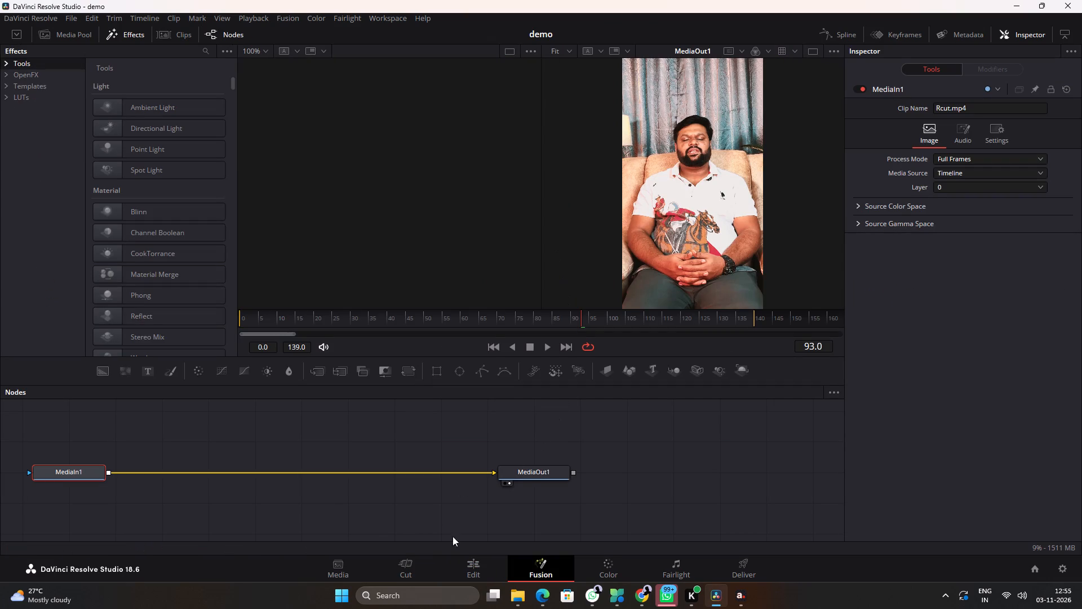
left_click(478, 568)
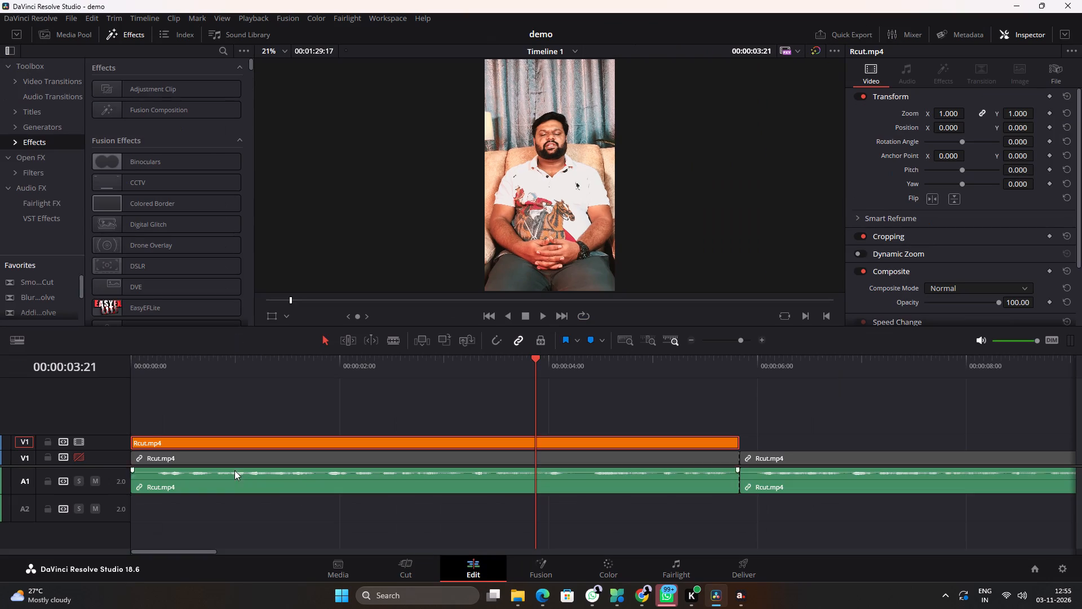
Move the playhead to 00:00:00:00 and re-enable the lower video track holding the original Rcut.mp4 clips.
left_click_drag(154, 366, 80, 366)
left_click(77, 457)
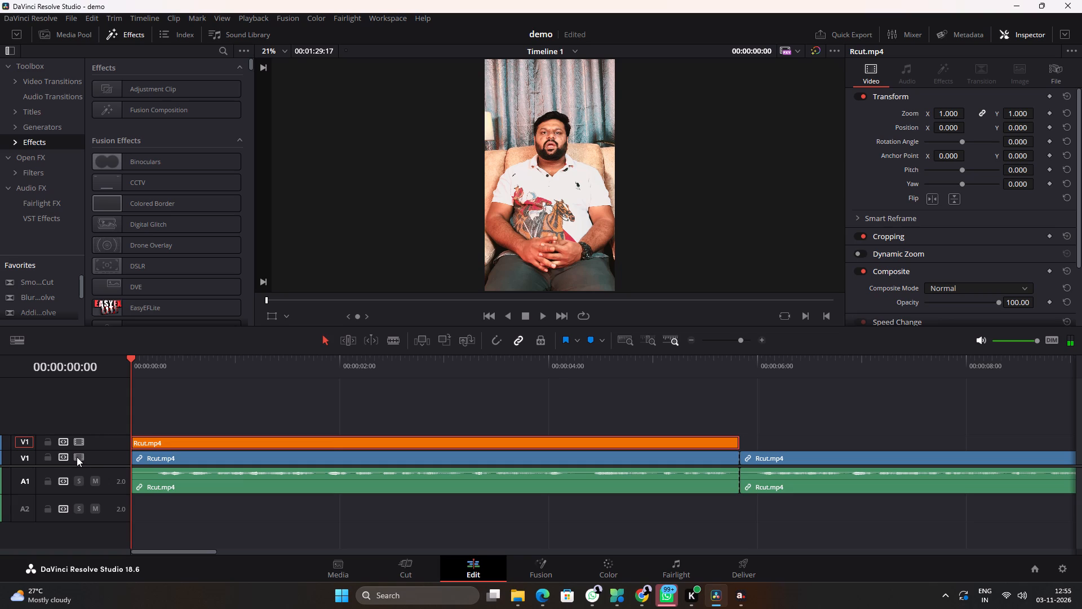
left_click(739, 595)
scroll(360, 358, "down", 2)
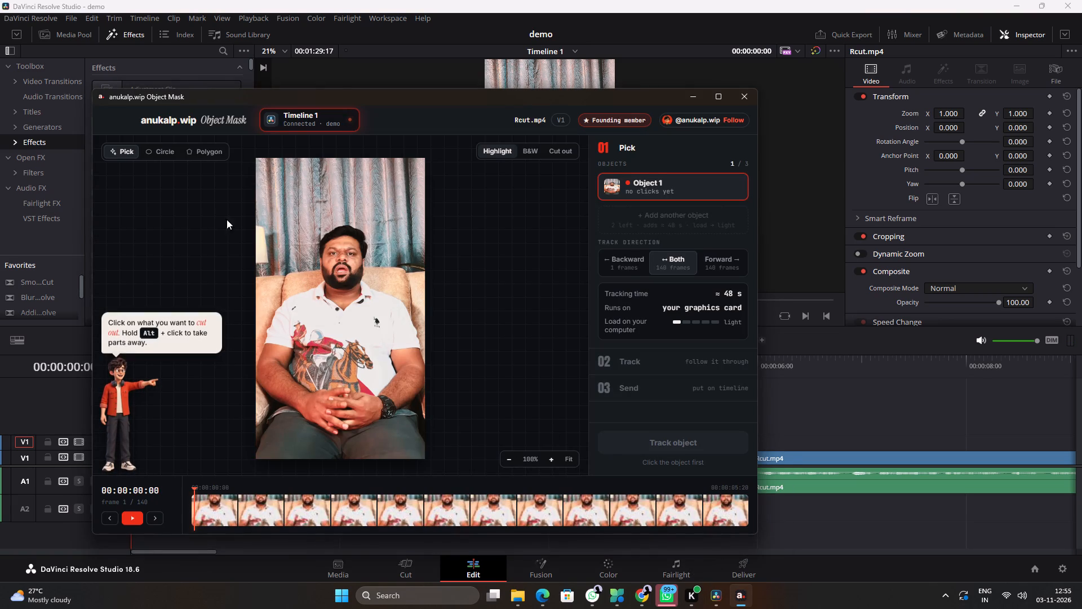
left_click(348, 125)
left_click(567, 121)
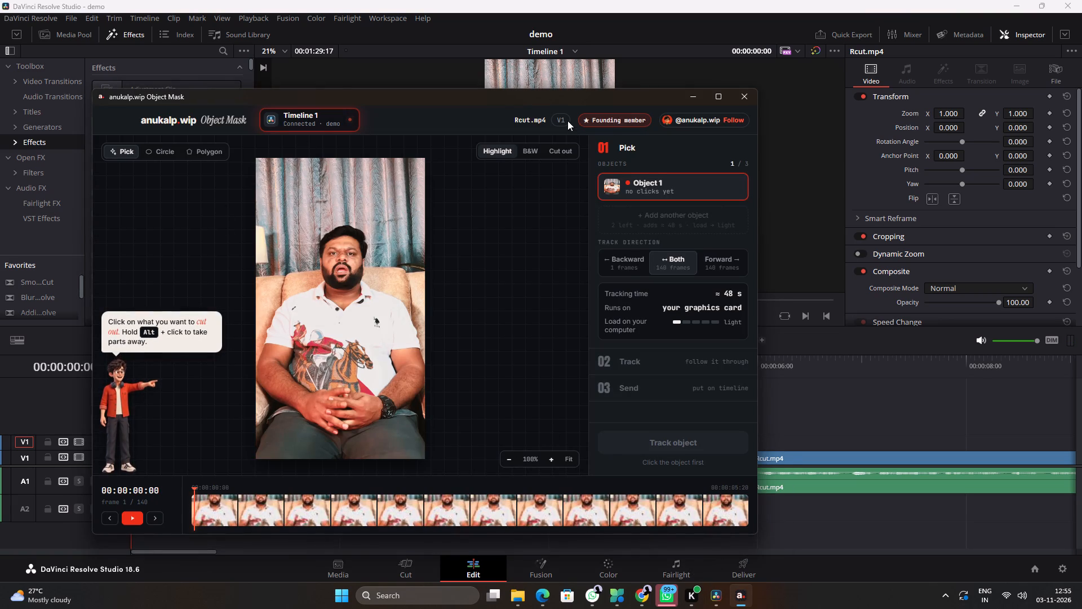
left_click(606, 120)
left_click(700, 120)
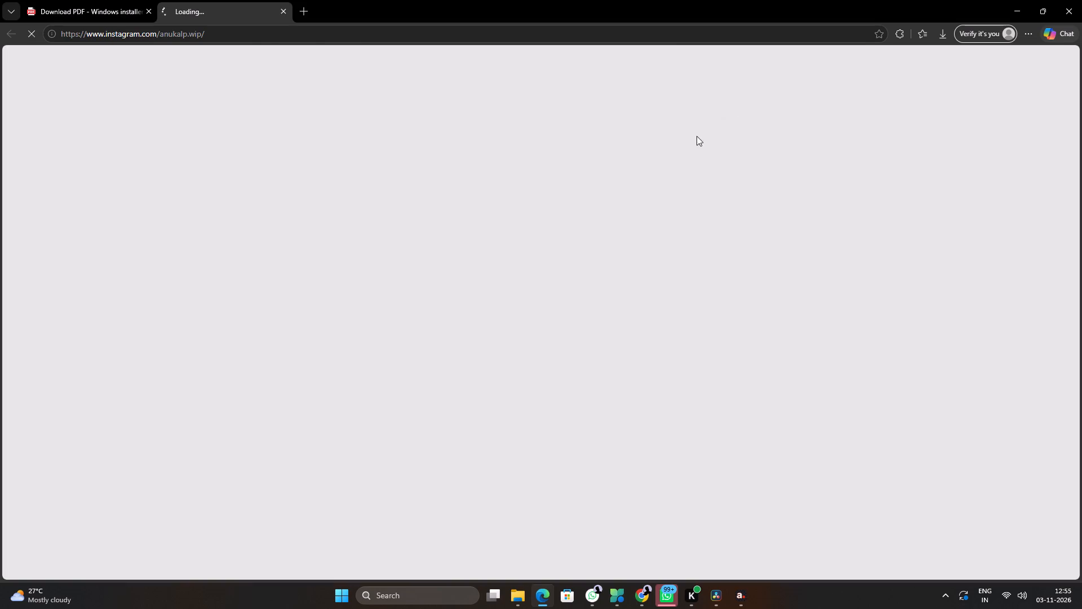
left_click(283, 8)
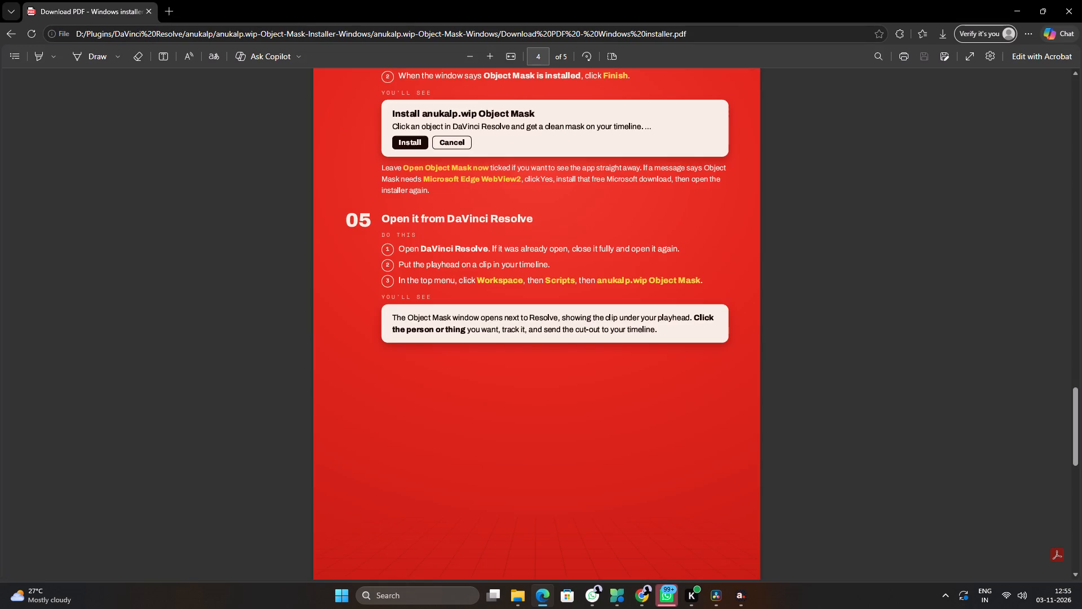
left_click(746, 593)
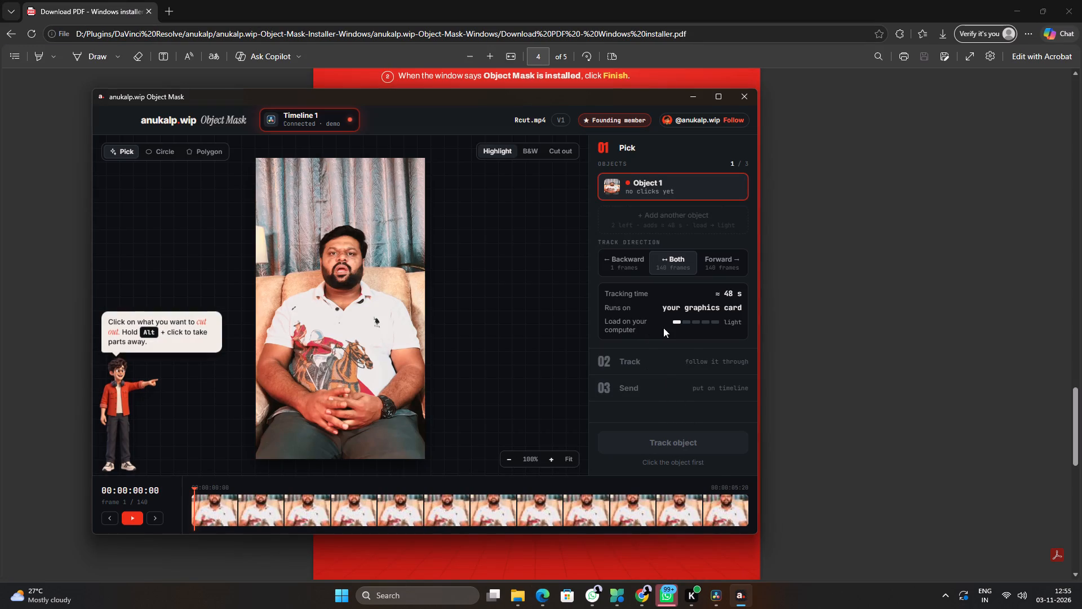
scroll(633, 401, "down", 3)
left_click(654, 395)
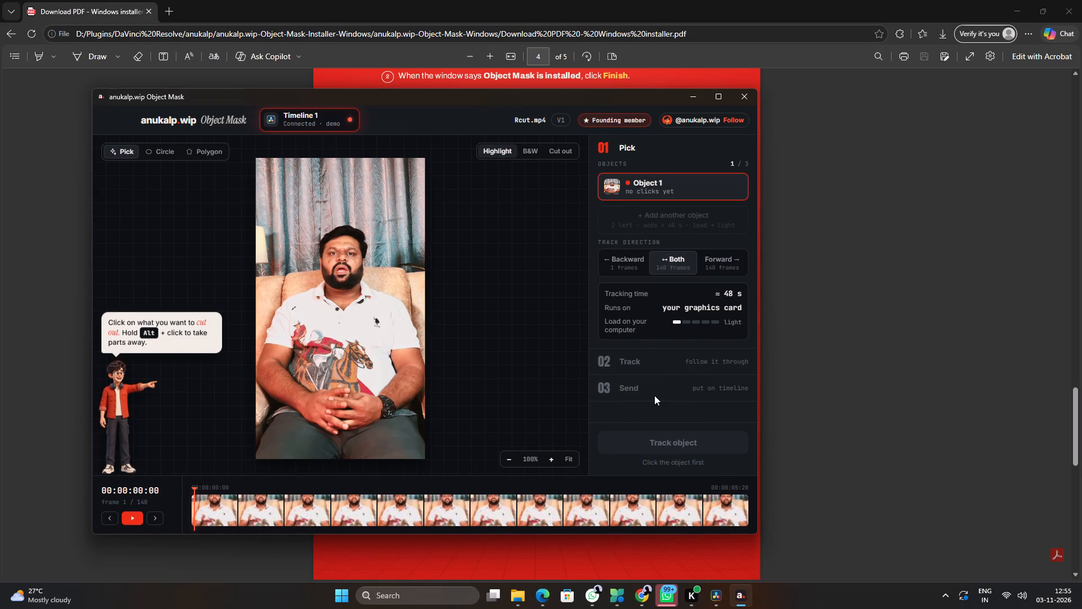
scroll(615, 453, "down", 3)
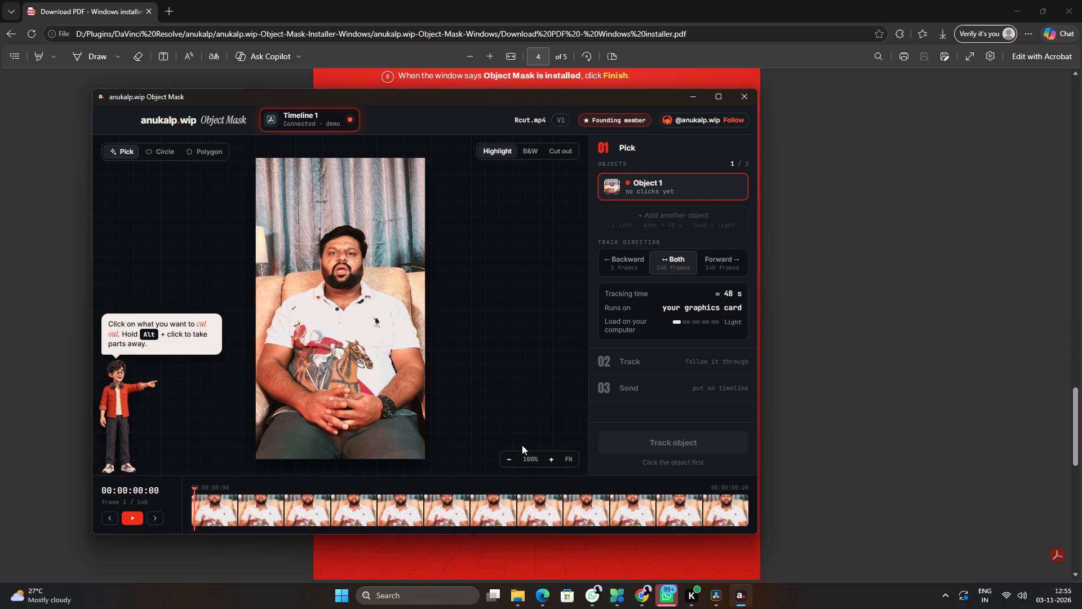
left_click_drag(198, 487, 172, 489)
Switch back to DaVinci Resolve and delete the orange Rcut.mp4 clip from the upper video track.
left_click(722, 595)
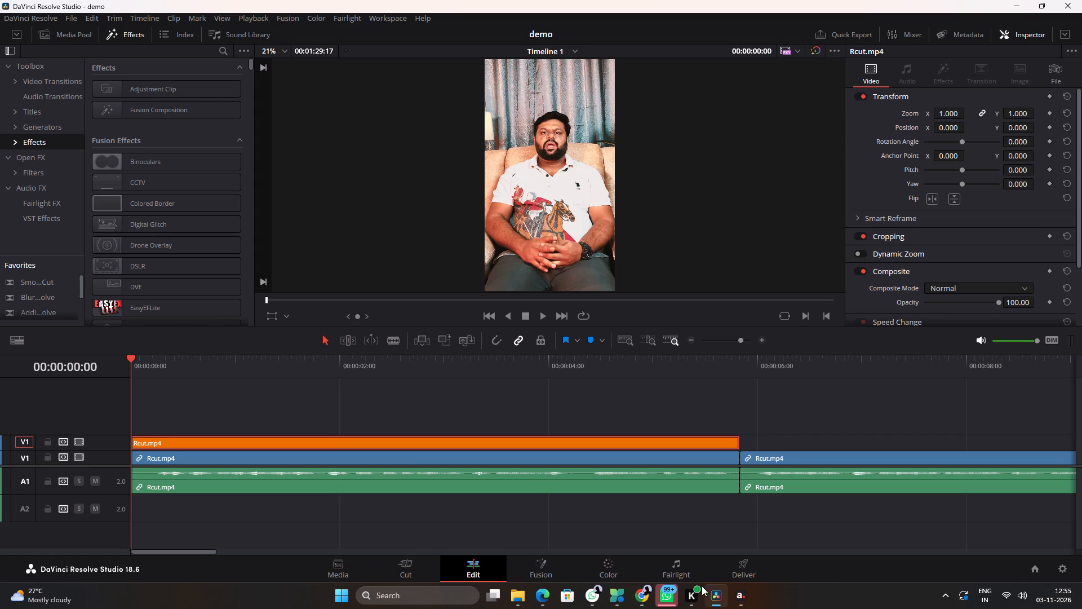
left_click(407, 448)
key("BackSpace")
Preview the start of Rcut.mp4 and split the clip with its audio at 00:00:02:08.
key("space")
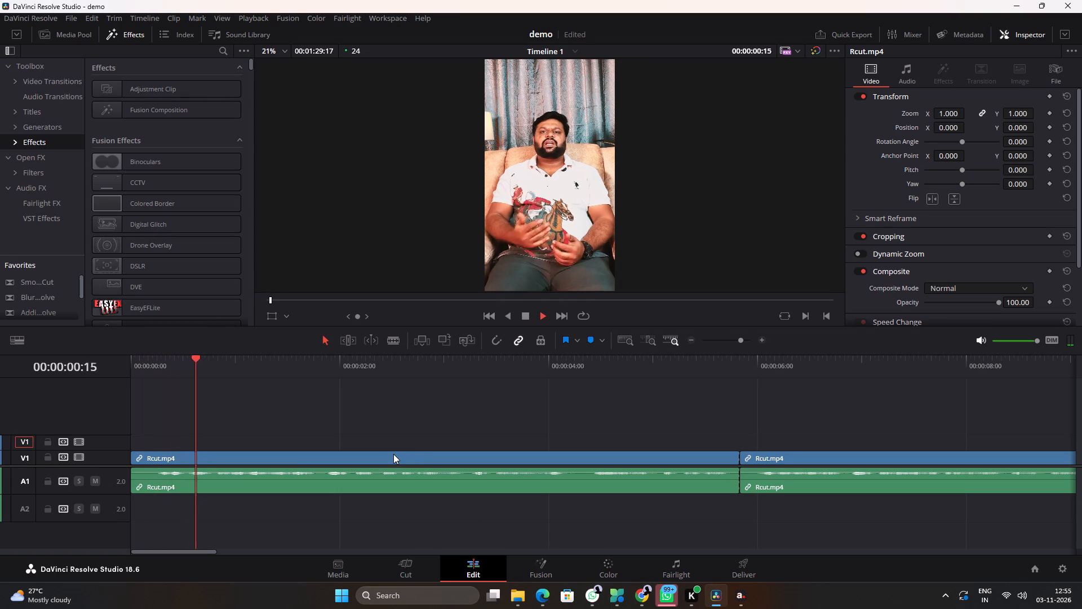
key("space")
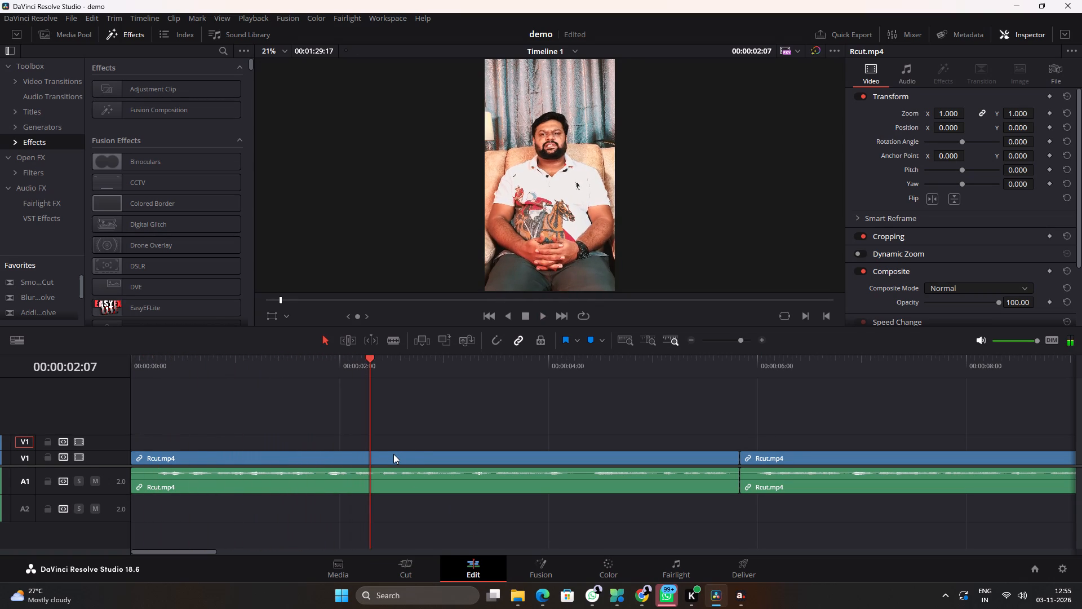
left_click_drag(382, 370, 375, 372)
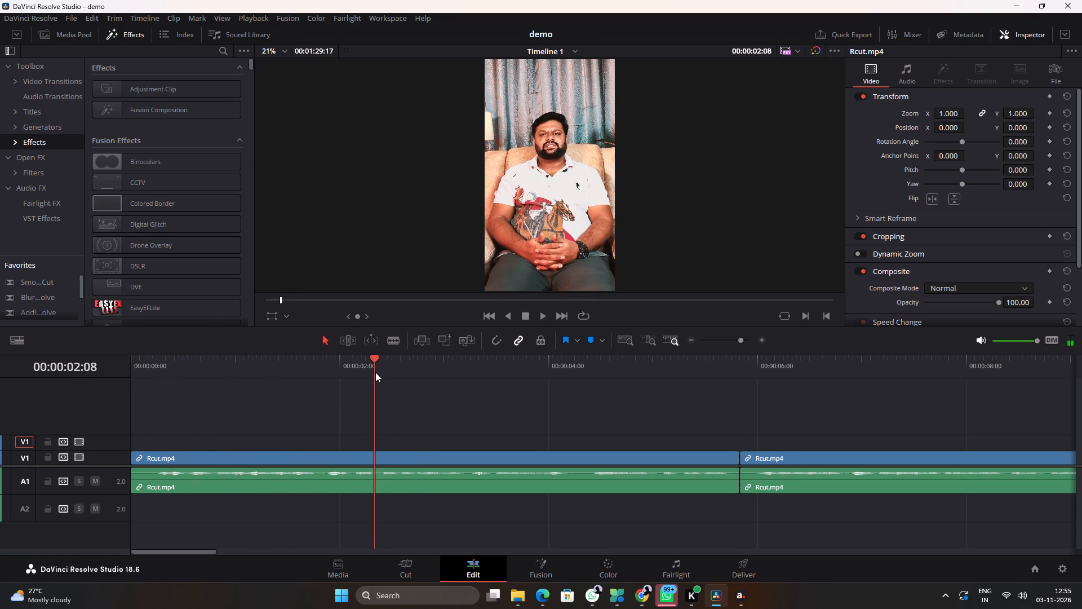
key("b")
Return the playhead to 00:00:00:00 and launch the anukalp.wip Object Mask script on the first Rcut.mp4 segment.
left_click_drag(210, 373, 71, 361)
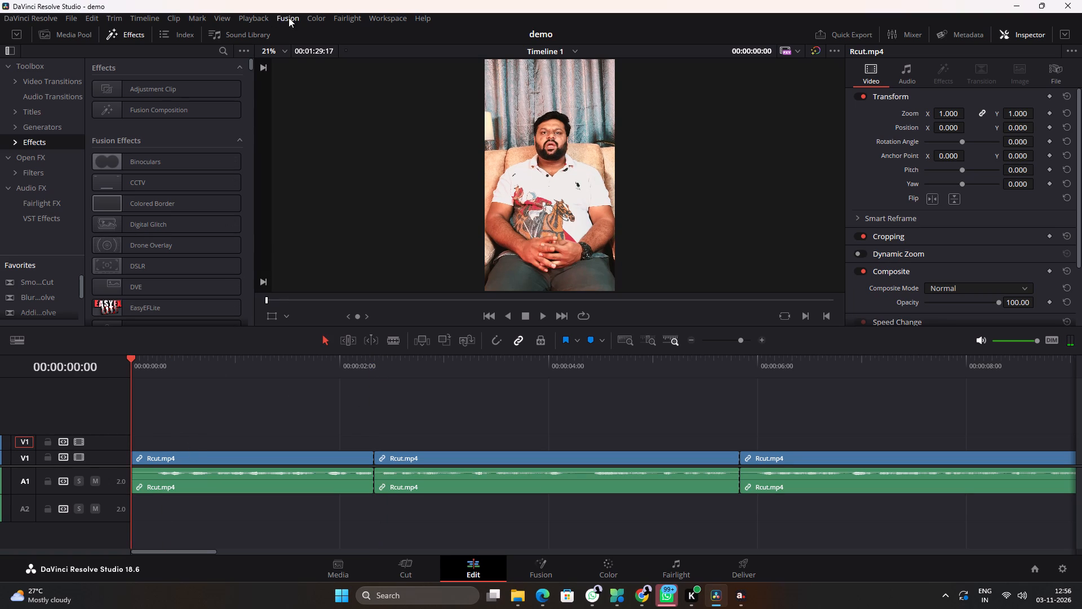
left_click(378, 17)
left_click(412, 354)
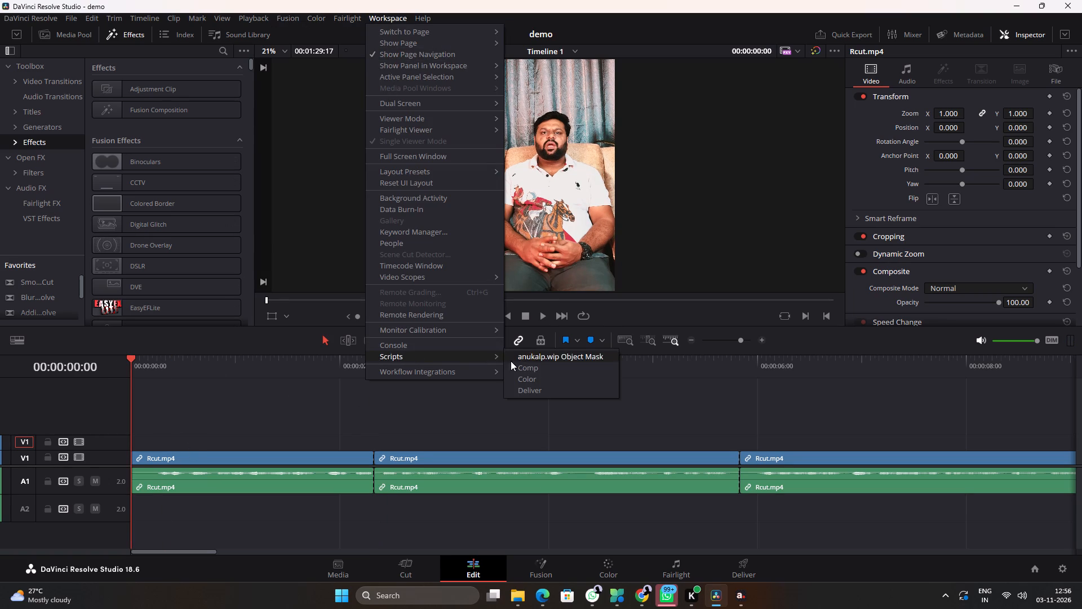
left_click(535, 358)
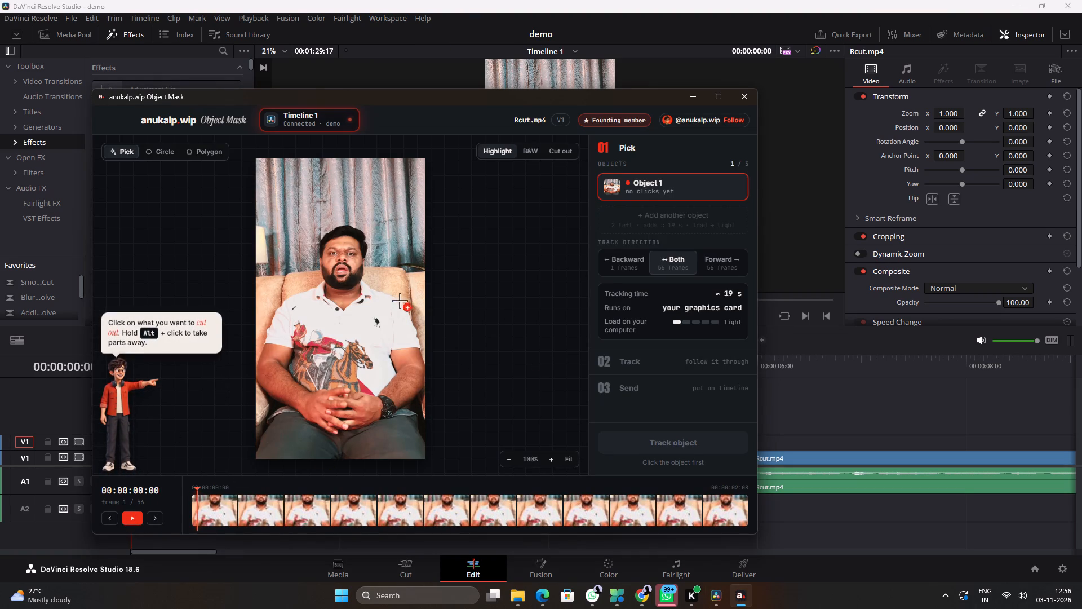
Pick the man as Object 1 by marking his face and trousers, and preview the selection as a cut-out.
left_click(345, 259)
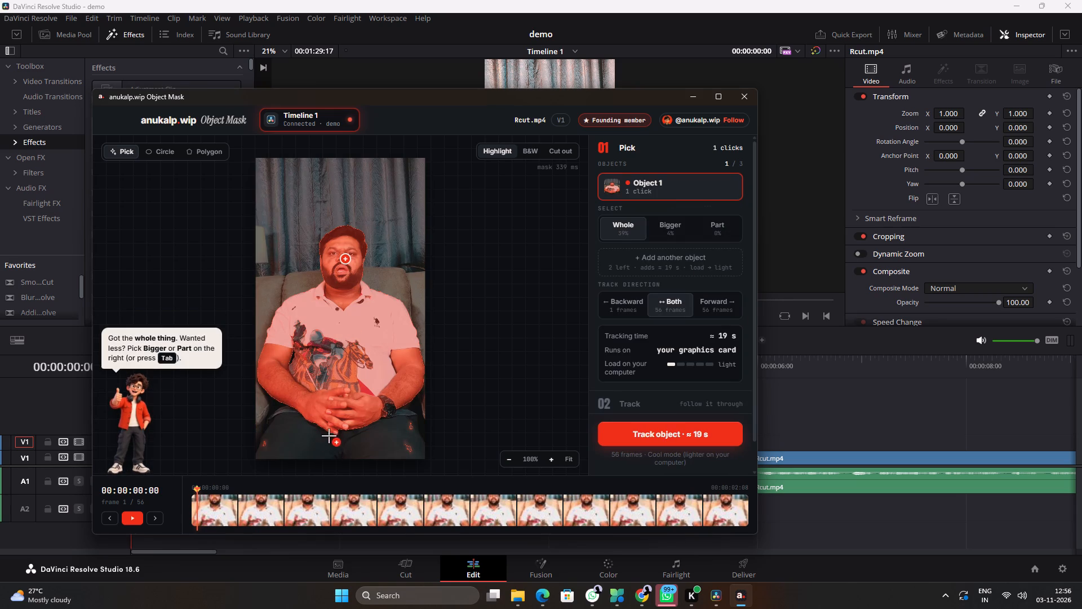
left_click(343, 435)
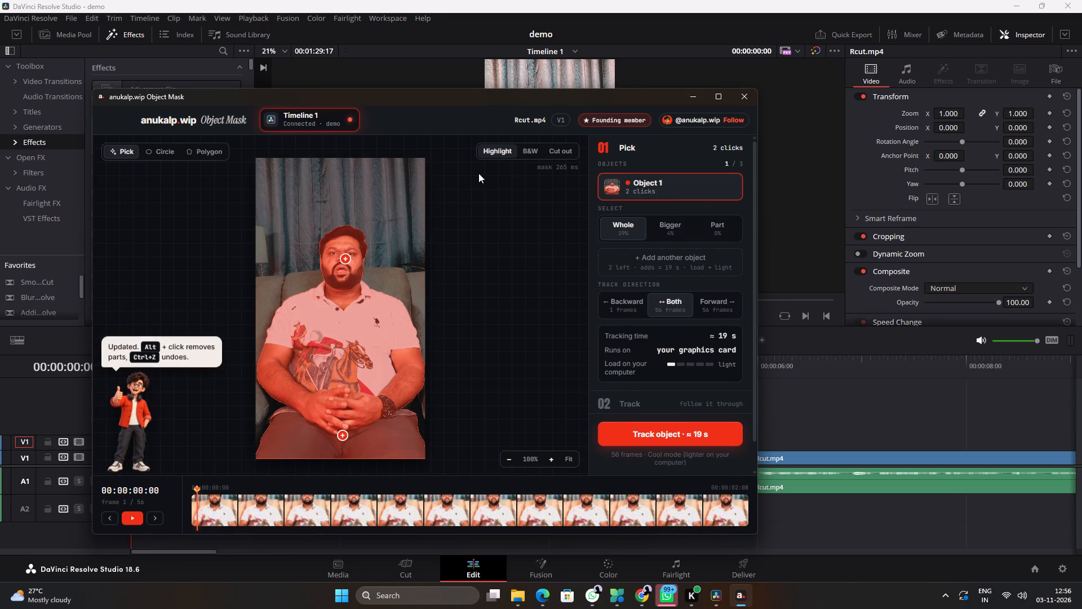
left_click(558, 149)
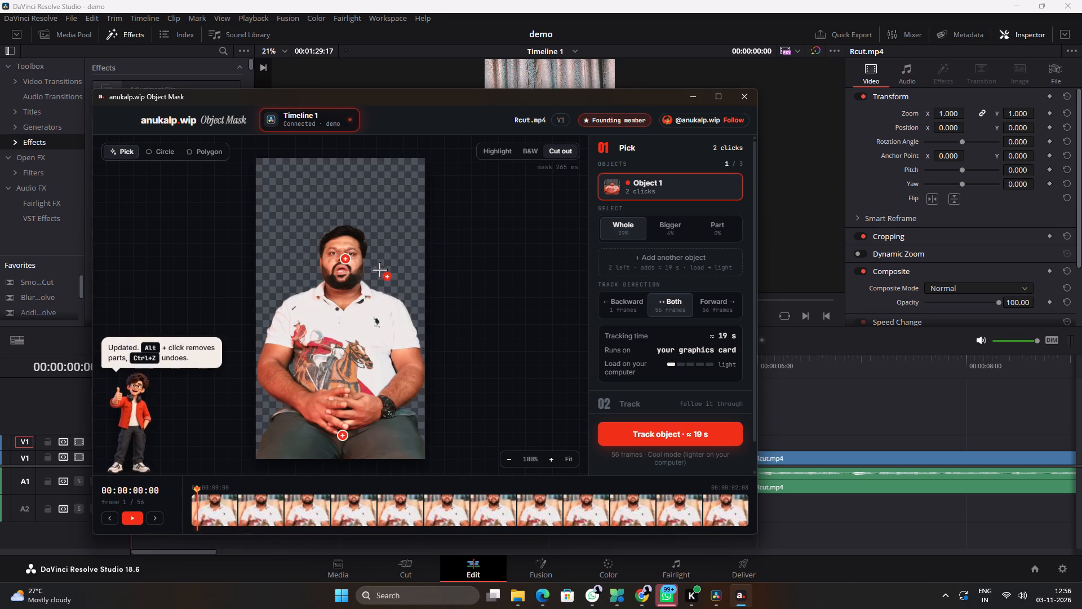
Examine the cut-out's edges around the man's face, beard and ears up close.
scroll(352, 279, "up", 4, "ctrl")
scroll(352, 279, "down", 1, "ctrl")
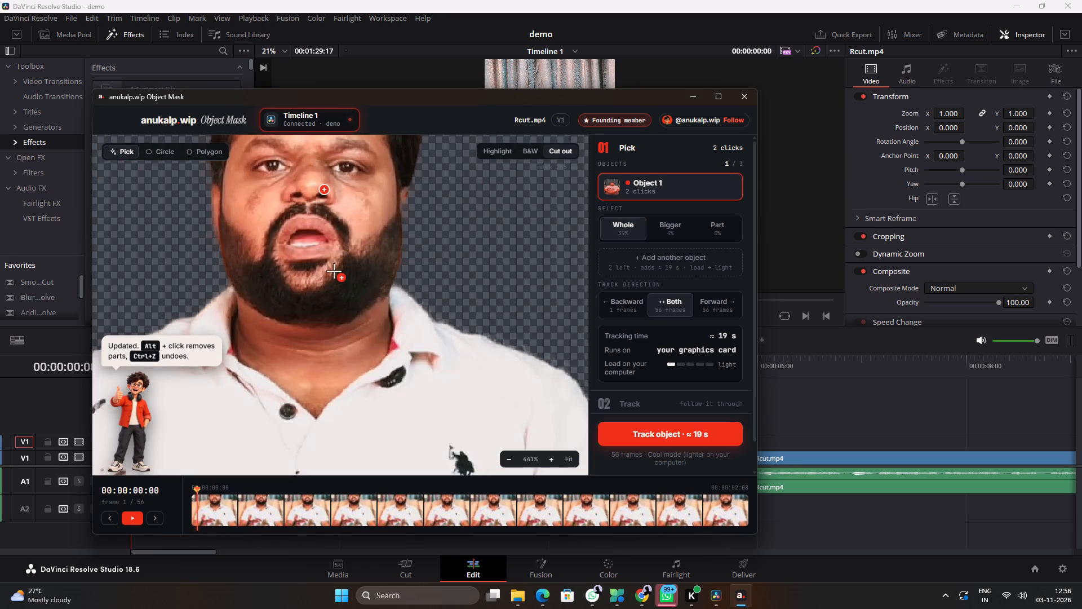
scroll(313, 261, "up", 1, "ctrl")
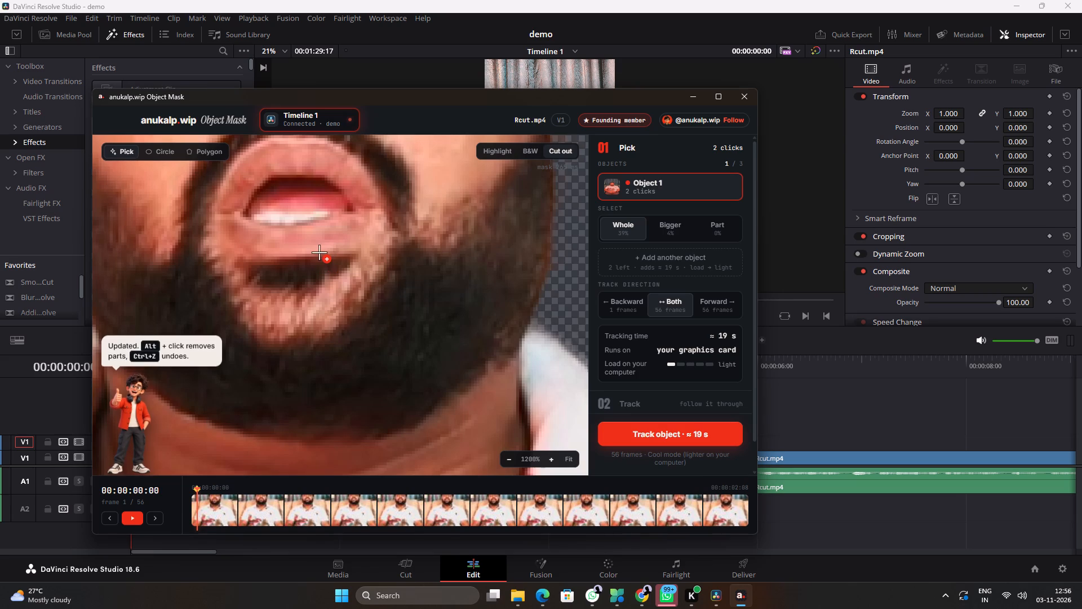
middle_click_drag(320, 253, 428, 326)
scroll(288, 283, "down", 1, "ctrl")
scroll(281, 273, "up", 1)
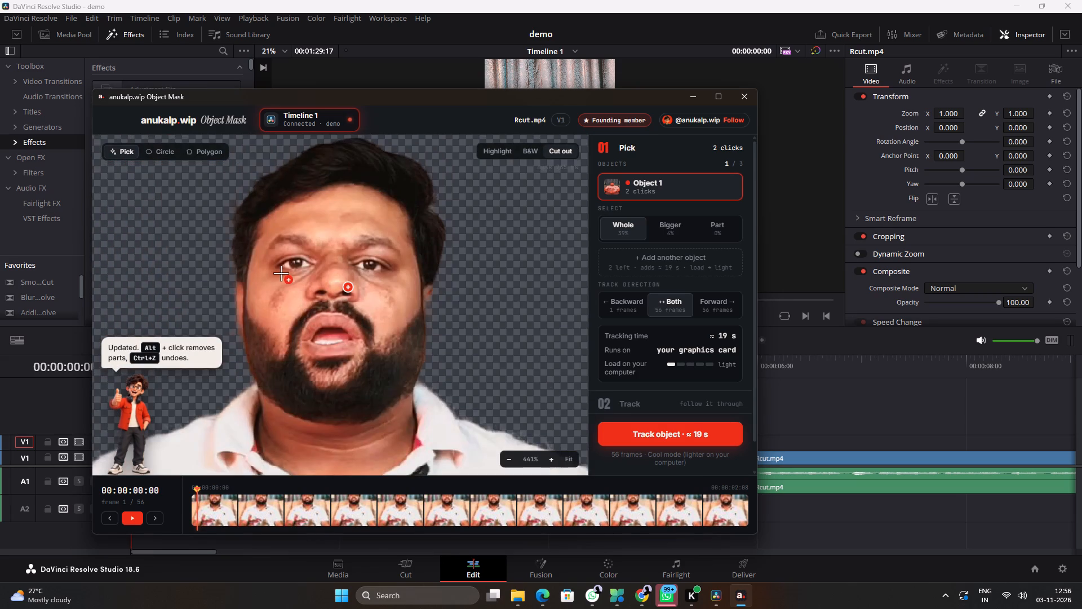
scroll(282, 272, "up", 1, "ctrl")
scroll(275, 290, "down", 2)
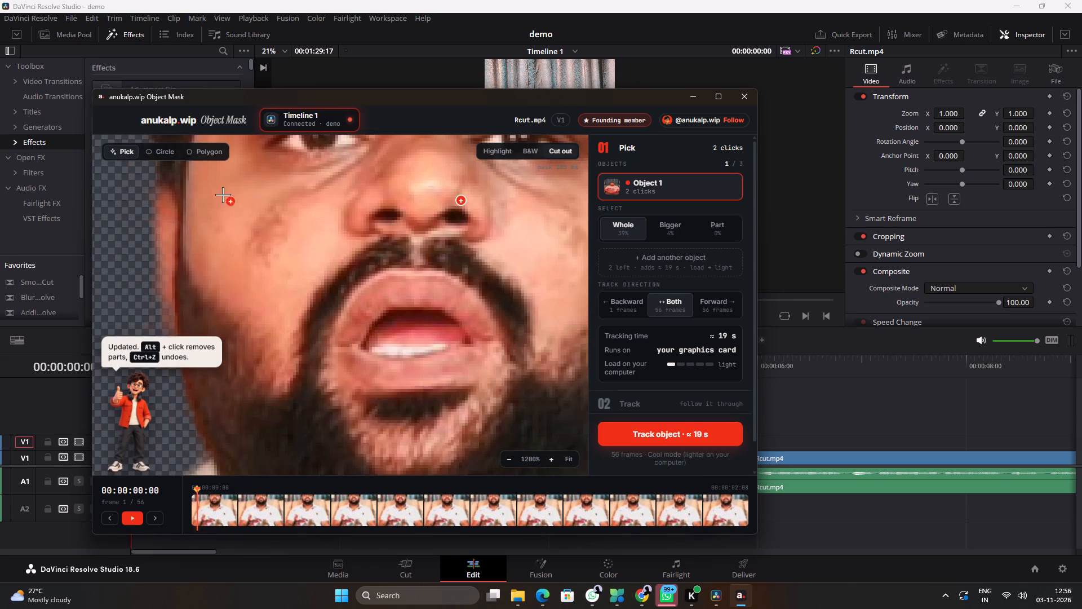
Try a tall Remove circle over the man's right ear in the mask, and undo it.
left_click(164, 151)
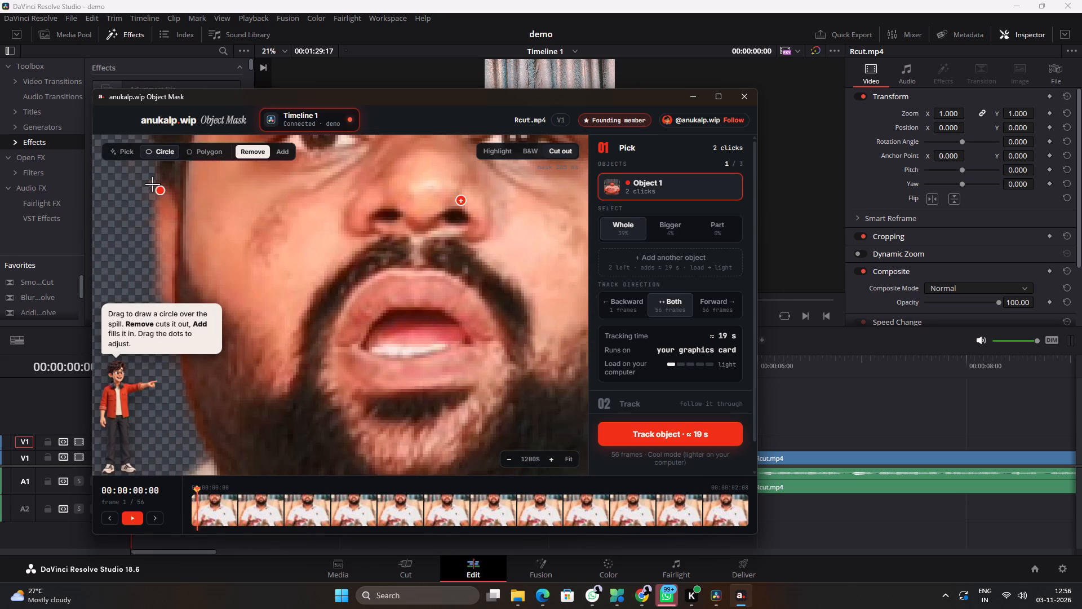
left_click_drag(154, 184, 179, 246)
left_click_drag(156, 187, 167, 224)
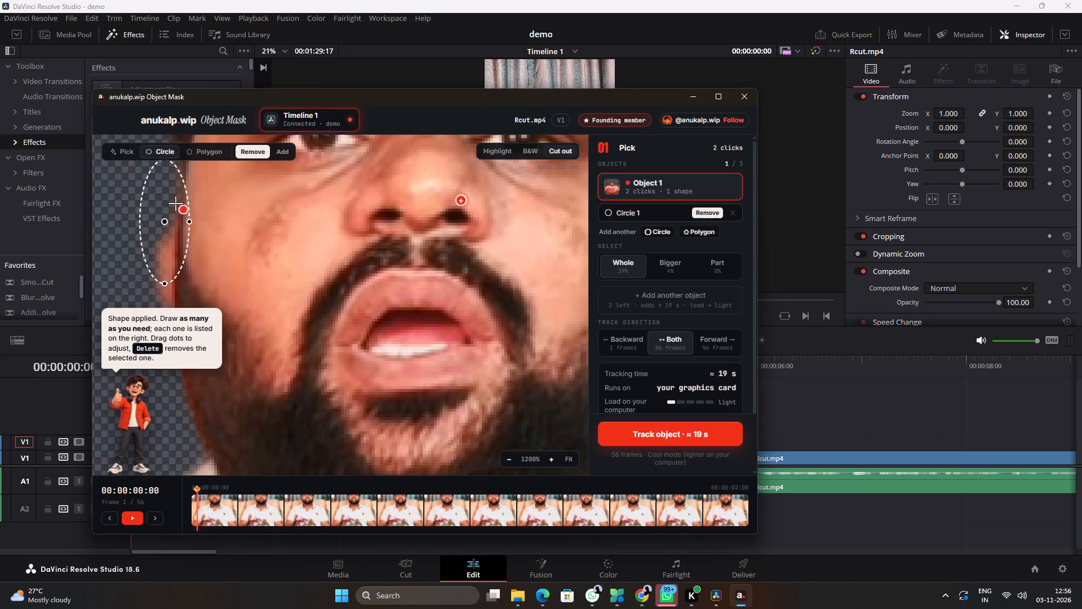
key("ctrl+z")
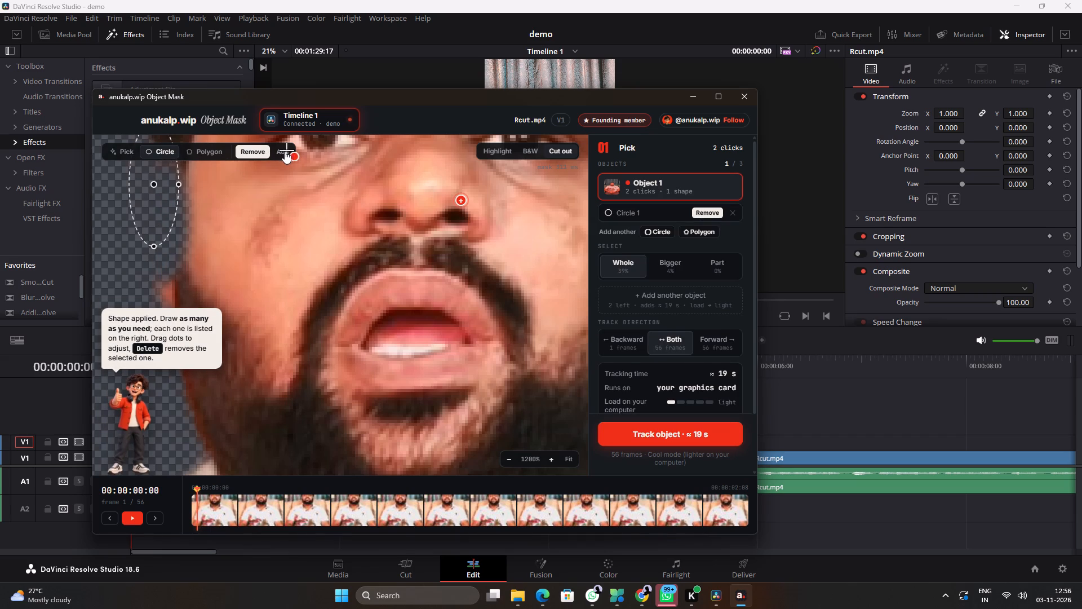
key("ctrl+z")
Draw a tall, narrow Add circle over the man's right ear and fit it to fill in the missing ear area.
left_click(282, 151)
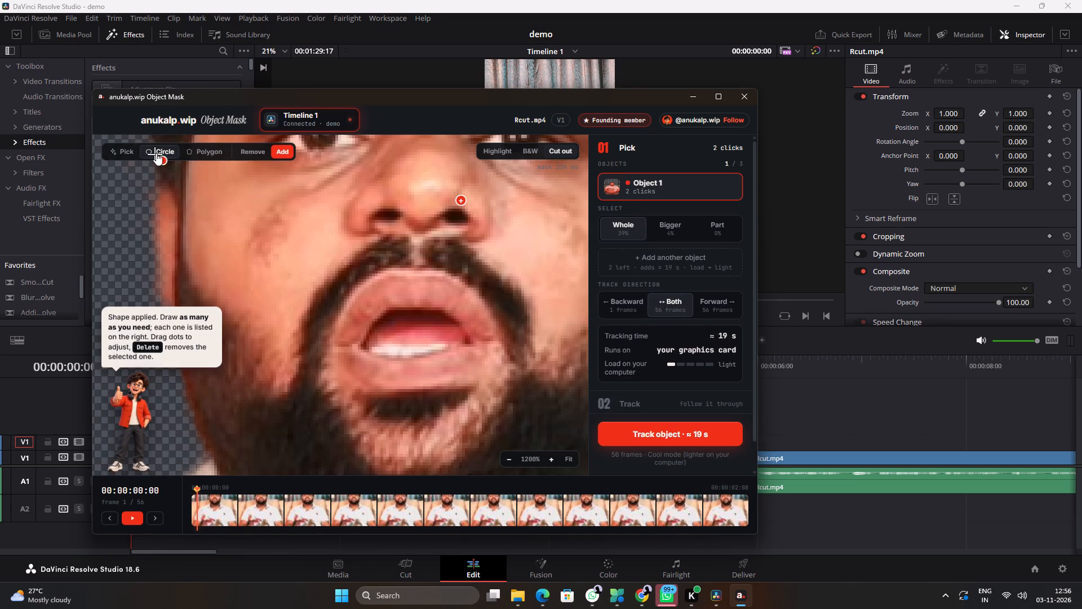
left_click_drag(158, 152, 163, 156)
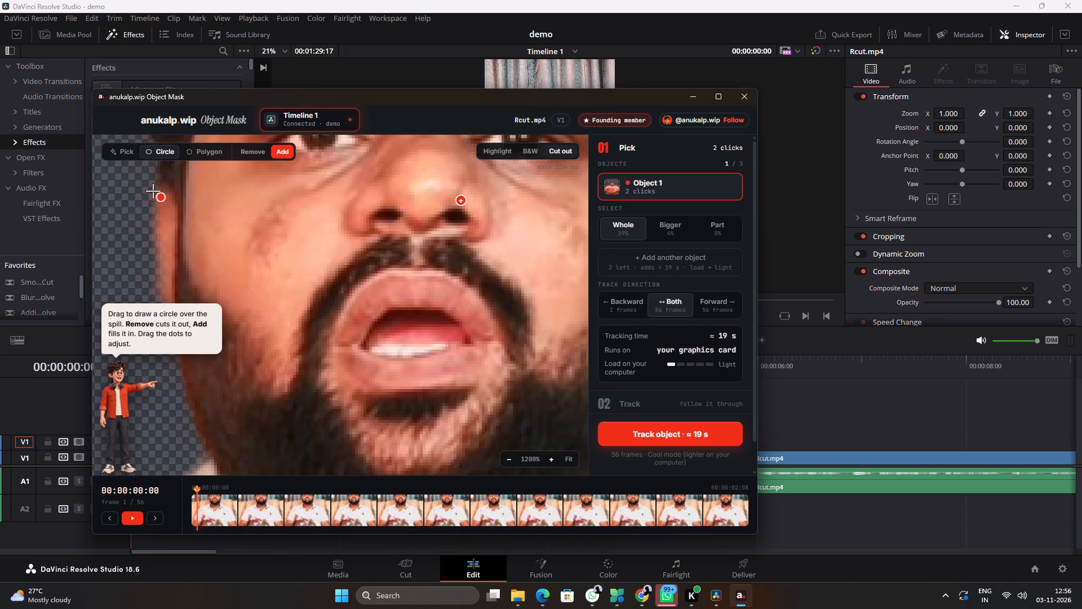
left_click_drag(153, 191, 176, 280)
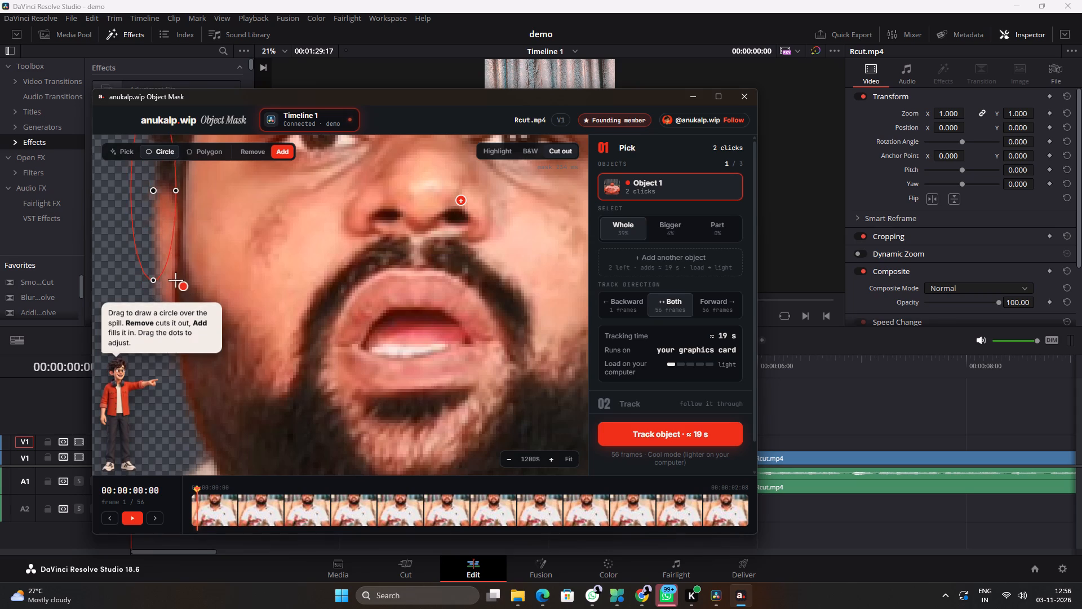
left_click_drag(176, 280, 175, 278)
left_click_drag(155, 191, 164, 211)
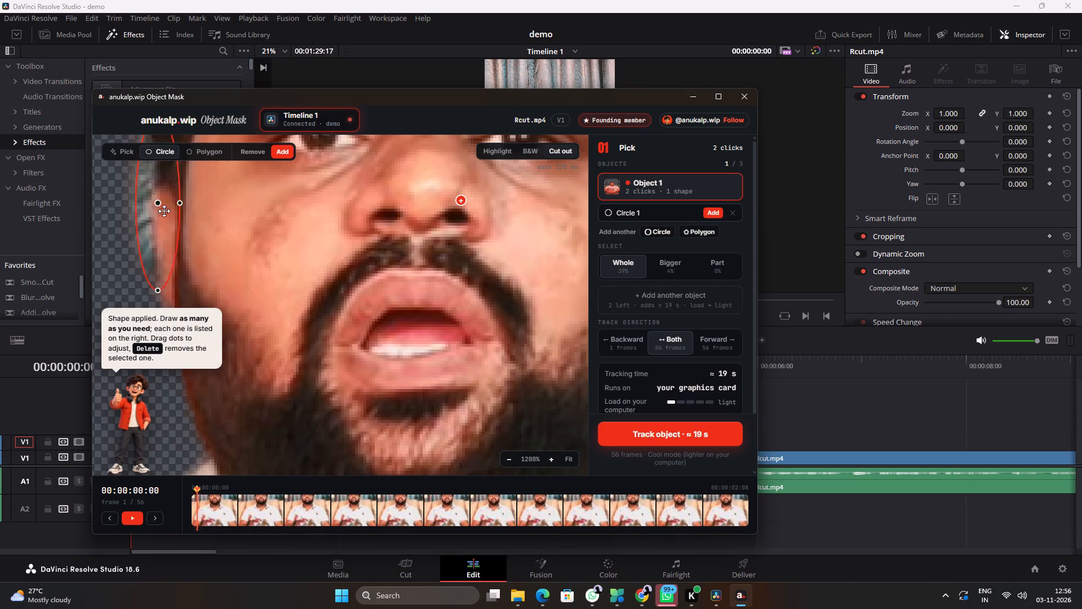
left_click_drag(164, 211, 169, 247)
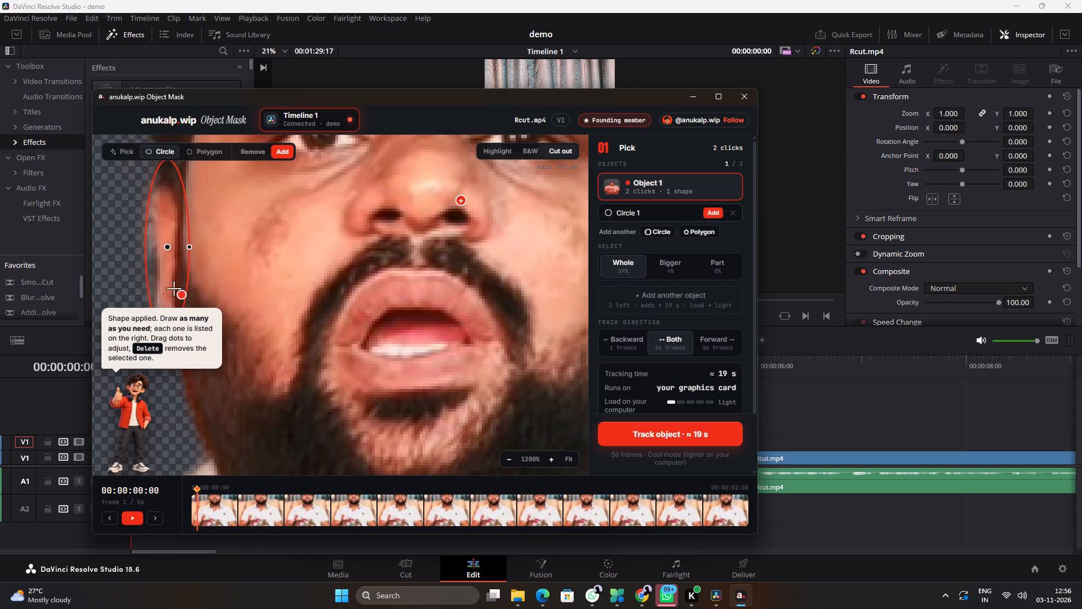
left_click(191, 250)
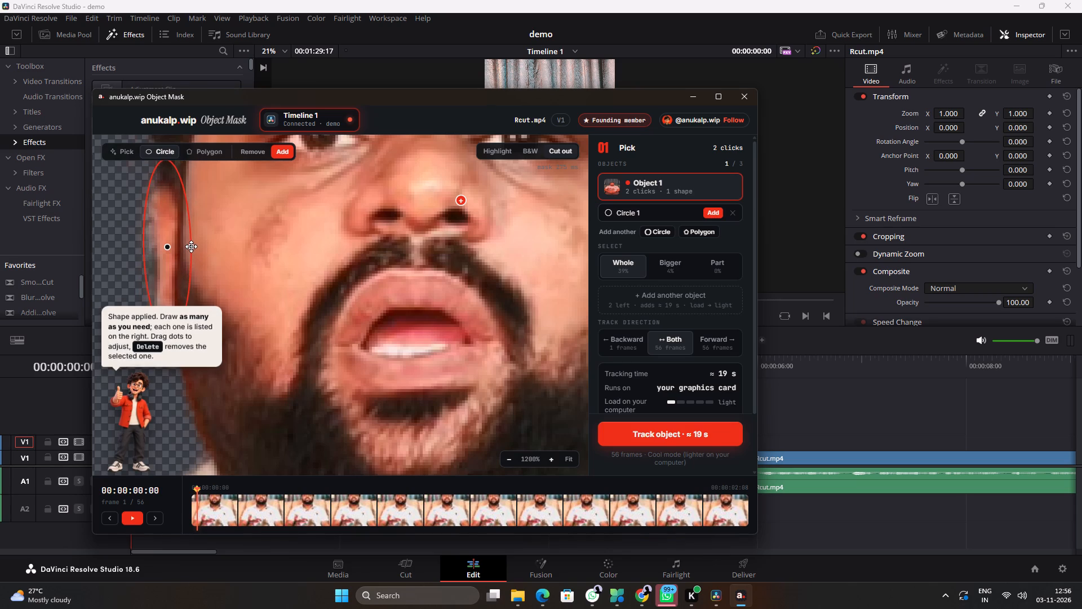
scroll(313, 289, "up", 1, "ctrl")
scroll(313, 289, "down", 1, "ctrl")
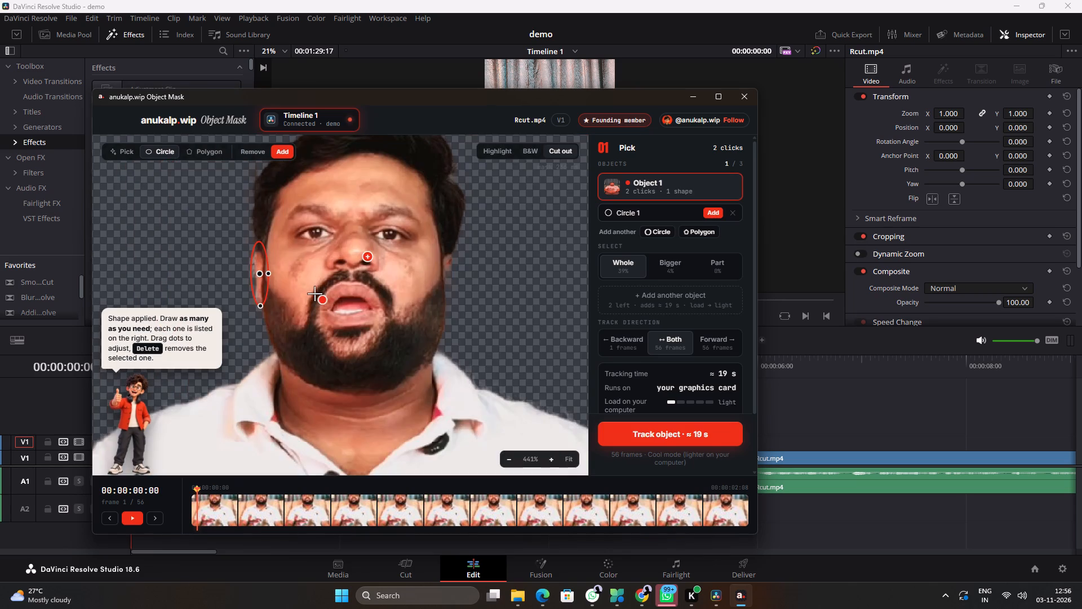
scroll(315, 294, "up", 1, "ctrl")
middle_click_drag(229, 270, 361, 285)
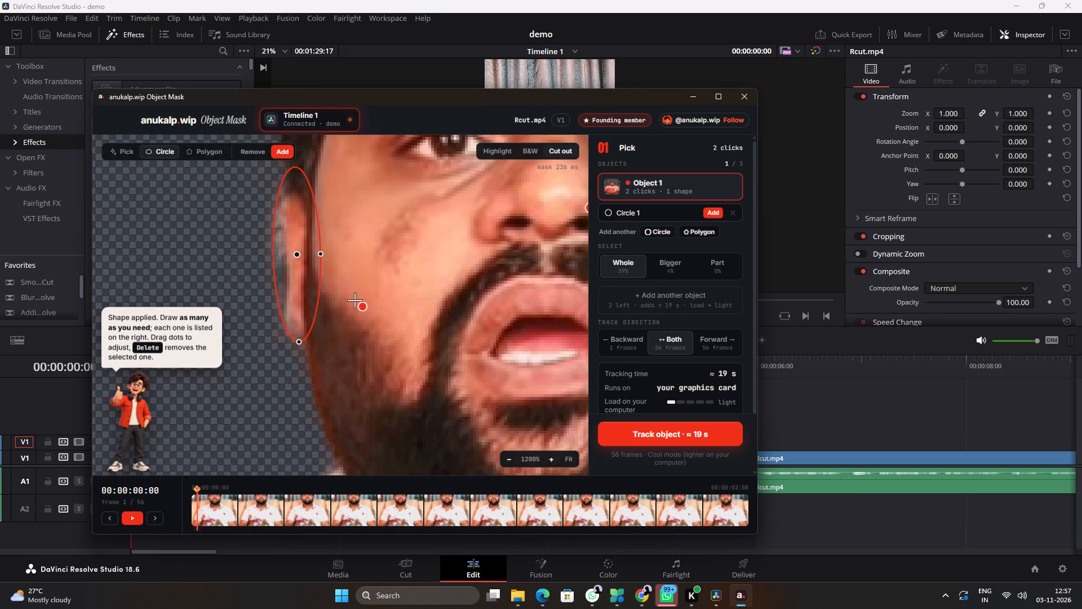
scroll(355, 304, "up", 1, "ctrl")
left_click_drag(298, 255, 298, 267)
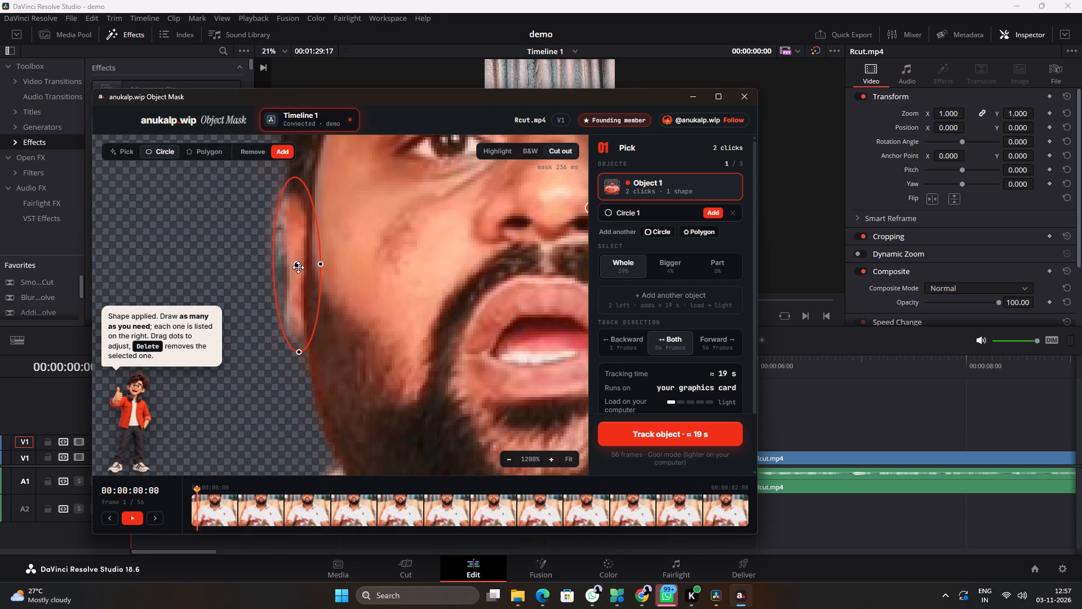
left_click_drag(298, 267, 300, 269)
Draw a second tall, narrow Add circle over the man's left ear, tilting and resizing it slightly to cover the ear.
scroll(405, 289, "down", 1, "ctrl")
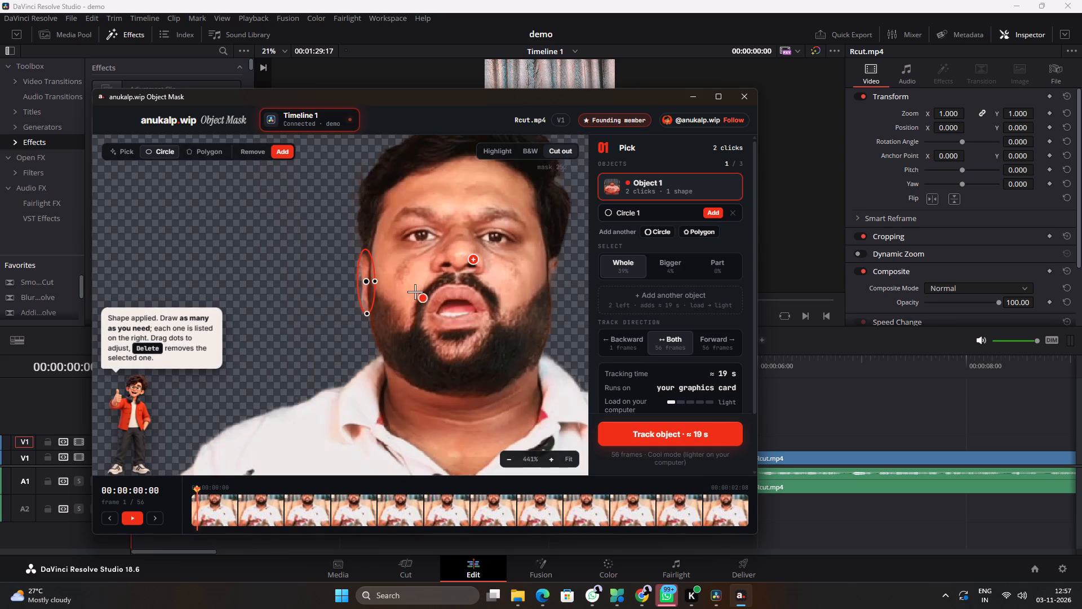
middle_click_drag(518, 294, 343, 301)
scroll(406, 304, "up", 2, "ctrl")
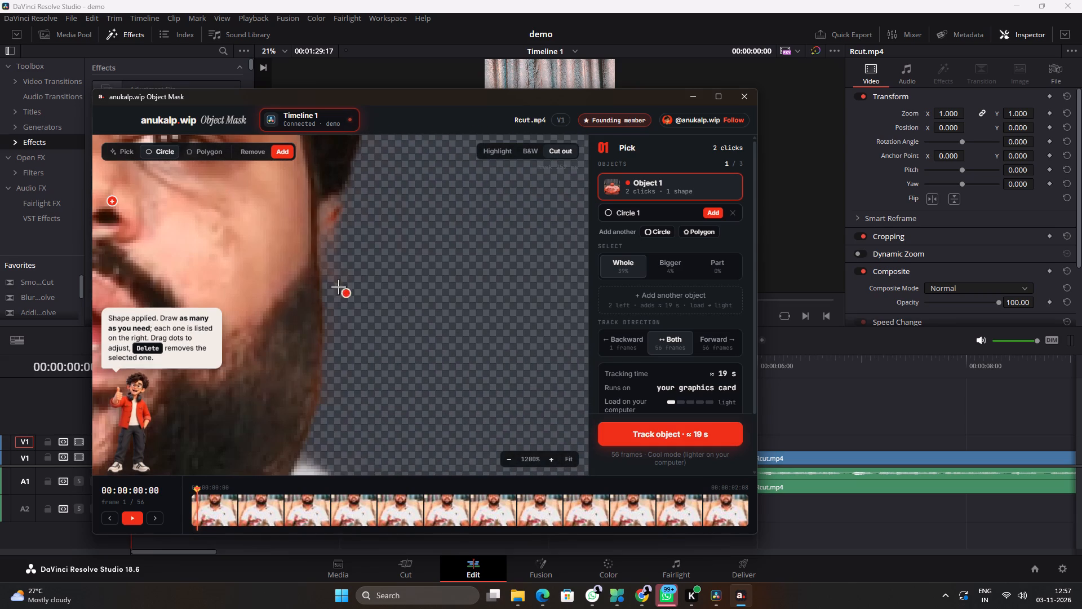
left_click_drag(307, 194, 339, 264)
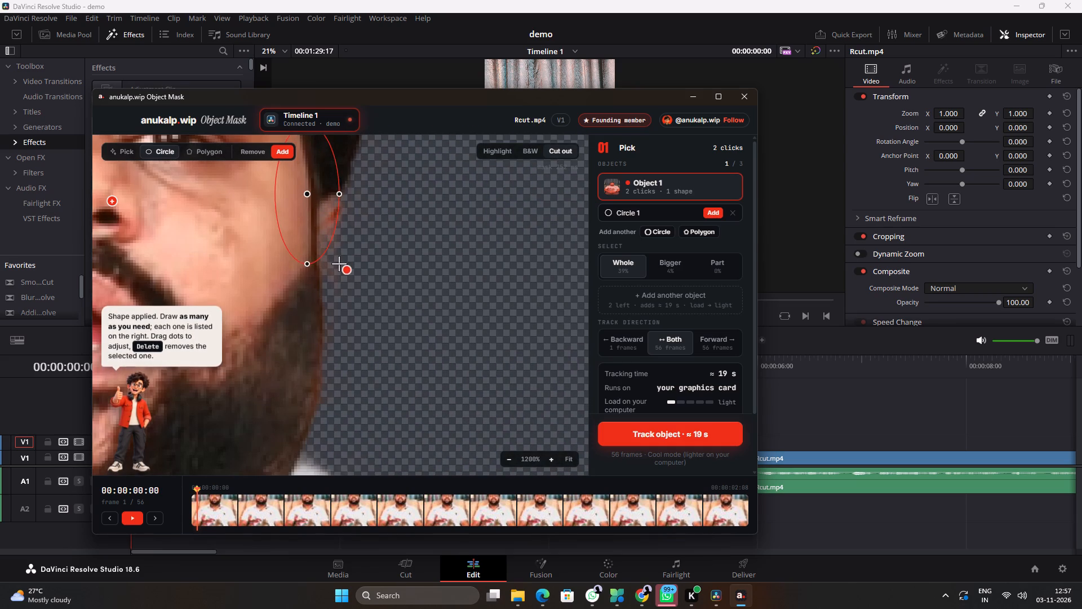
left_click_drag(339, 264, 333, 290)
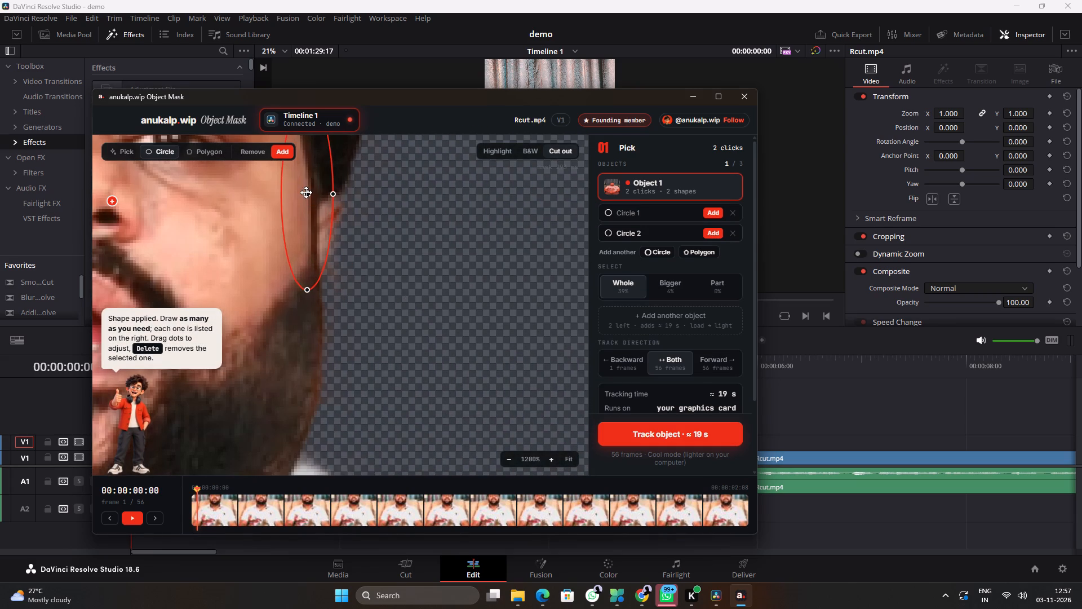
left_click_drag(307, 196, 320, 254)
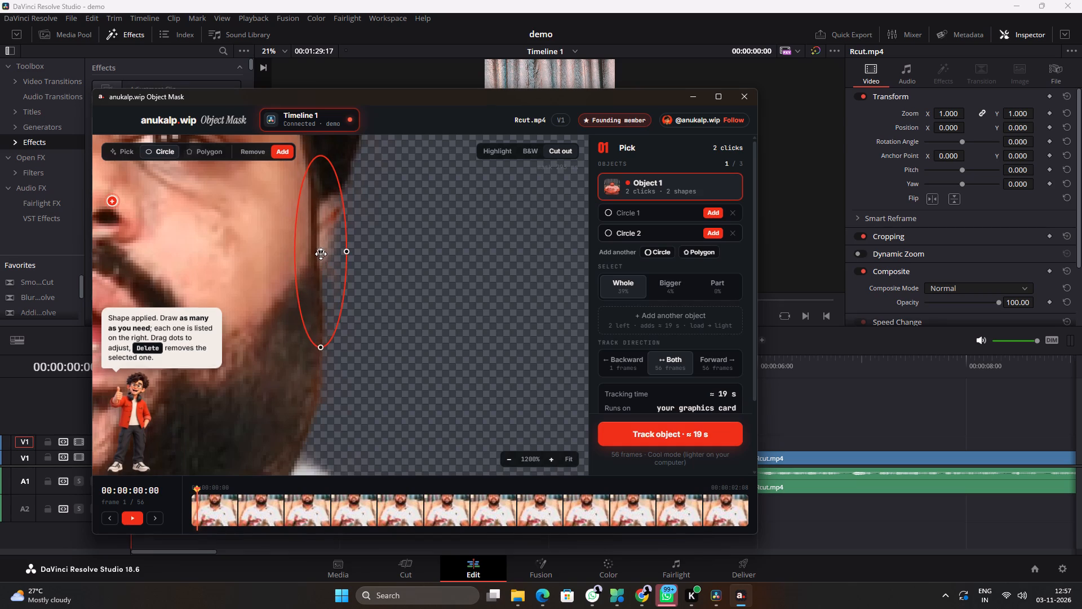
left_click(349, 253)
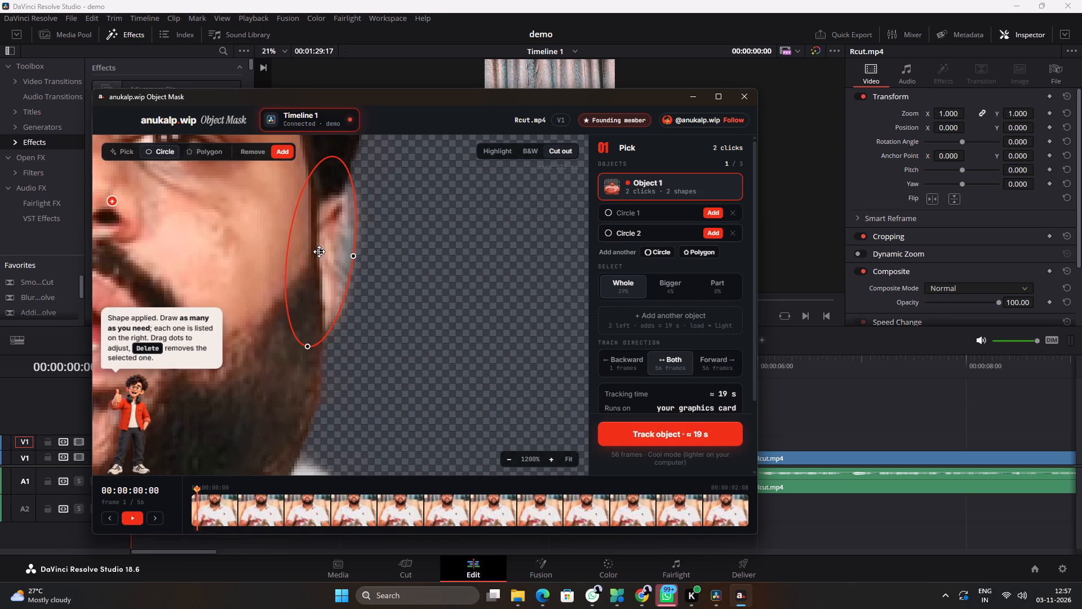
left_click_drag(320, 251, 323, 259)
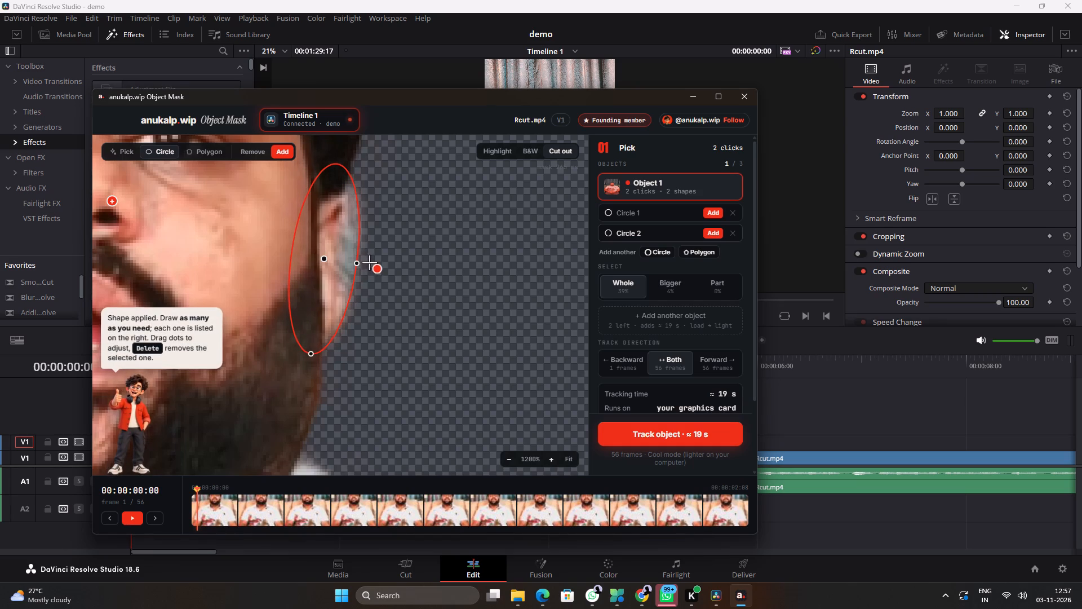
left_click_drag(359, 264, 354, 260)
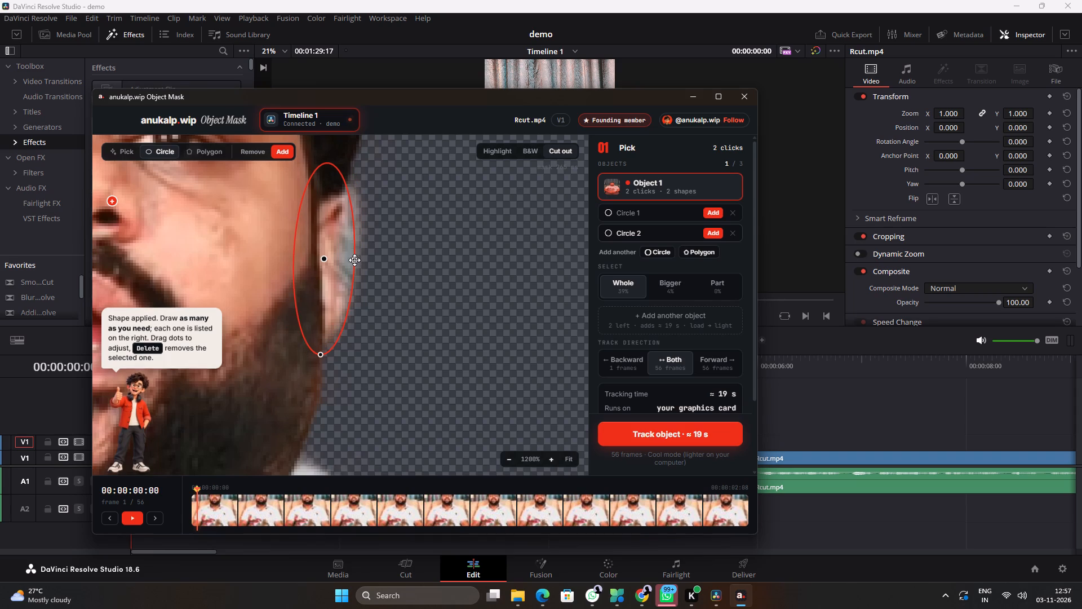
left_click_drag(354, 260, 353, 261)
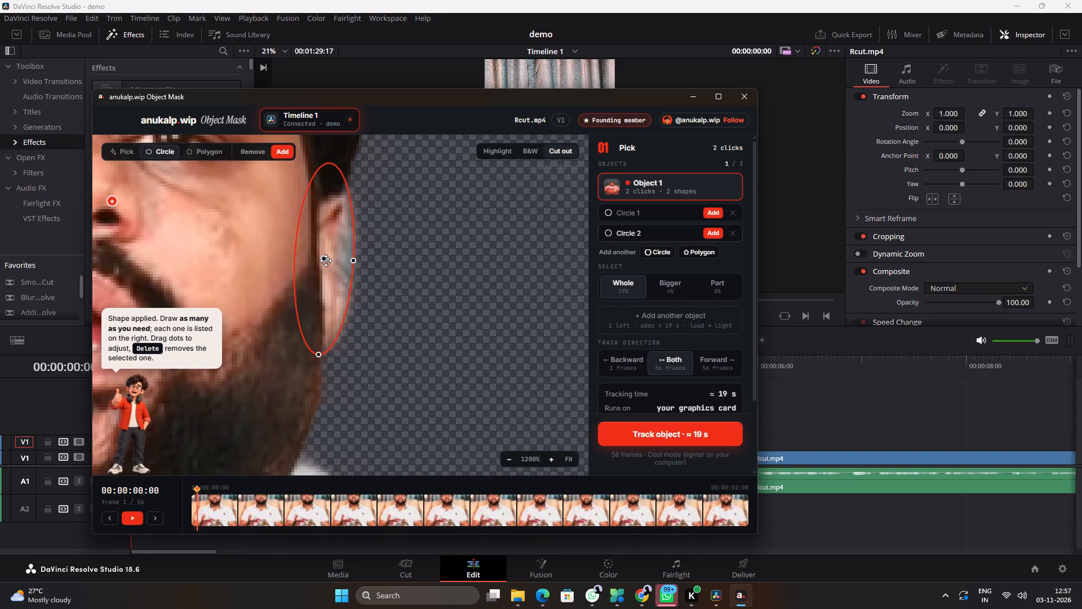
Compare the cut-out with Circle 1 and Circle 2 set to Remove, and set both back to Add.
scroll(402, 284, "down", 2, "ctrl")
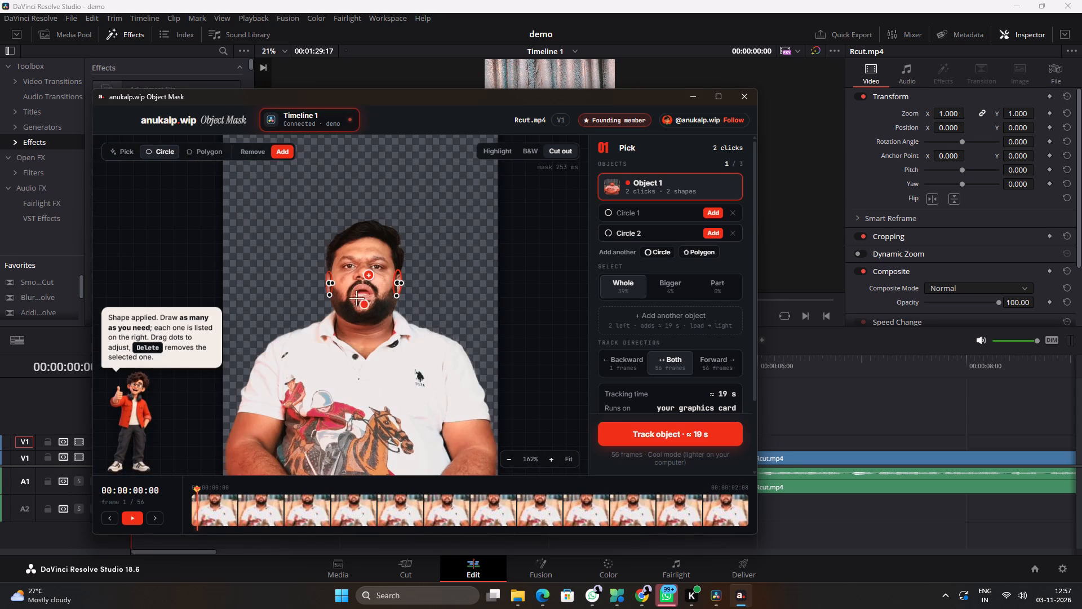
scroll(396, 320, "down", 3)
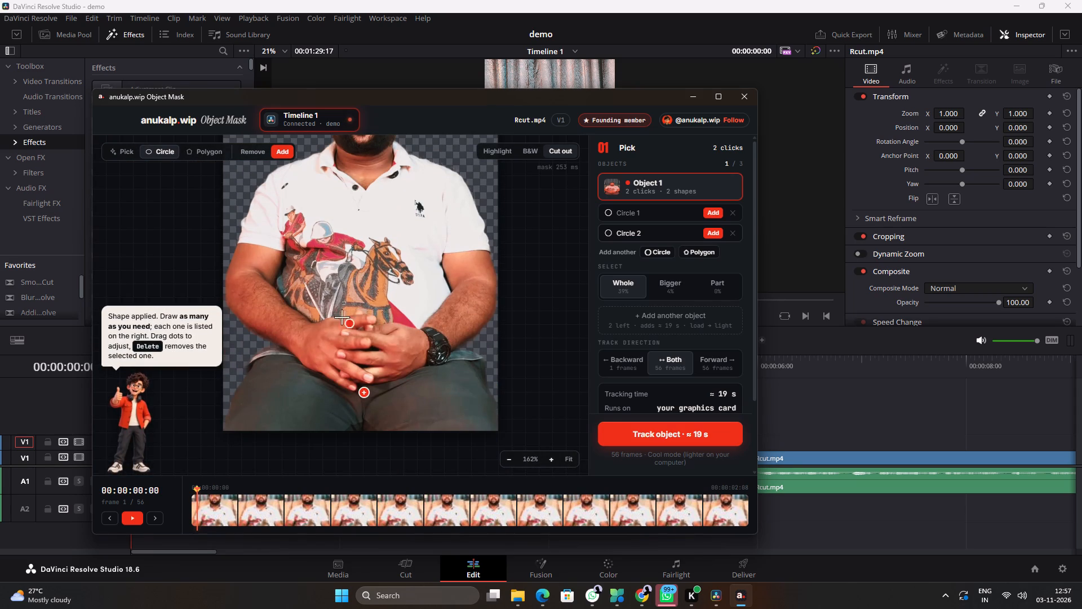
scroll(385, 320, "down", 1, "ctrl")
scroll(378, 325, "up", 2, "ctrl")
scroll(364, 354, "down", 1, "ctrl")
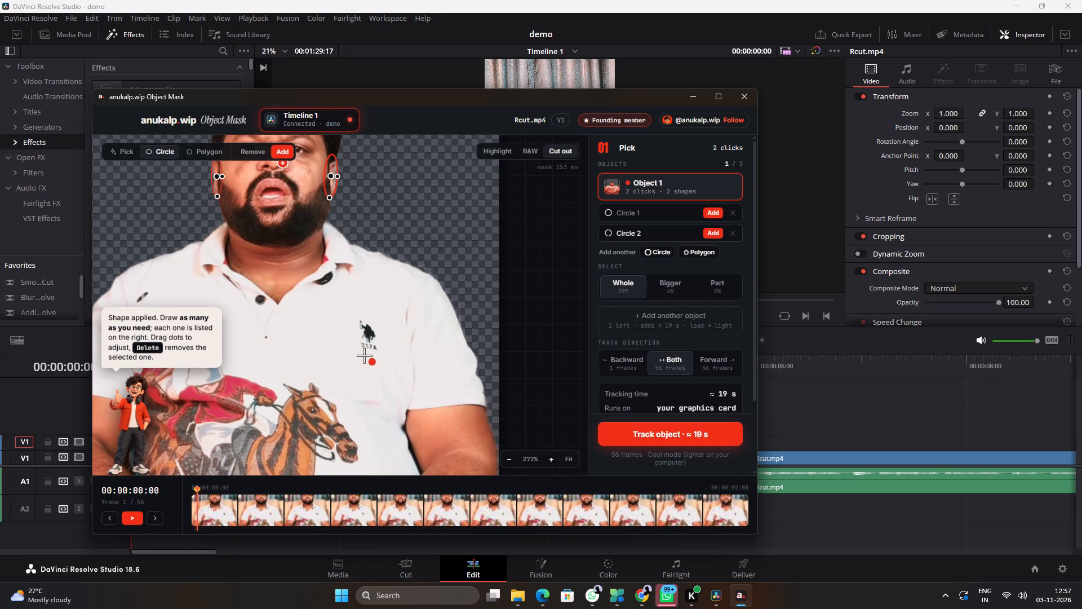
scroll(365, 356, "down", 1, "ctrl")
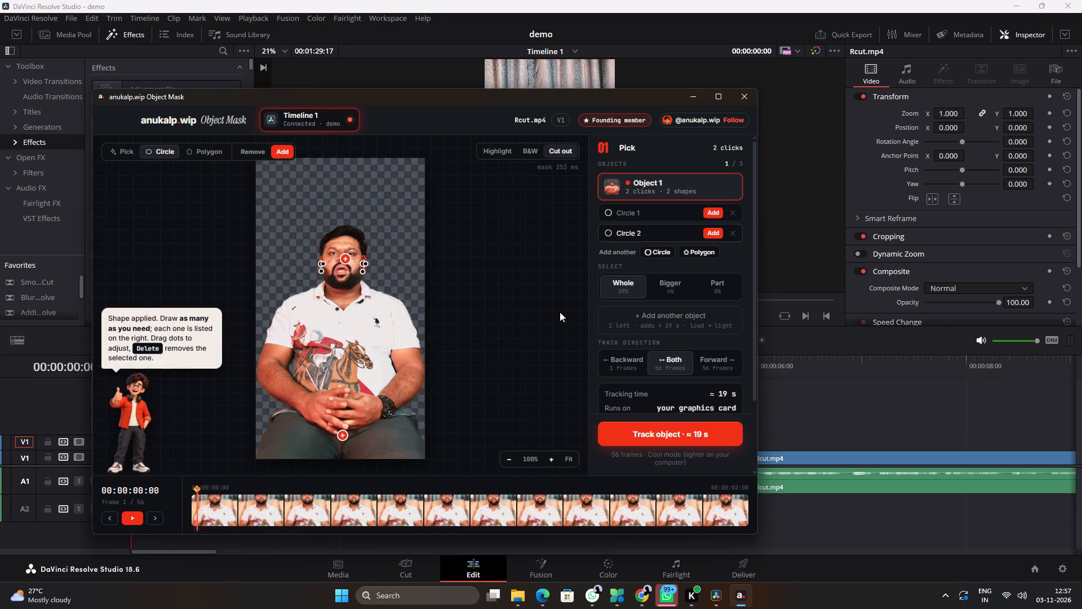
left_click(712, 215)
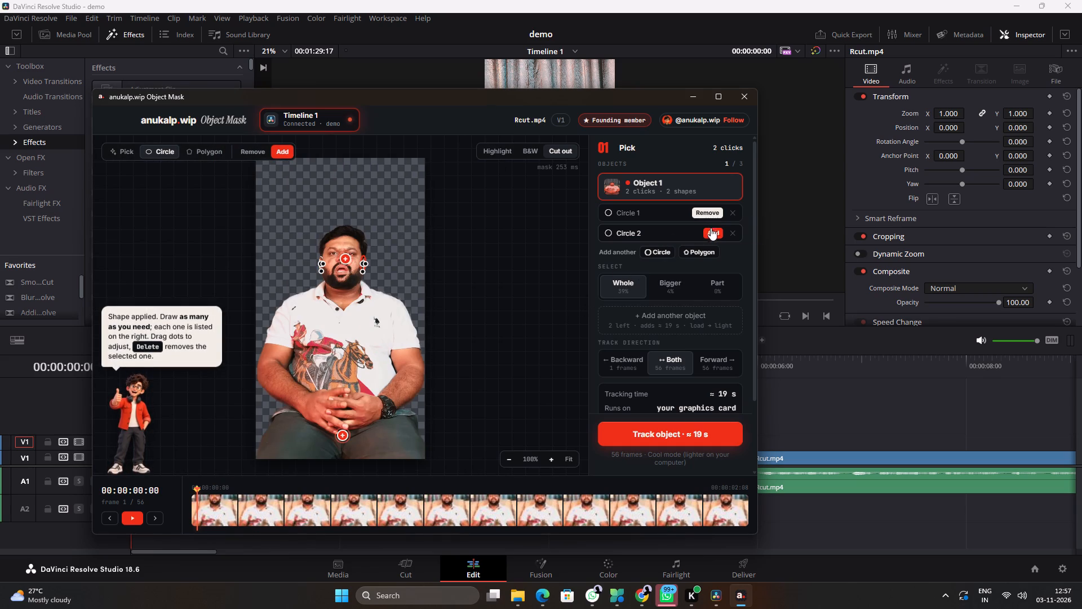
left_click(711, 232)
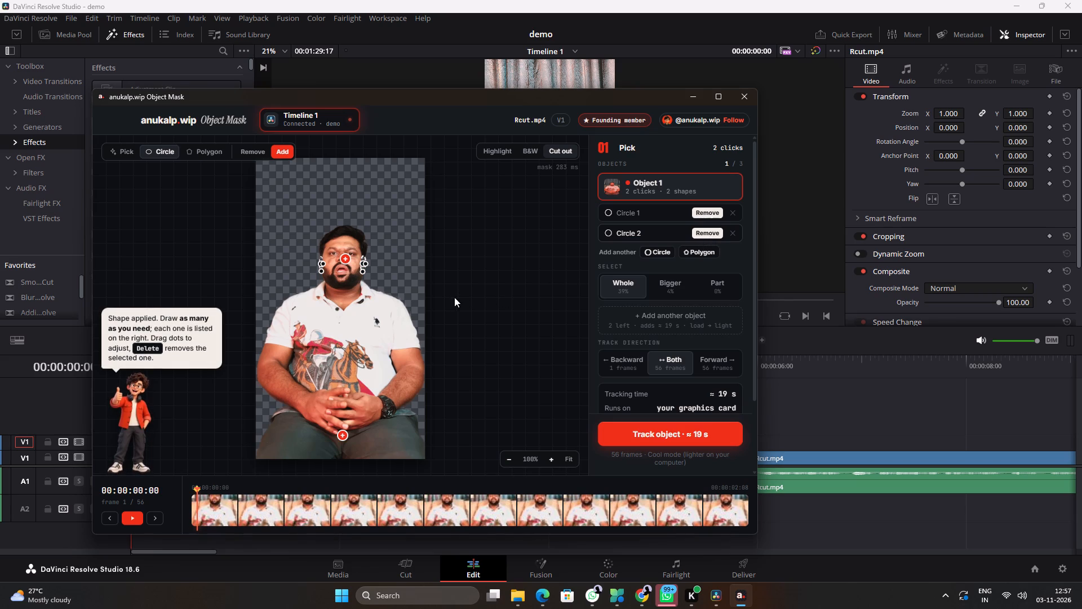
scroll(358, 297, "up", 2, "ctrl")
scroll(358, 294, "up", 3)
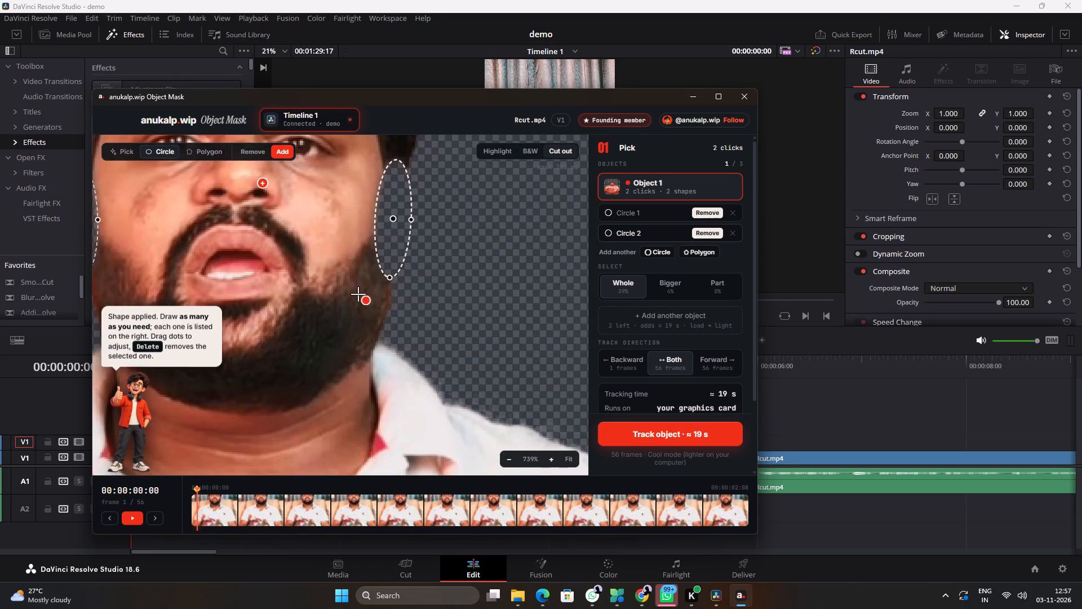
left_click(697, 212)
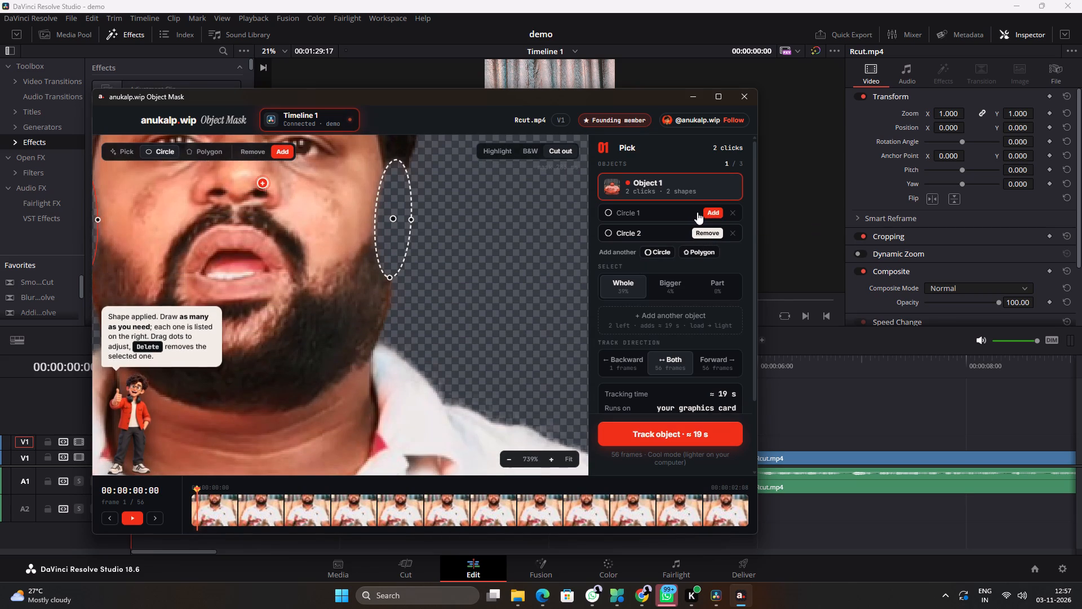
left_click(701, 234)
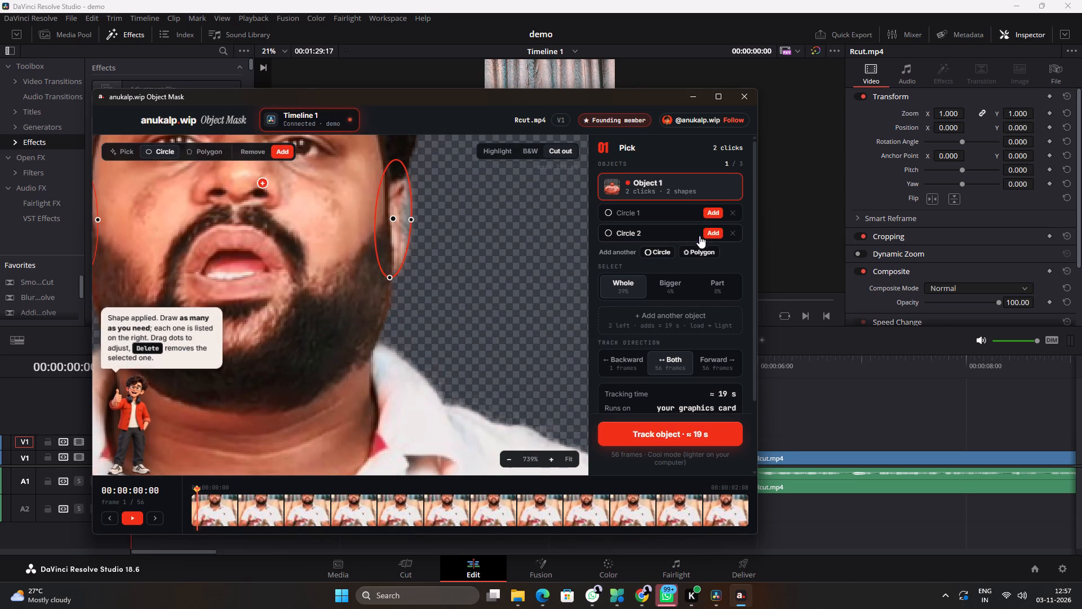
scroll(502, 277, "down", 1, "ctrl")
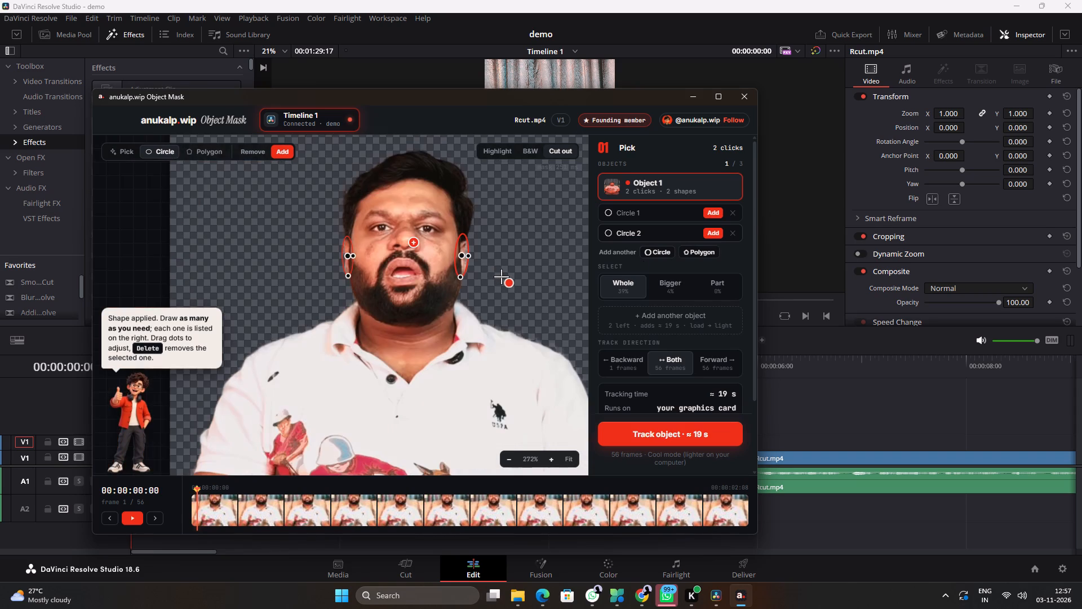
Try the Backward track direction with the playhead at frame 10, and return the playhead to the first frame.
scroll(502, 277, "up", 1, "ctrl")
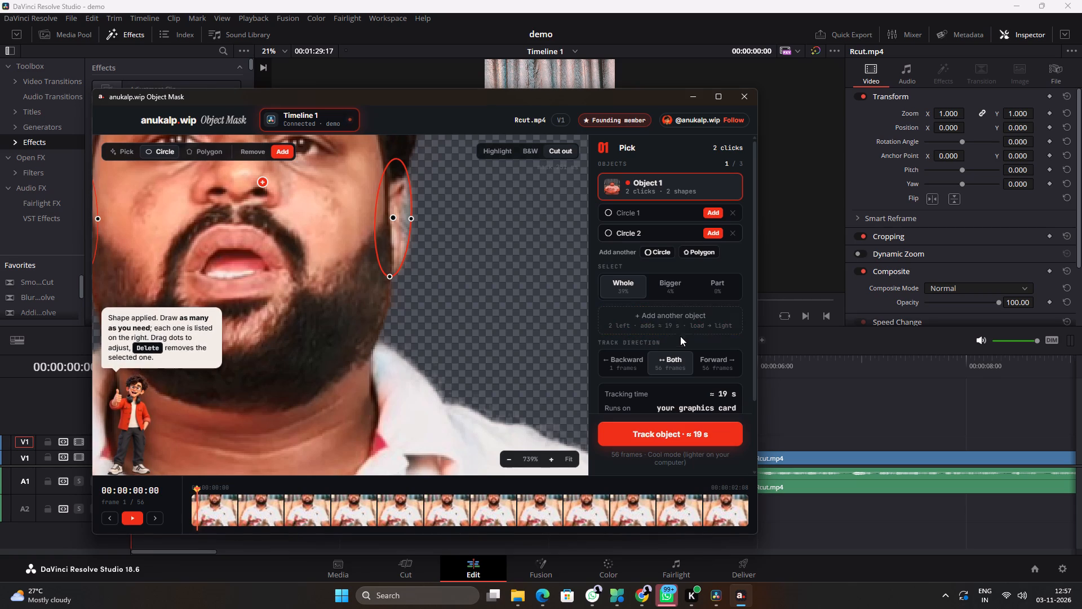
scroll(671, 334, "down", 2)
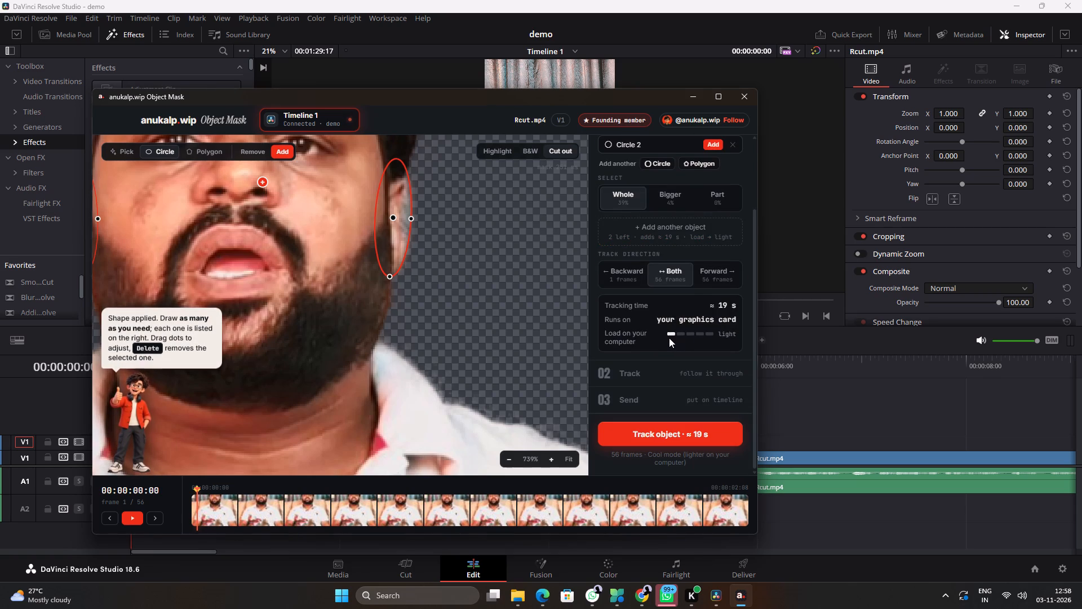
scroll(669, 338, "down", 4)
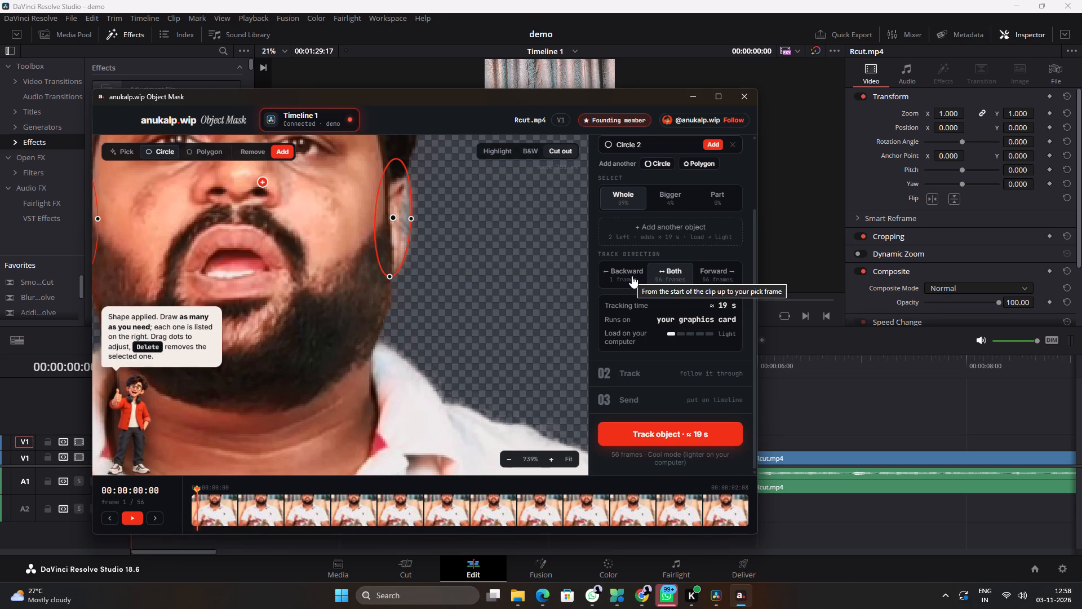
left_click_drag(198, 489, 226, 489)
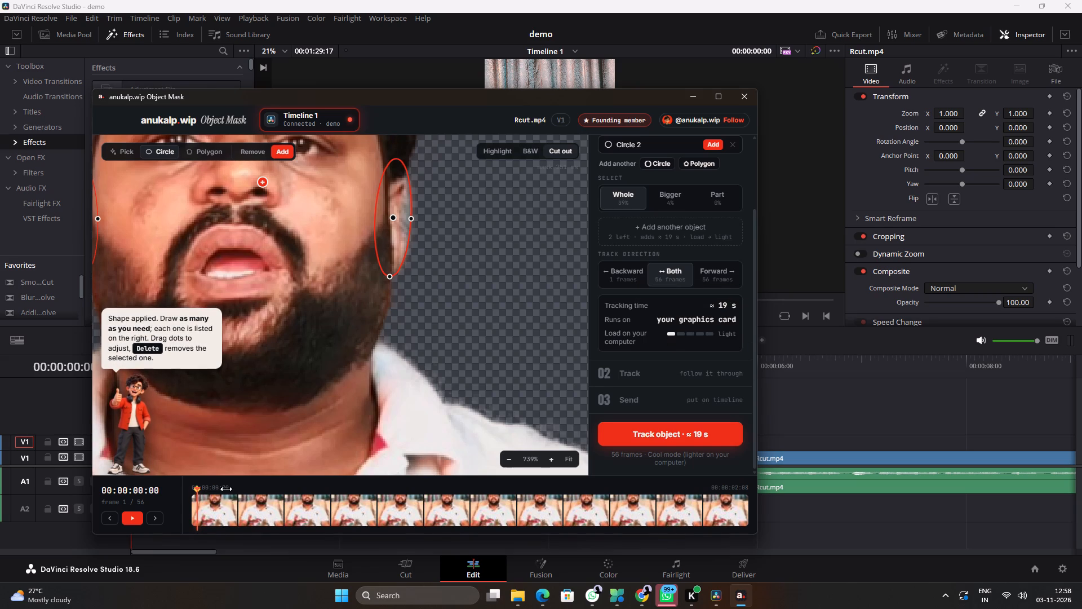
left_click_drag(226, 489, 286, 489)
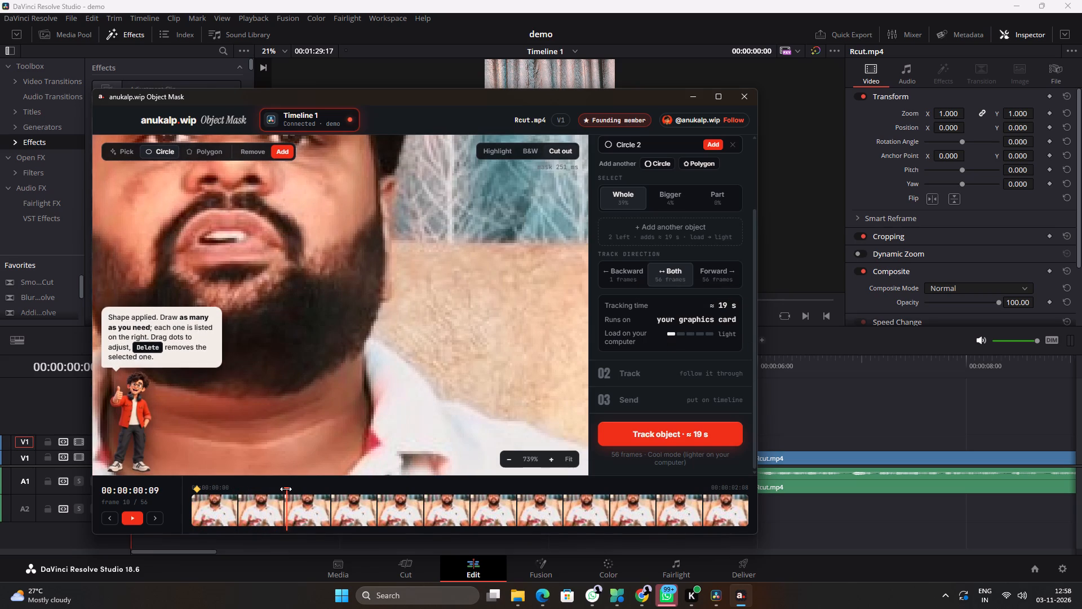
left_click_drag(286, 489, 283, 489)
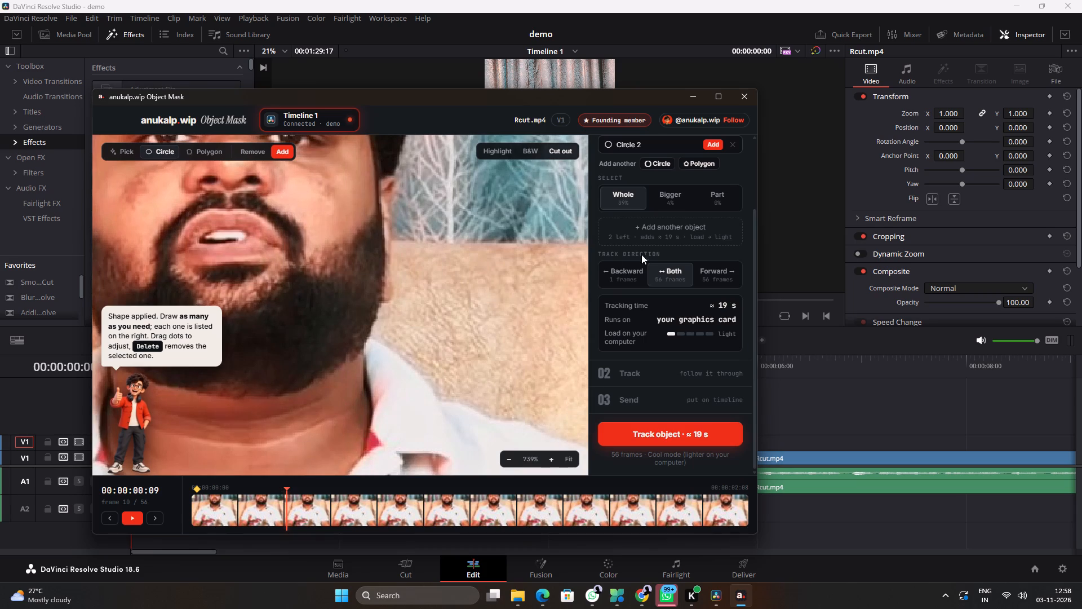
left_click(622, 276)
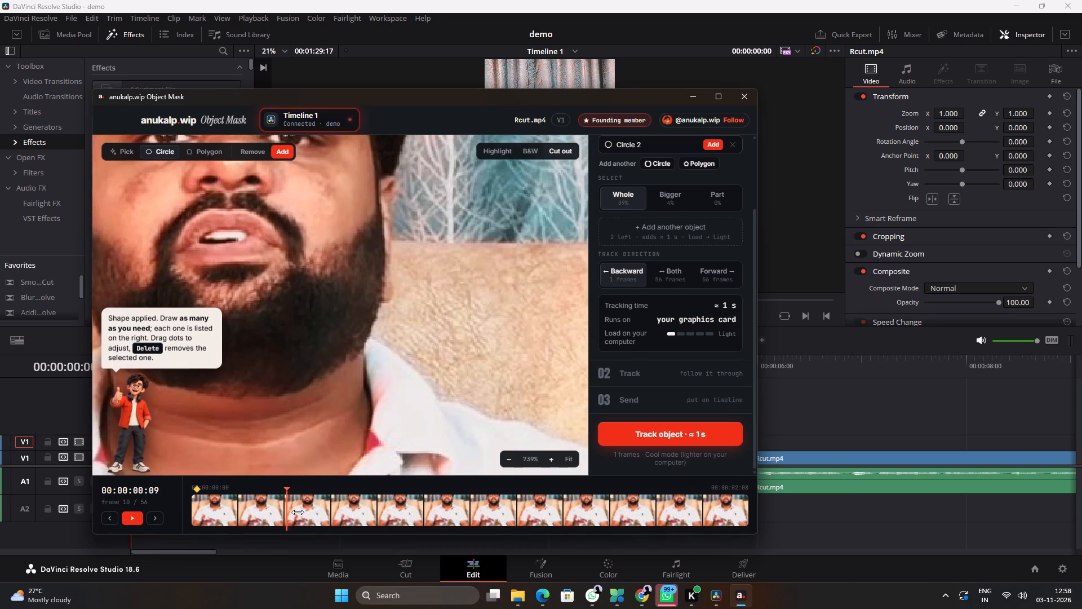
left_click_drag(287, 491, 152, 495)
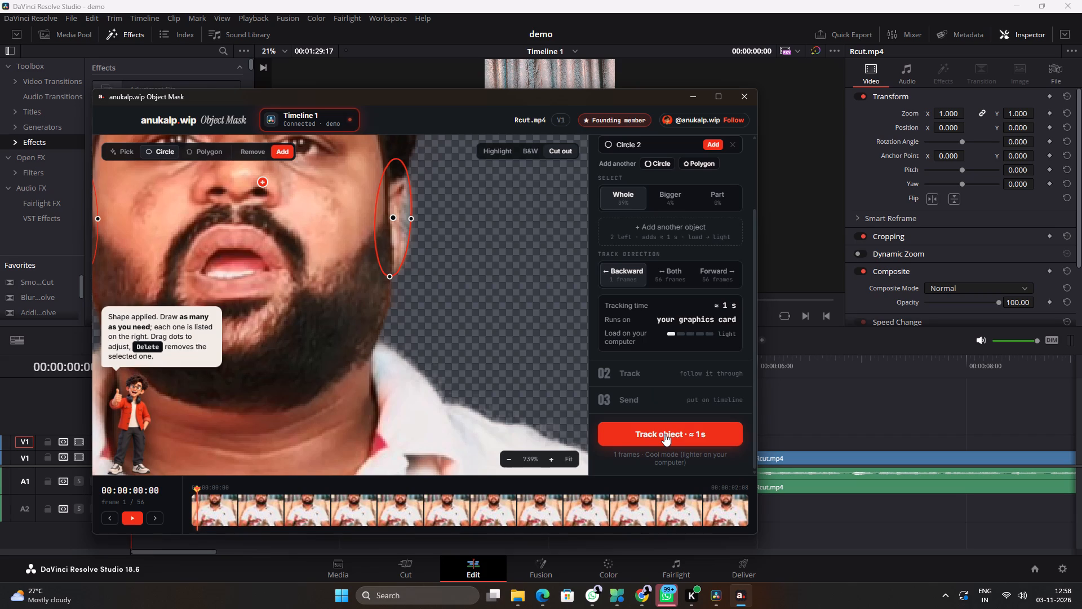
Set the track direction to Both and start tracking the masked man through the clip.
left_click(670, 284)
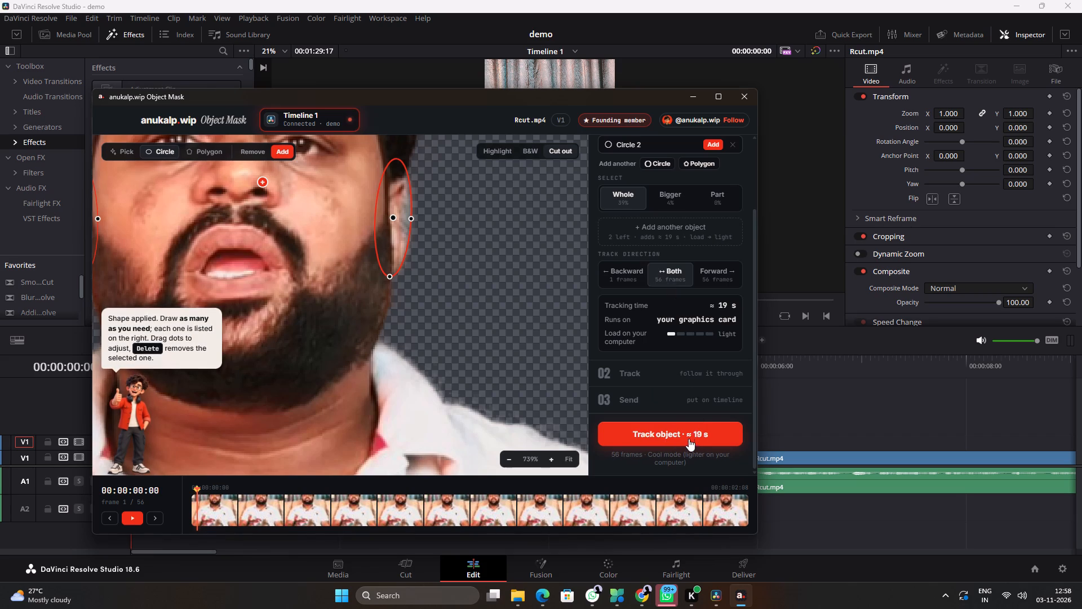
left_click(688, 433)
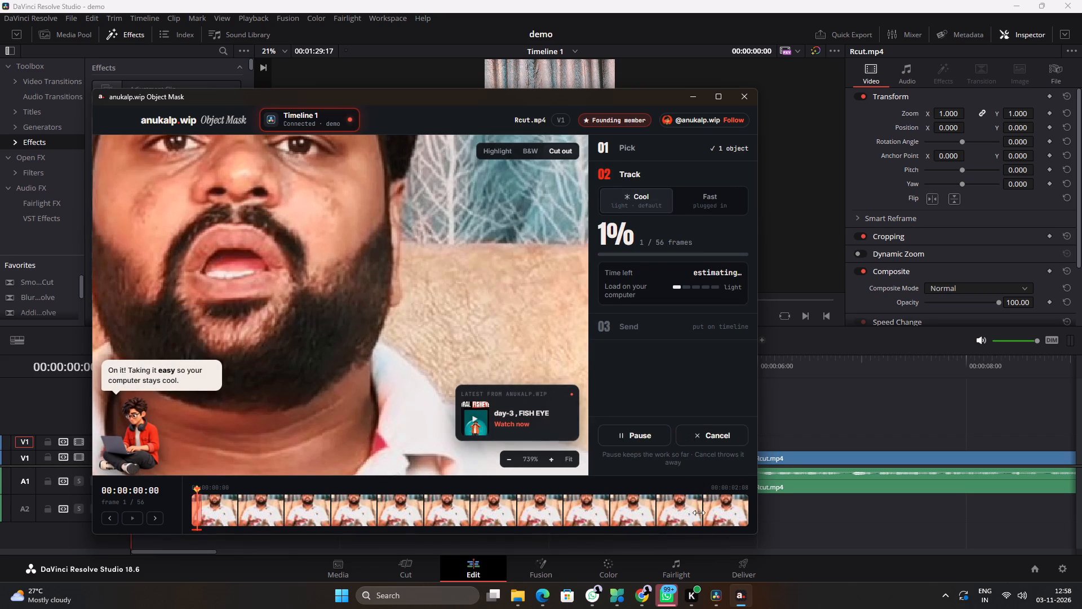
Switch to Microsoft PC Manager and run a PC boost while checking the whole cut-out in the tracking preview.
left_click(618, 594)
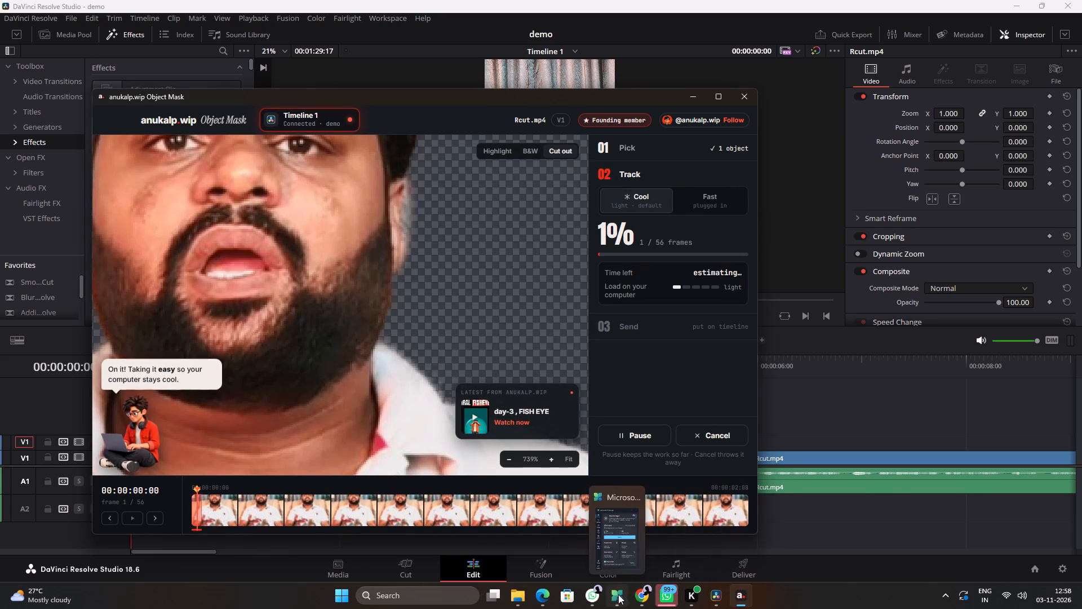
left_click(932, 375)
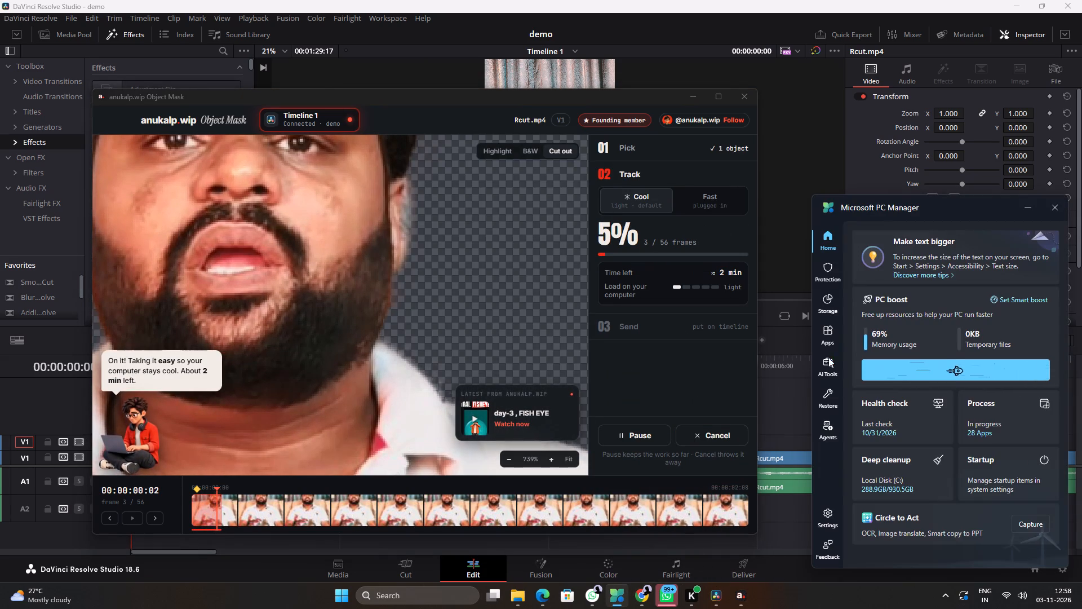
scroll(516, 290, "down", 2)
scroll(431, 263, "down", 2, "ctrl")
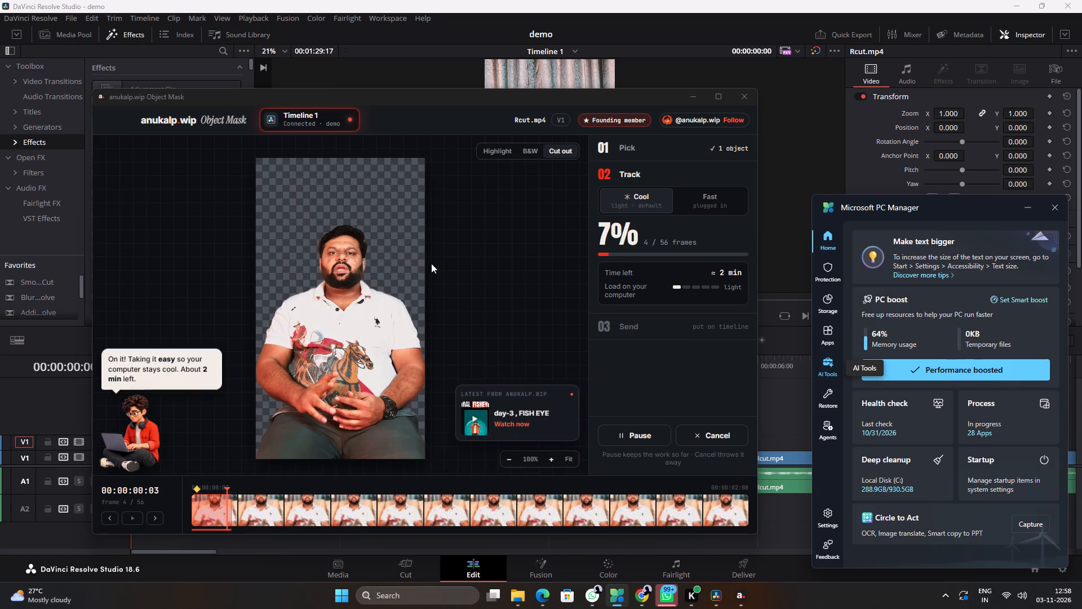
scroll(378, 287, "up", 1, "ctrl")
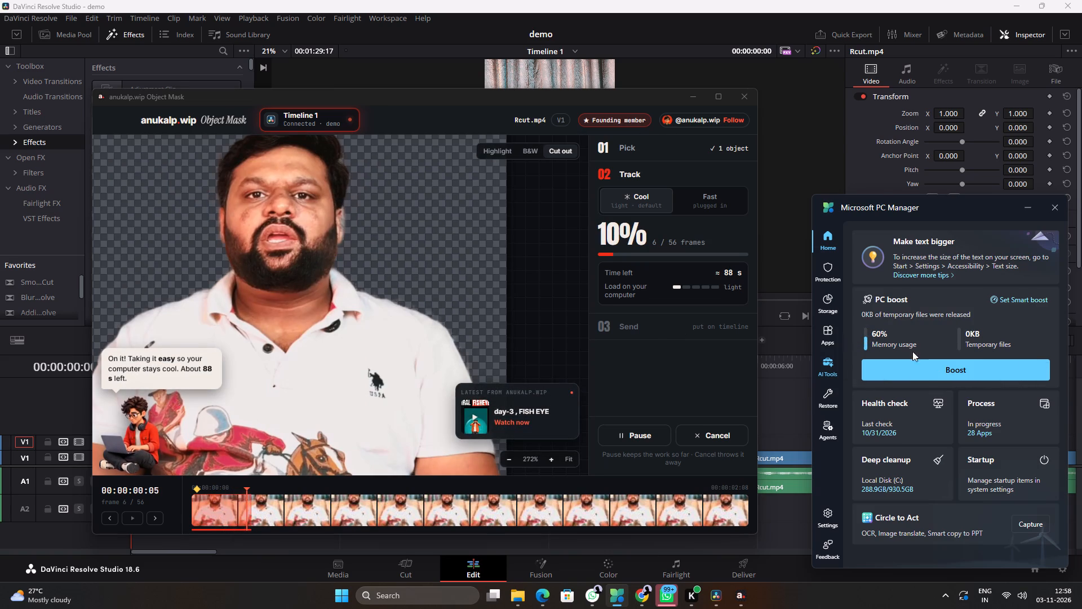
Rerun the PC boost in Microsoft PC Manager repeatedly while the object tracking keeps processing frames.
left_click(931, 370)
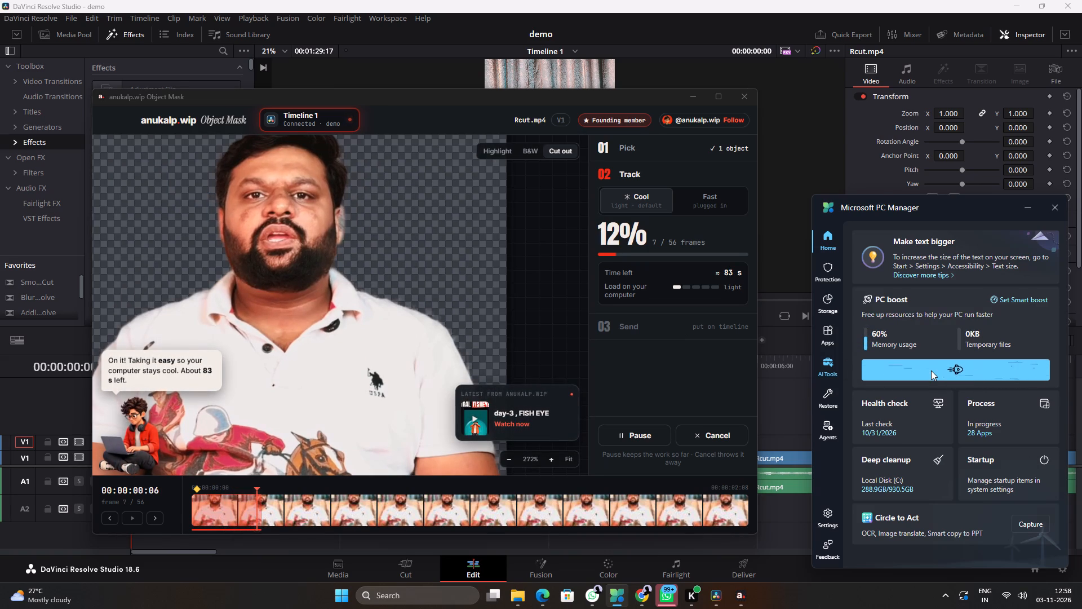
left_click(931, 370)
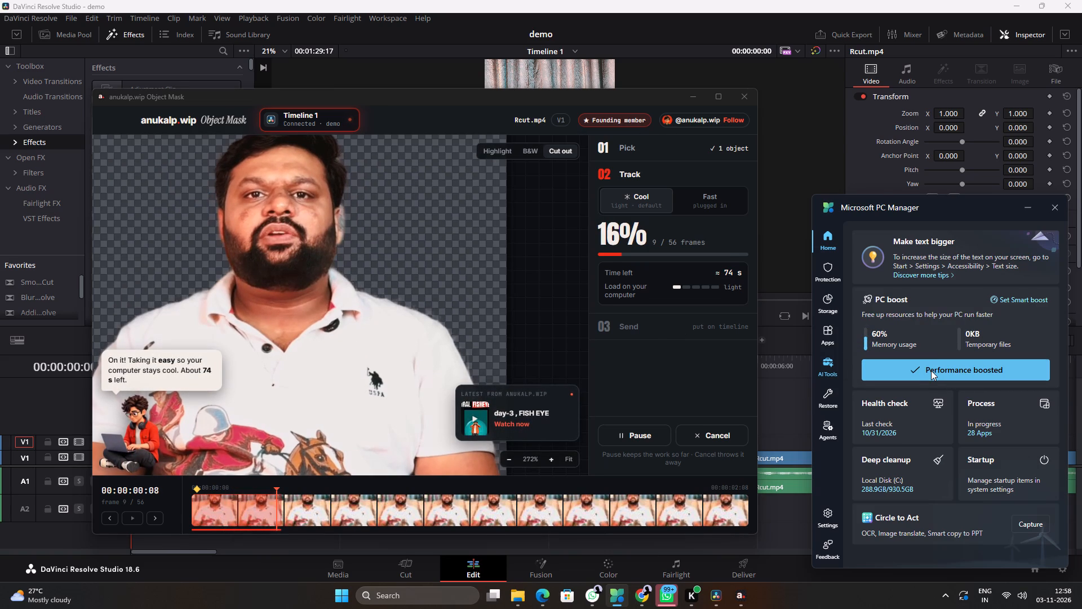
left_click(931, 370)
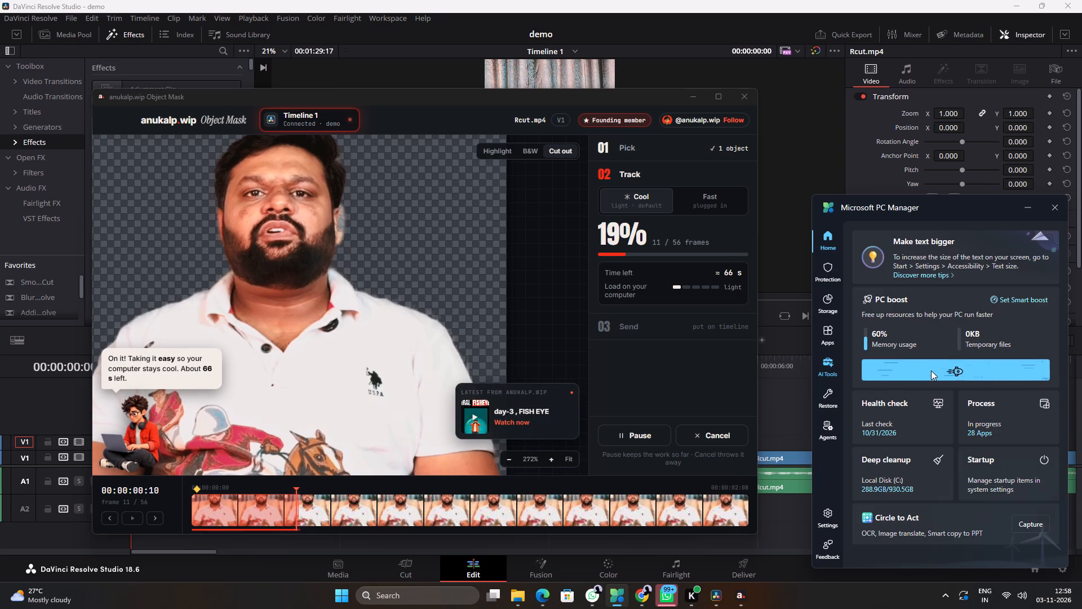
left_click(931, 370)
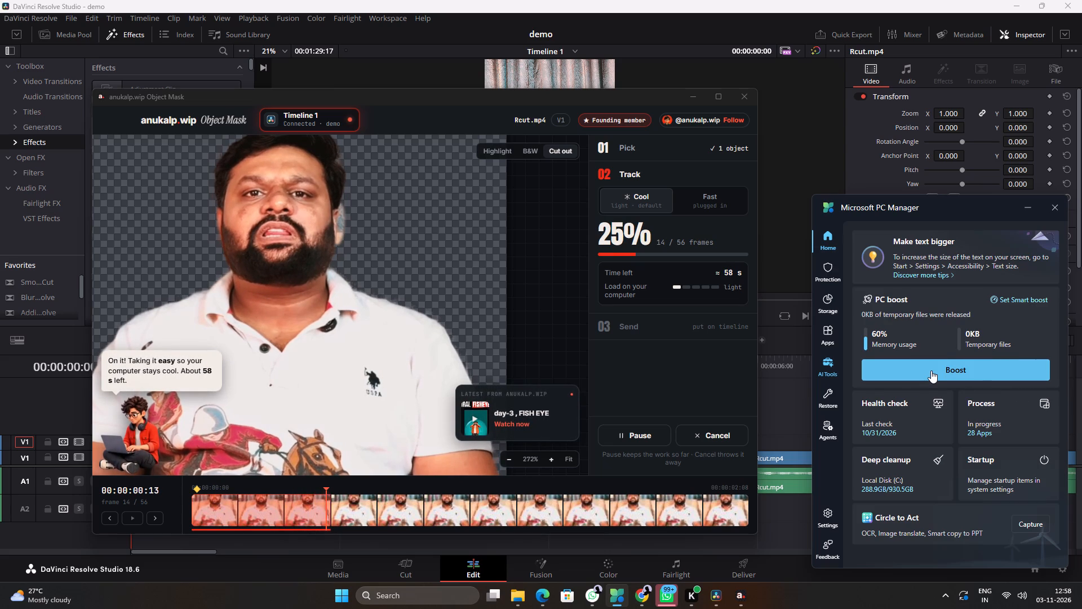
left_click(931, 370)
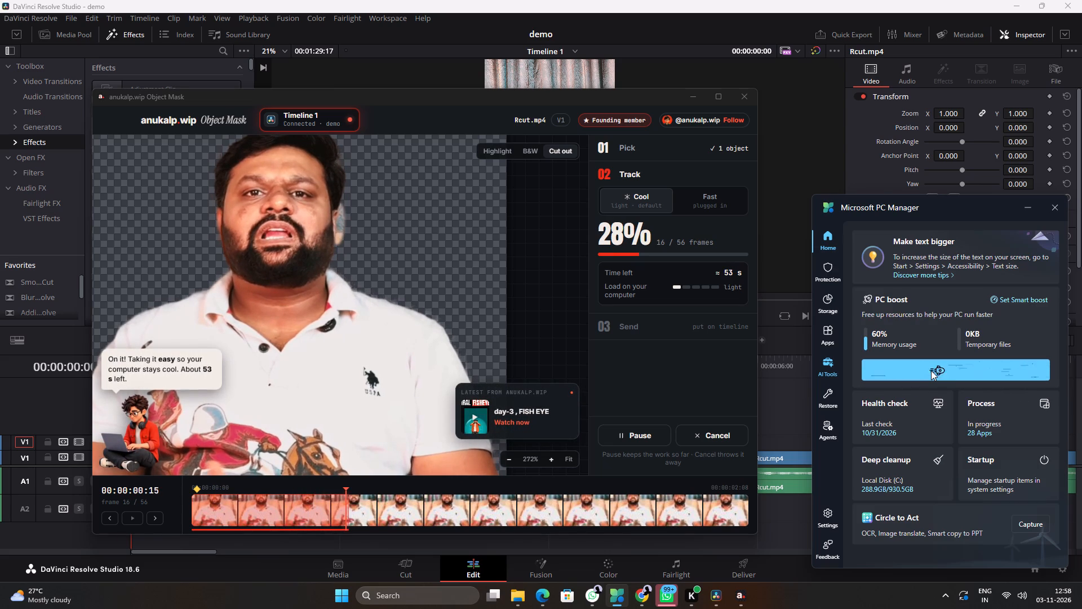
left_click(931, 370)
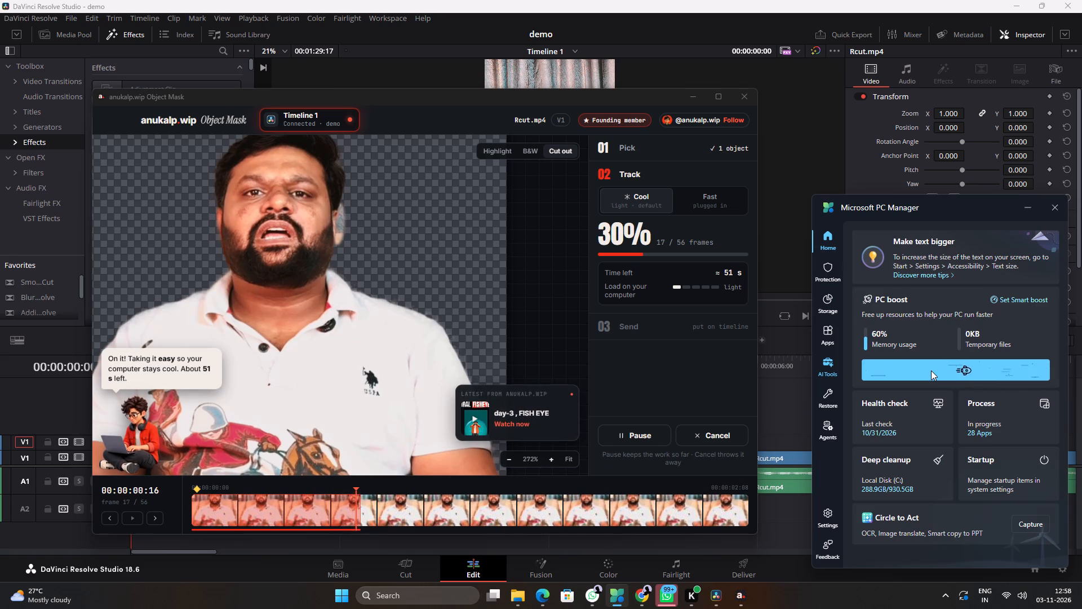
left_click(931, 370)
left_click(931, 370)
left_click(946, 368)
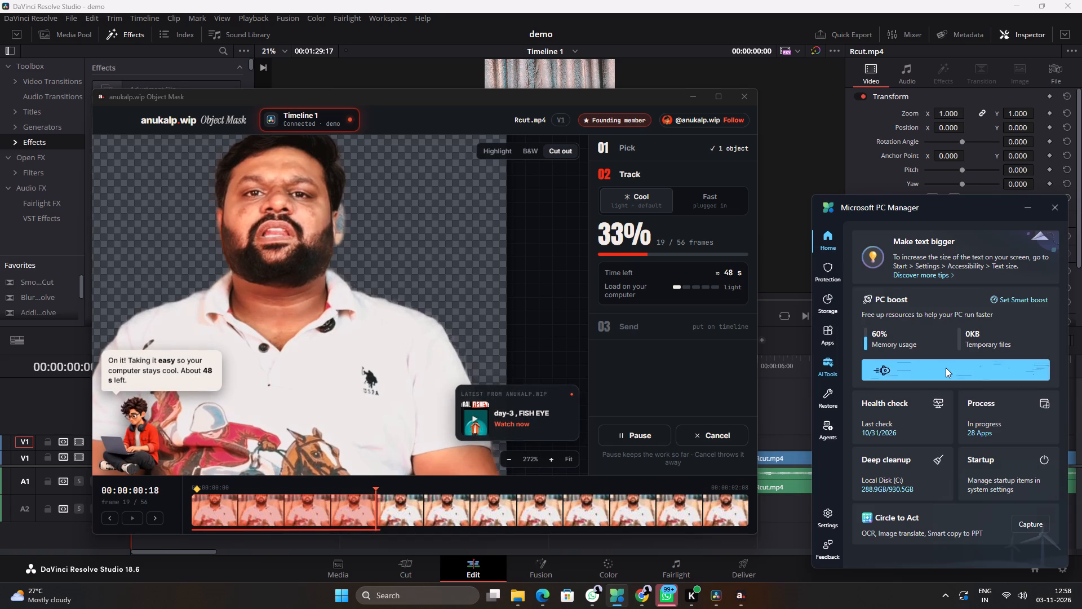
left_click(946, 368)
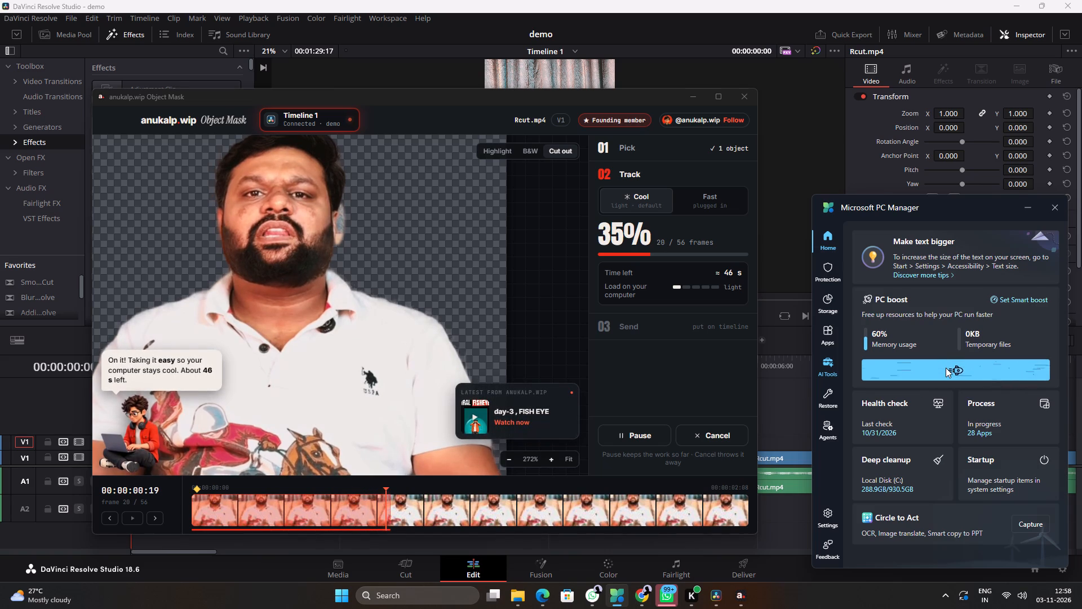
left_click(946, 368)
left_click(946, 368)
left_click(947, 370)
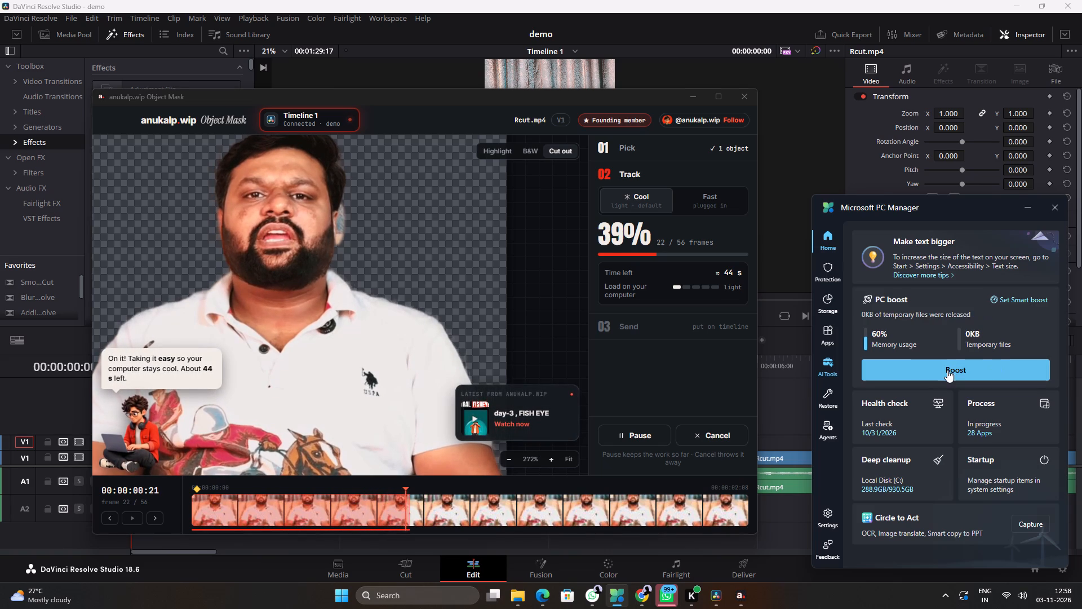
left_click(947, 370)
left_click(947, 370)
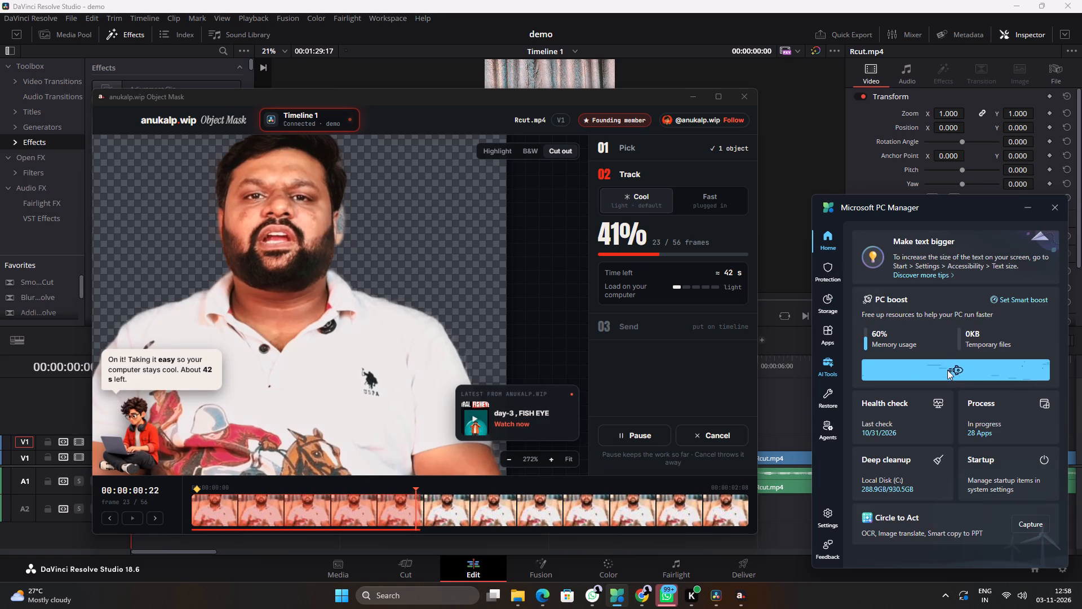
left_click(947, 370)
left_click(949, 369)
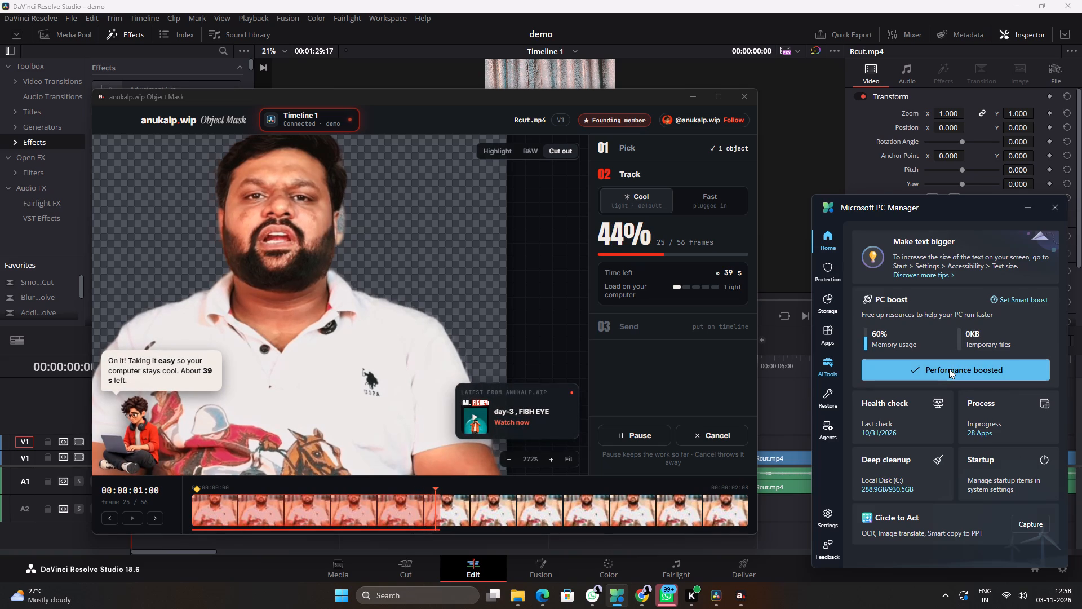
left_click(949, 369)
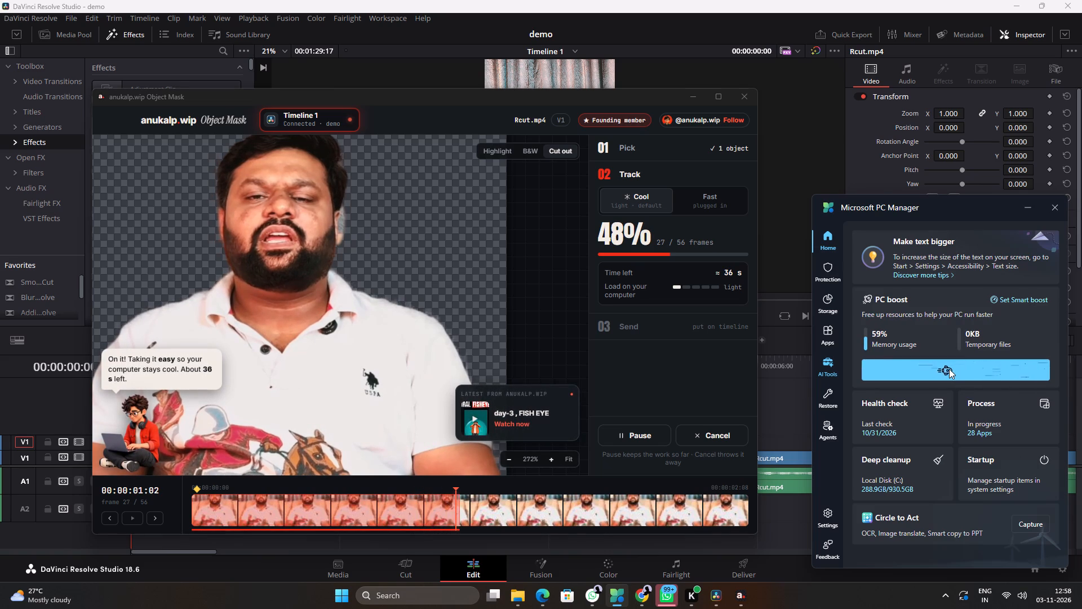
left_click(949, 369)
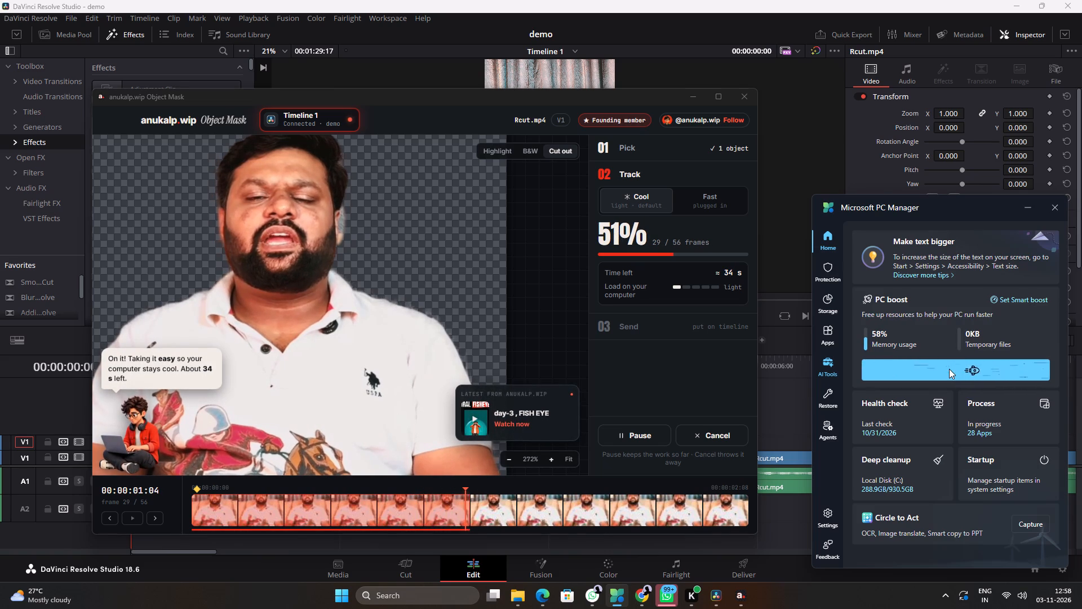
left_click(949, 369)
left_click(949, 369)
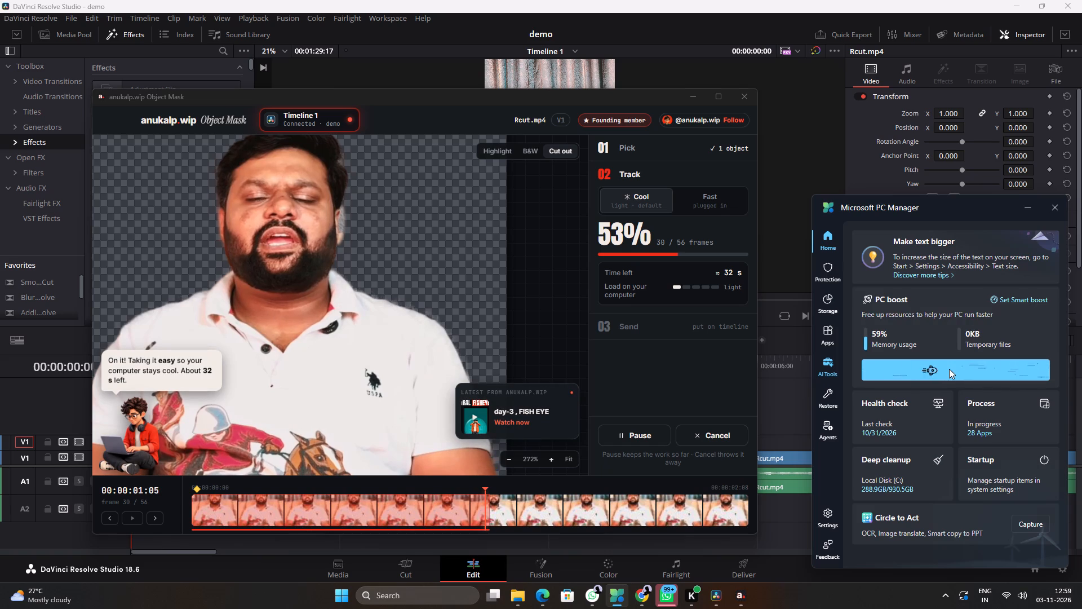
left_click(949, 369)
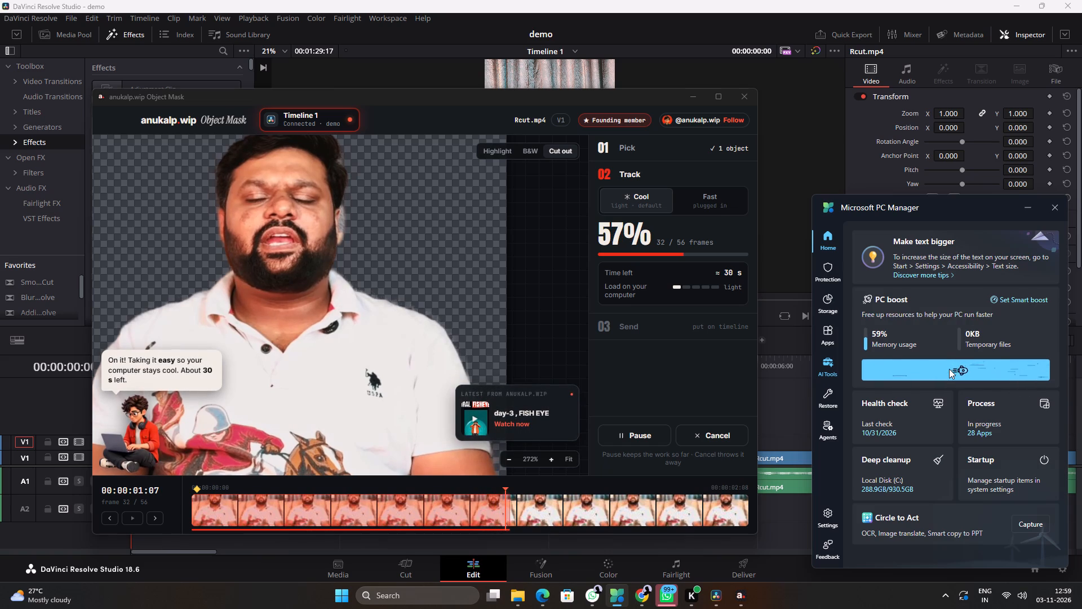
left_click(949, 369)
left_click(949, 369)
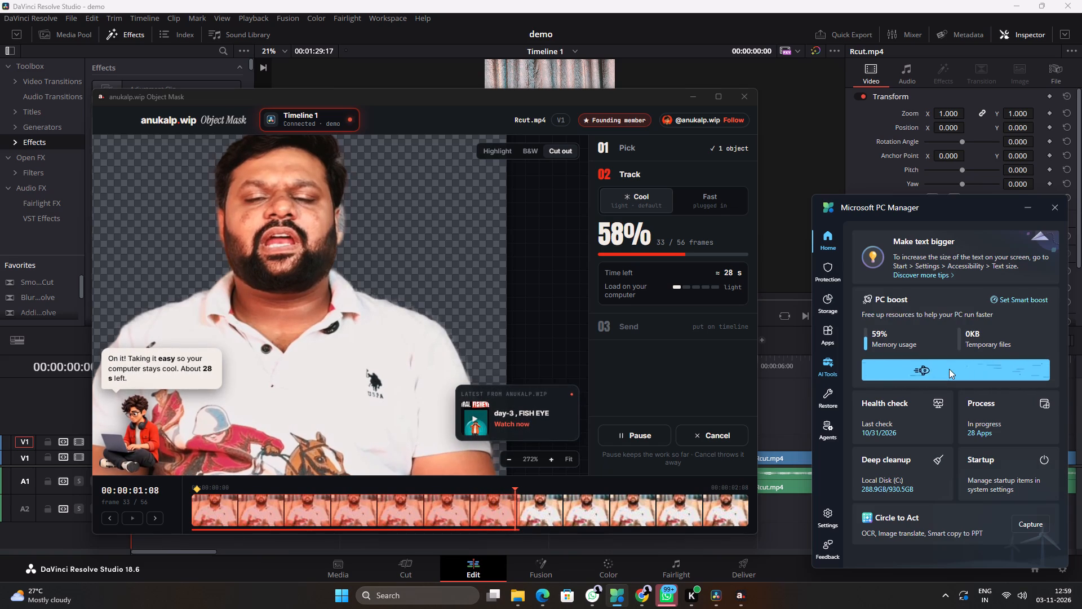
left_click(949, 369)
left_click(949, 369)
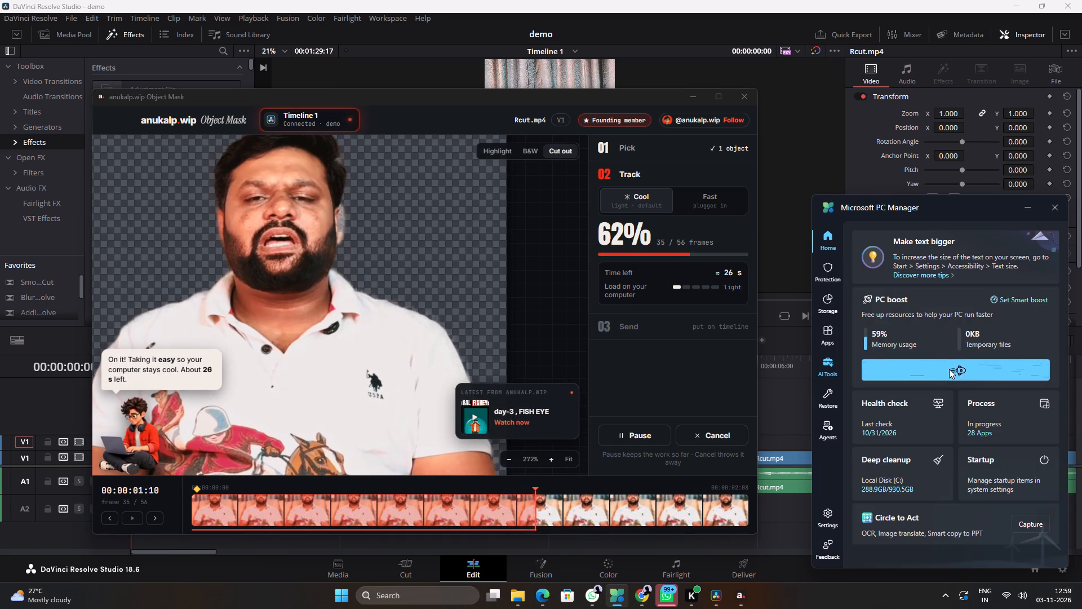
left_click(946, 365)
left_click(939, 369)
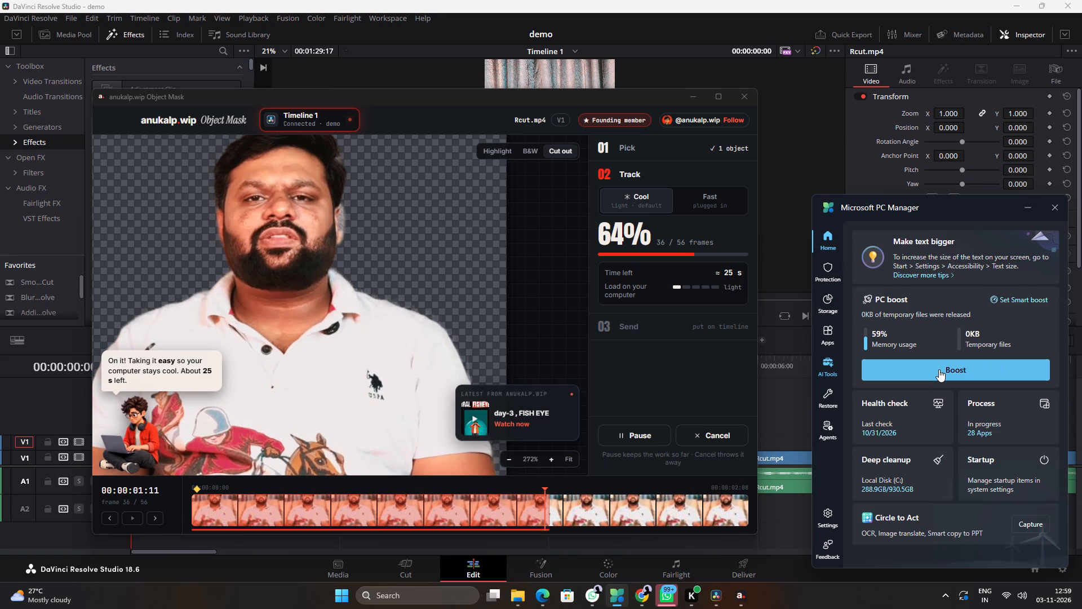
left_click(939, 369)
left_click(938, 368)
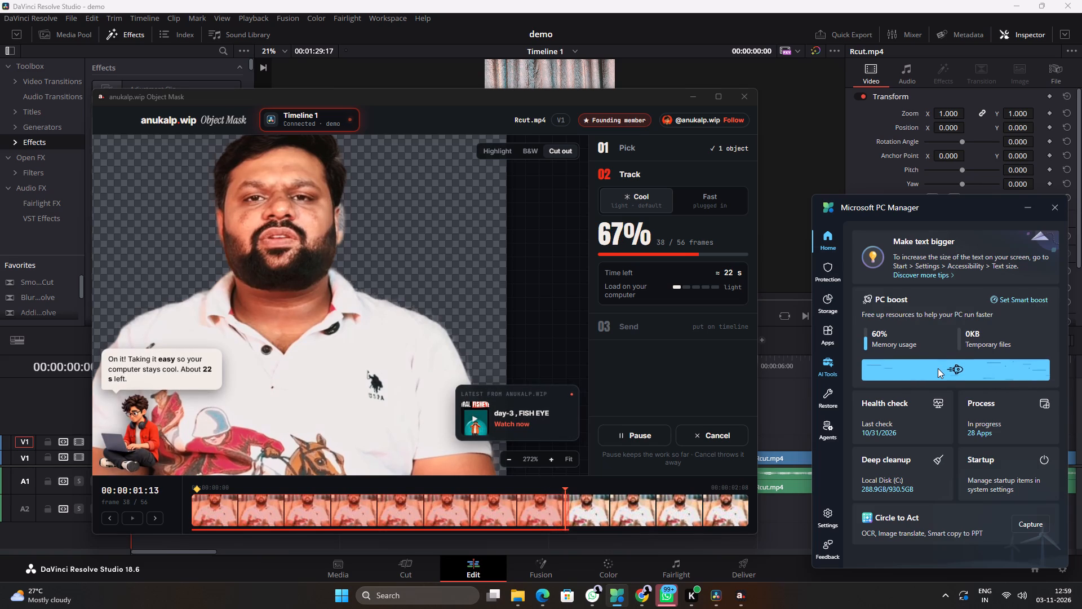
left_click(938, 368)
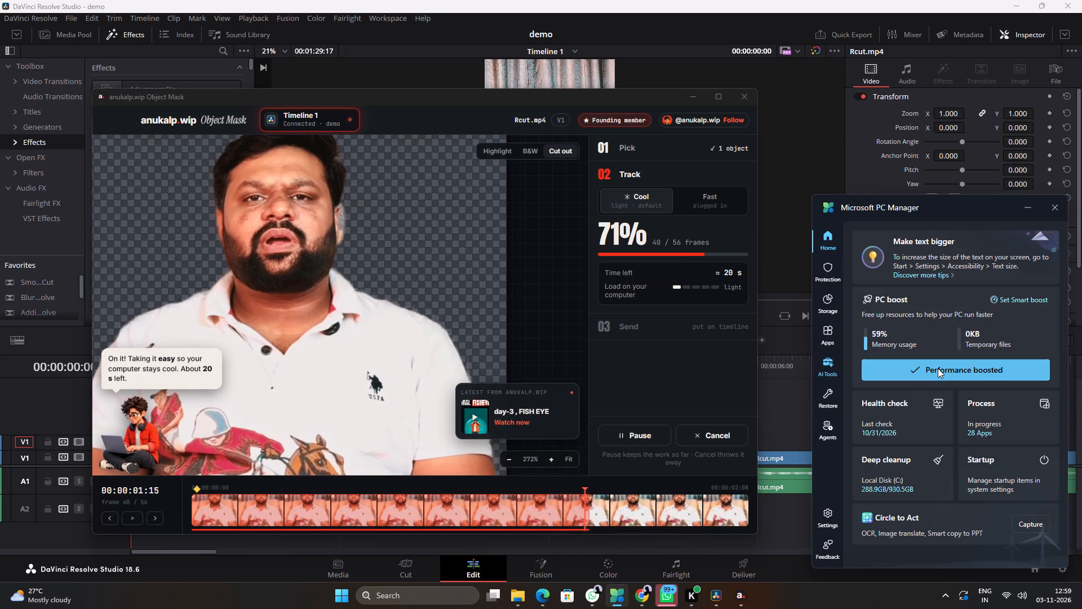
left_click(938, 368)
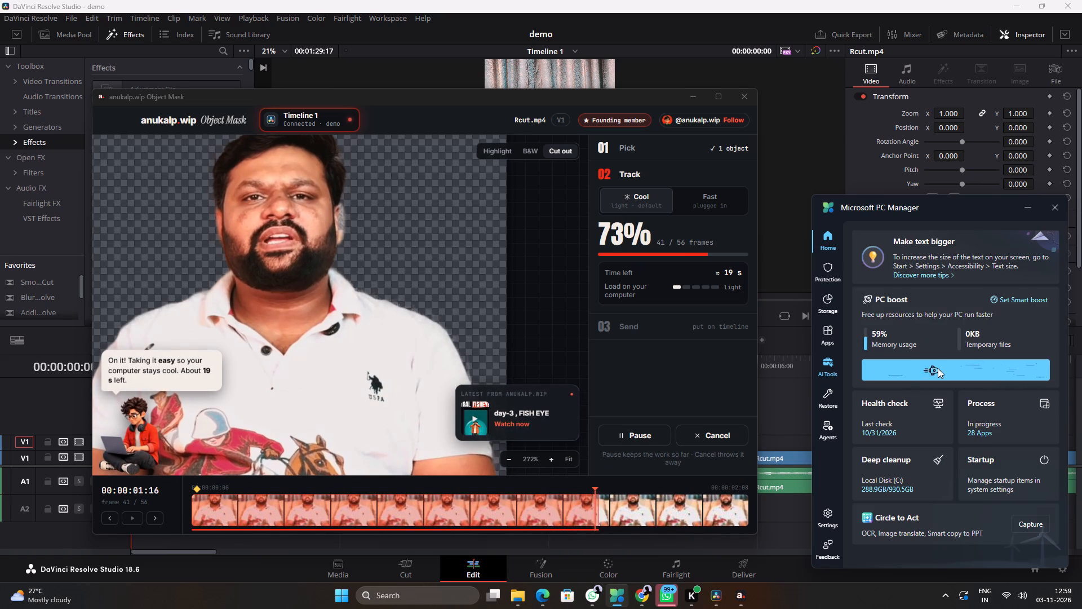
Keep rerunning the PC boost in Microsoft PC Manager until the object tracking has processed all 56 frames.
left_click(934, 366)
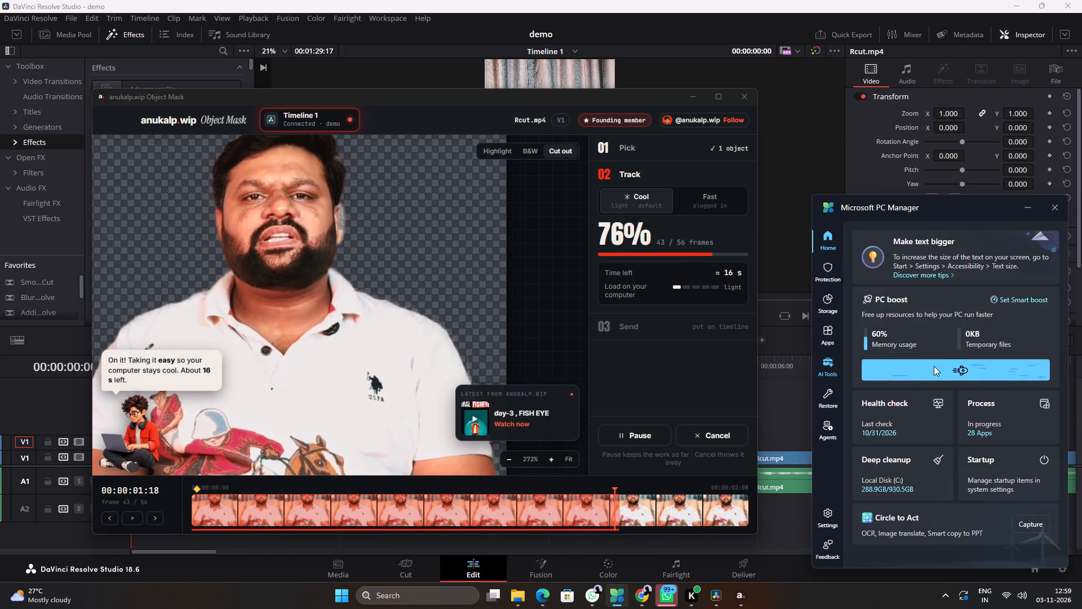
left_click(934, 366)
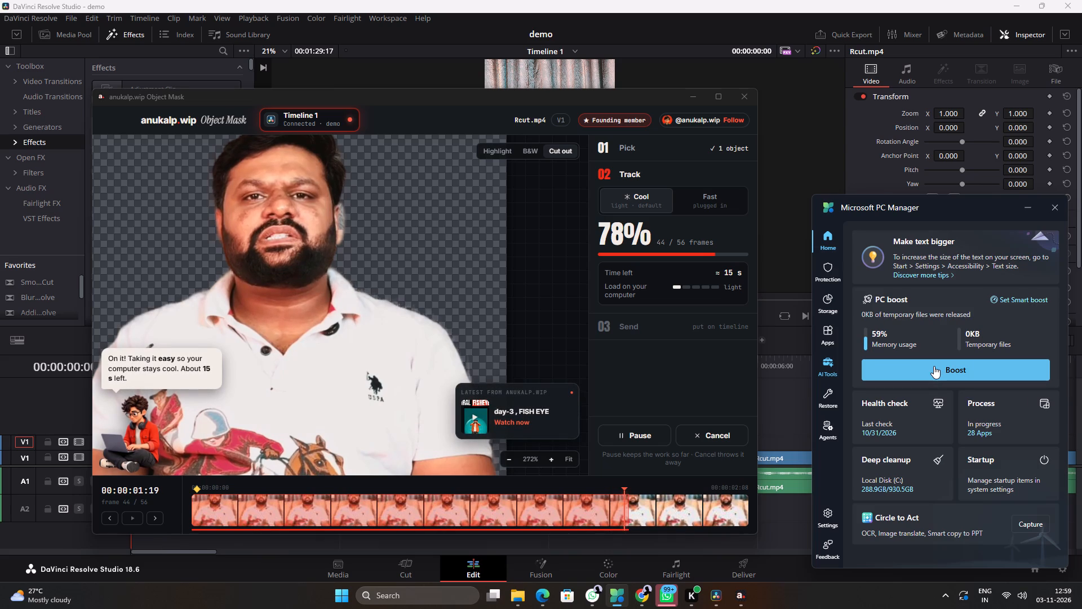
left_click(934, 366)
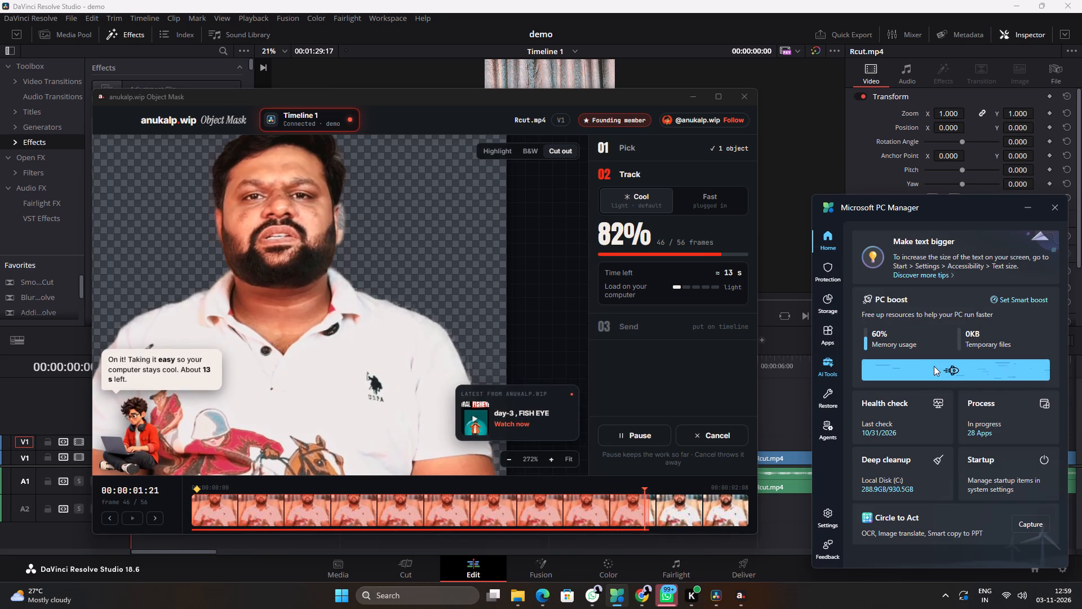
left_click(934, 366)
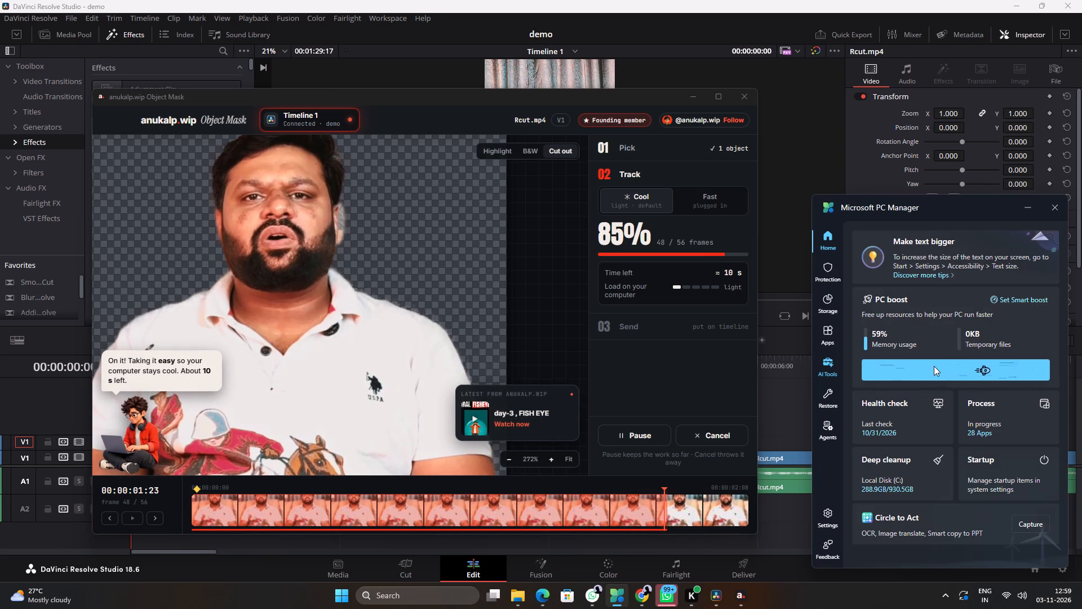
left_click(934, 366)
left_click(934, 366)
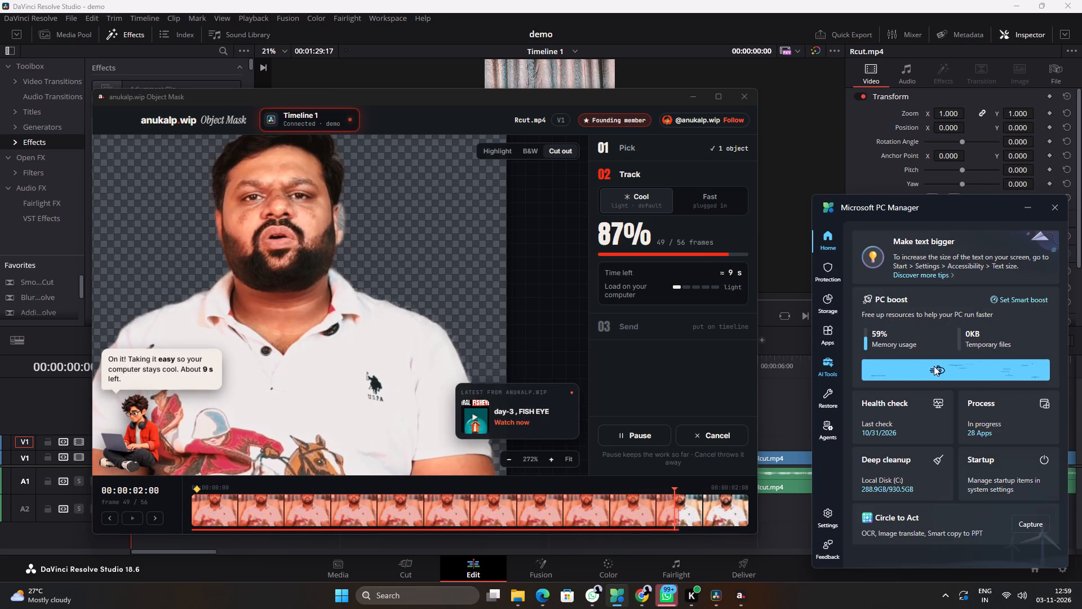
left_click(932, 365)
left_click(932, 365)
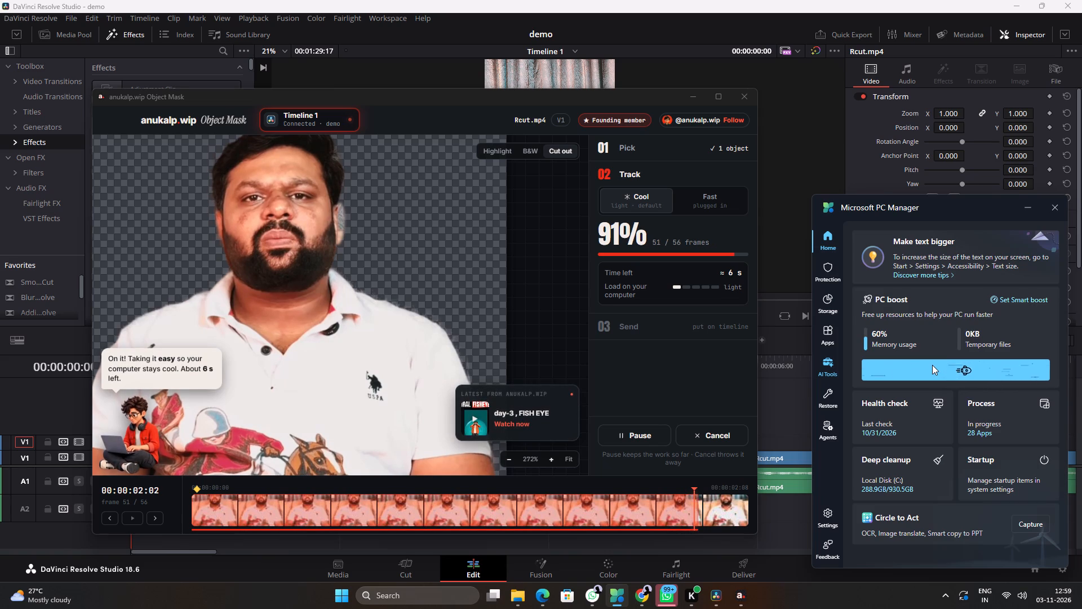
left_click(939, 368)
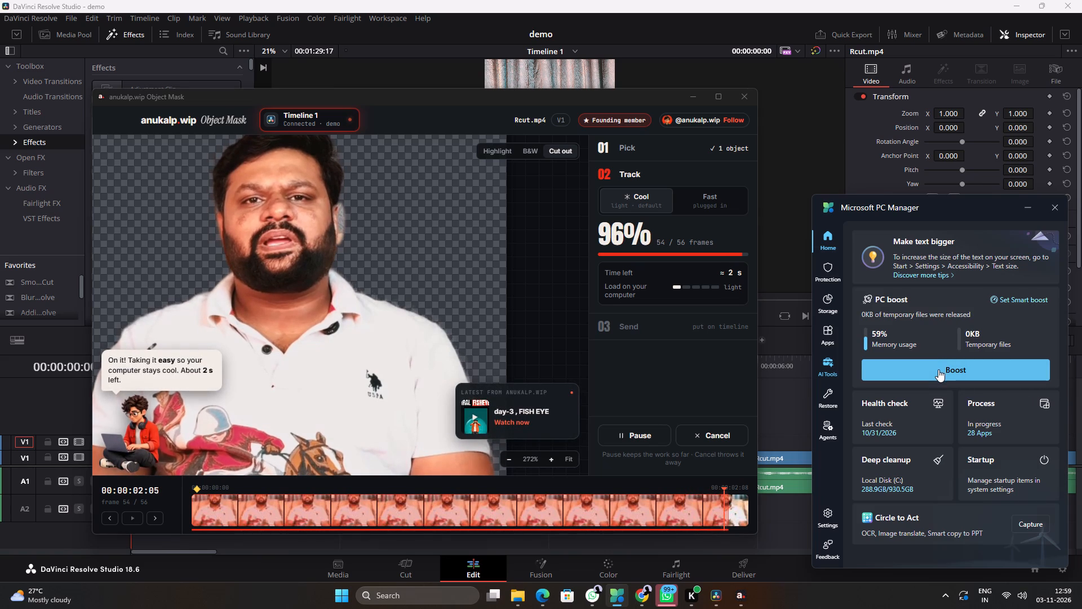
left_click(943, 371)
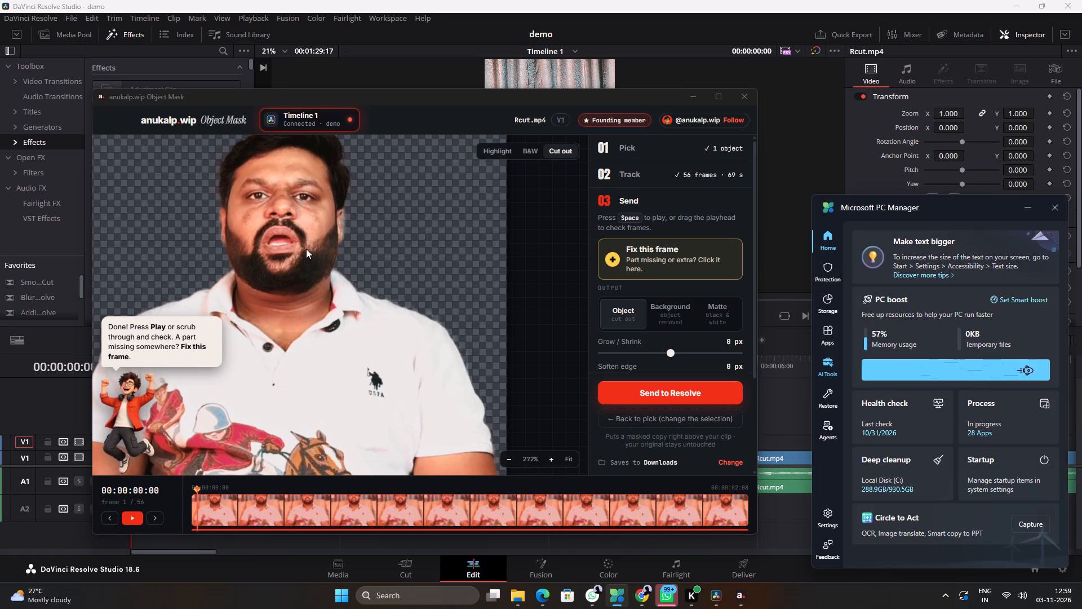
Switch back to Object Mask and inspect the man's head and ears in the tracked cut-out on the first frame.
scroll(306, 249, "down", 1)
scroll(304, 253, "up", 1)
middle_click_drag(272, 242, 271, 242)
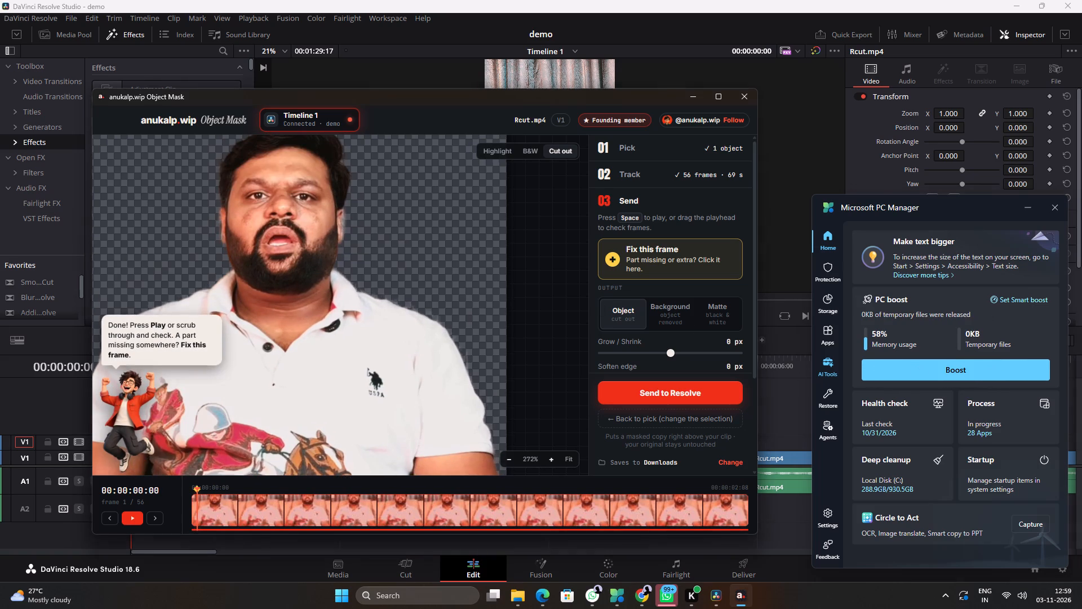
middle_click_drag(271, 242, 321, 302)
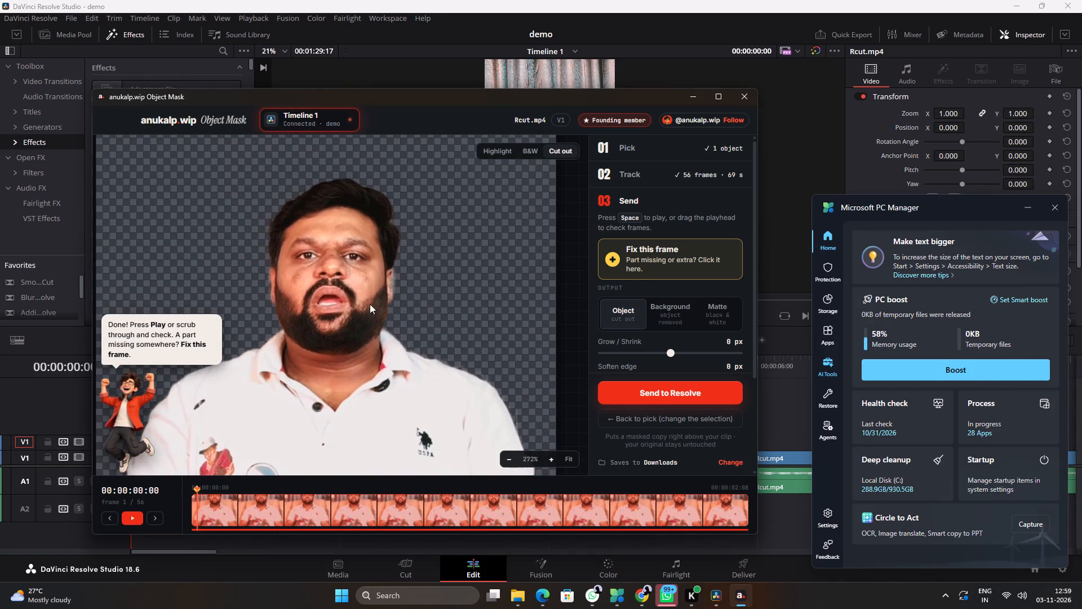
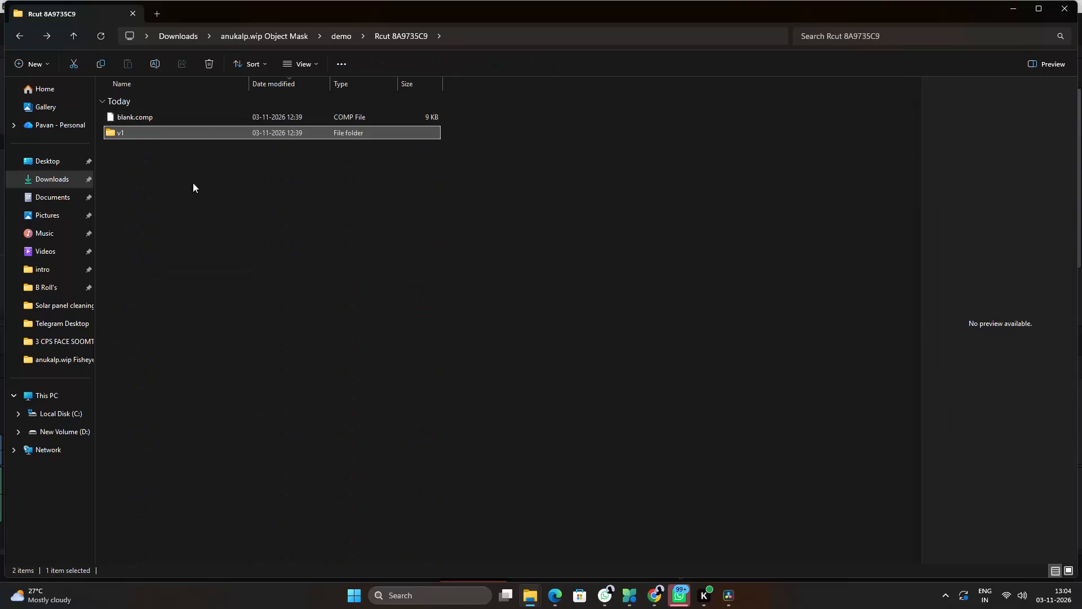
Leave the Rcut 8A9735C9 folder and go back up to the Downloads folder.
left_click_drag(183, 191, 195, 202)
left_click(557, 288)
left_click(539, 286)
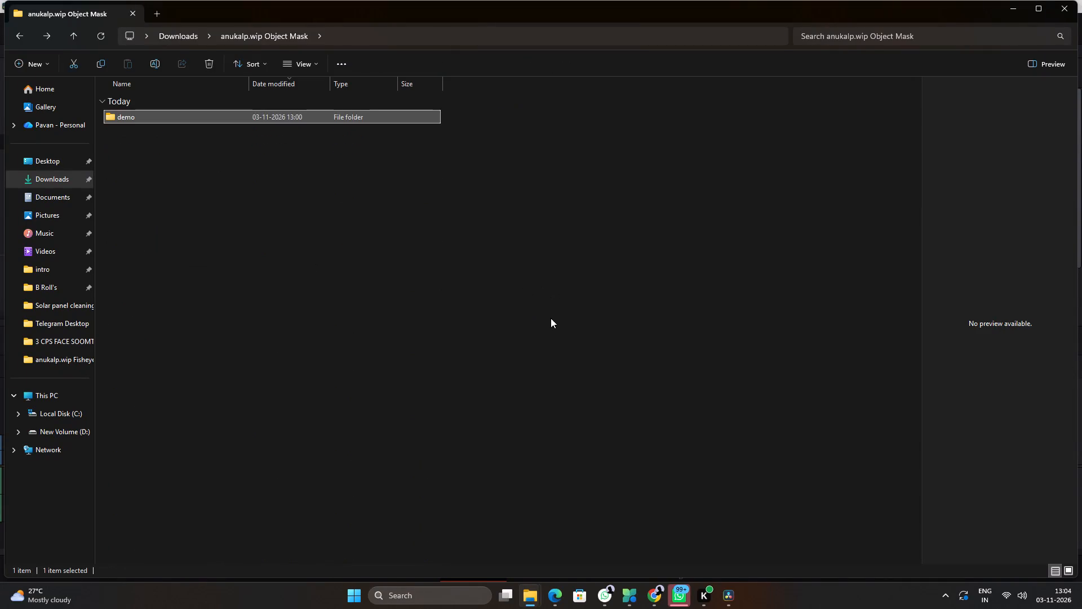
left_click(551, 318)
left_click(542, 306)
left_click(666, 281)
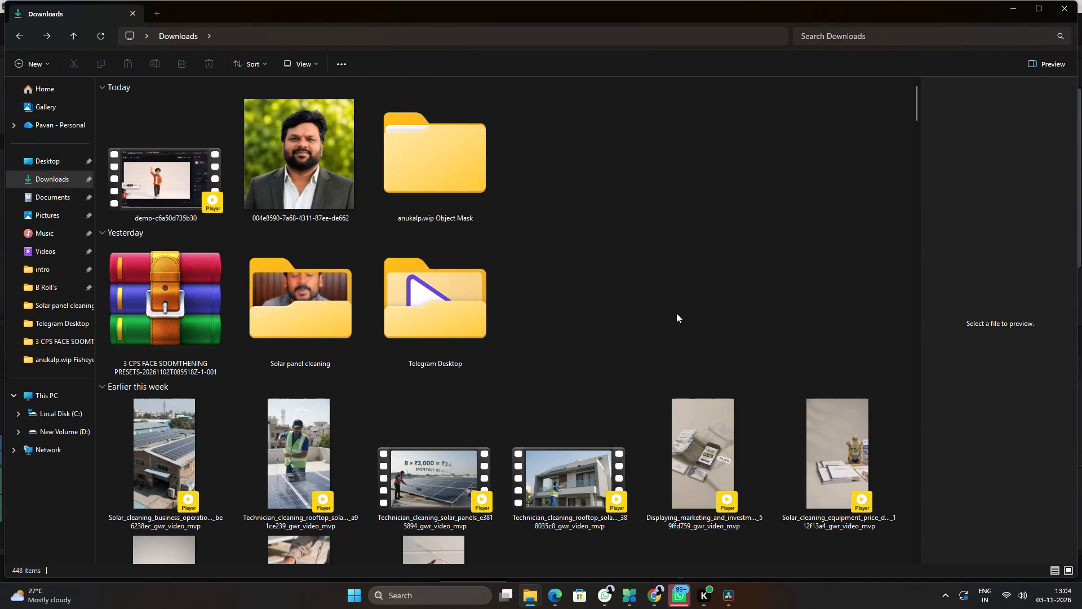
scroll(677, 352, "up", 1)
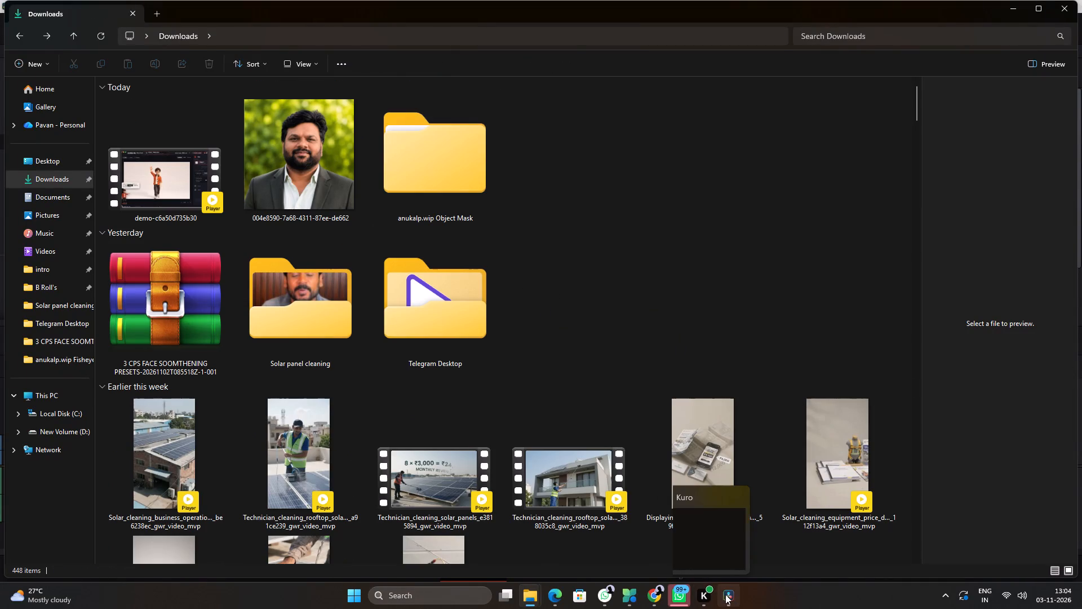
Switch to DaVinci Resolve, force-quit it, relaunch it and reopen the demo project.
left_click(725, 594)
left_click(339, 372)
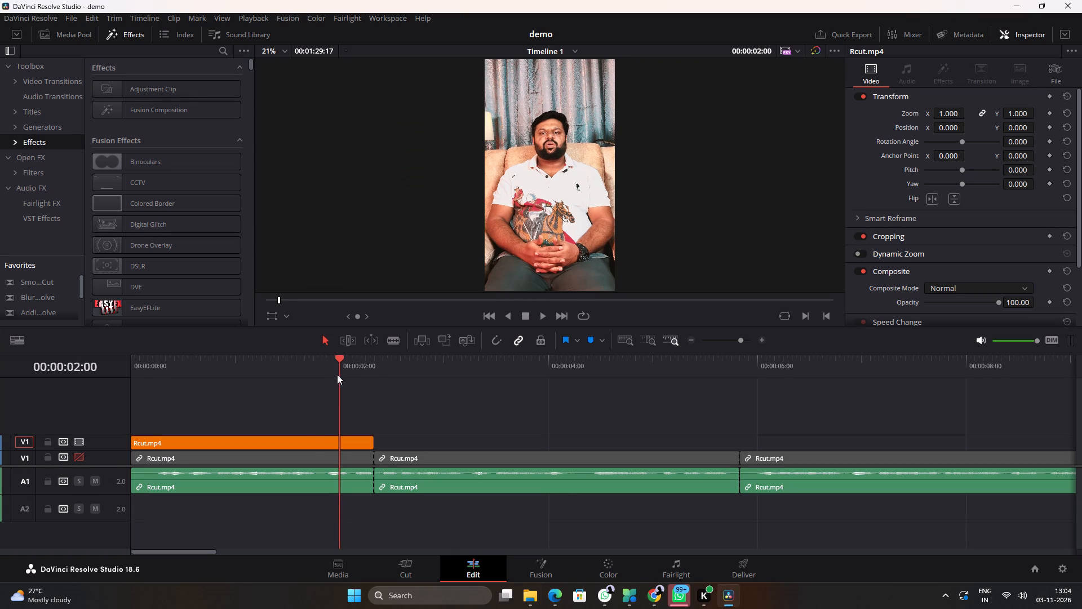
left_click(308, 438)
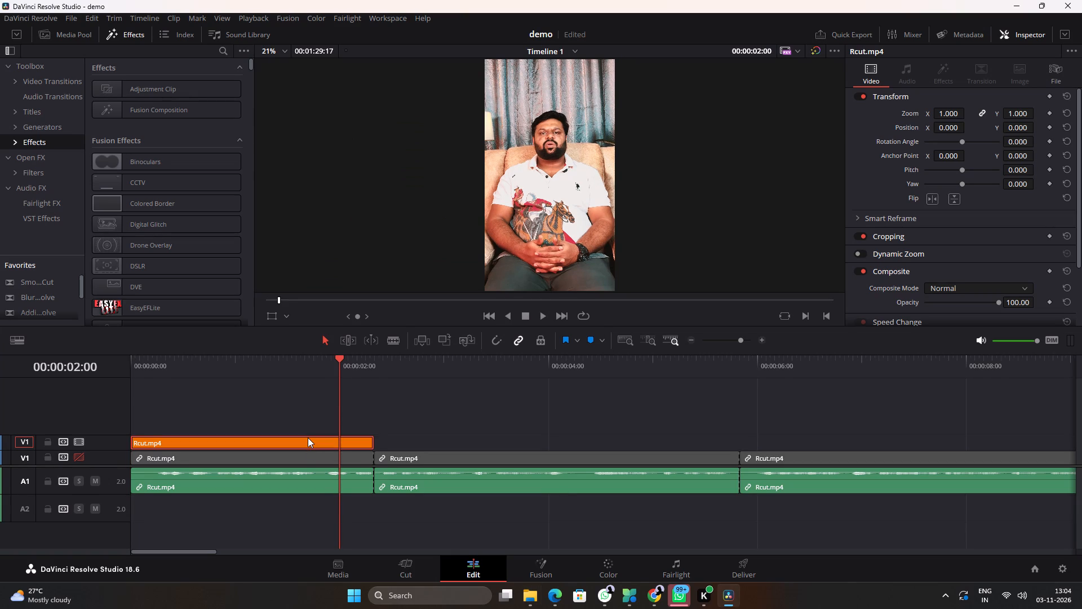
right_click(726, 597)
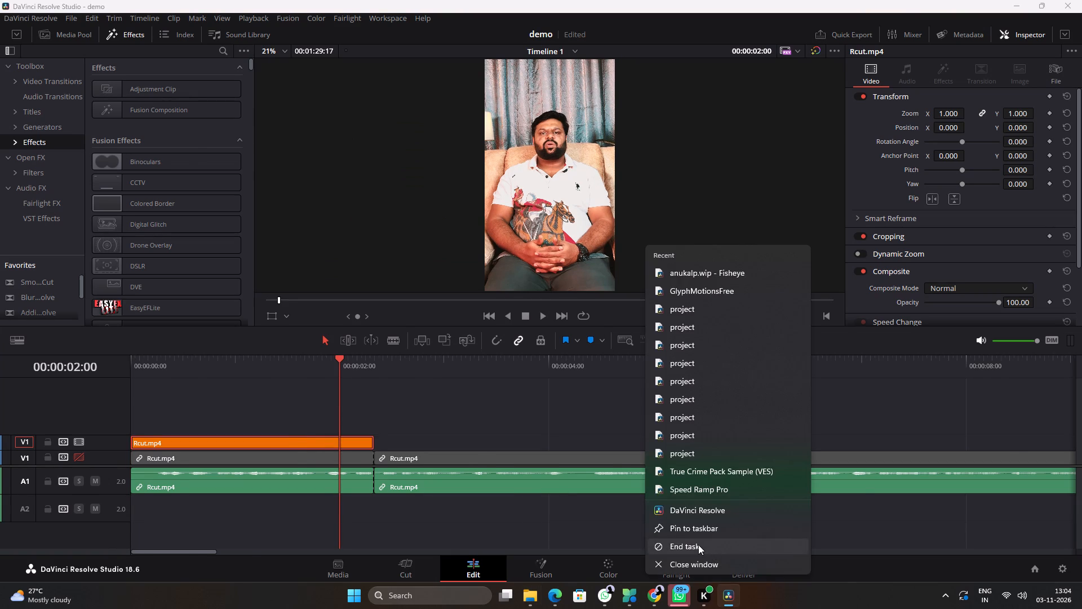
left_click(698, 545)
left_click(375, 599)
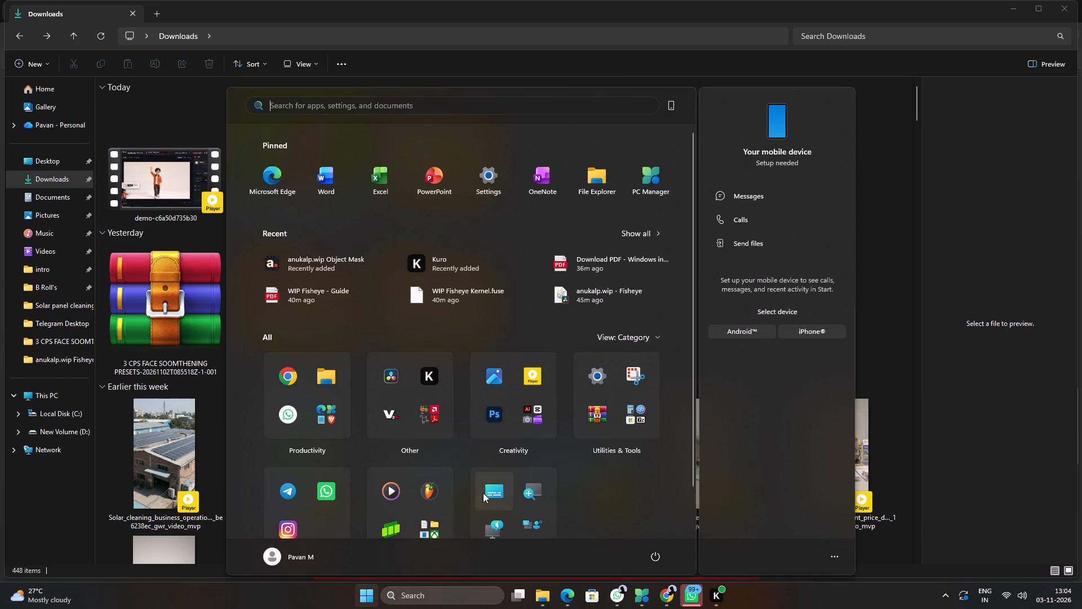
left_click(393, 378)
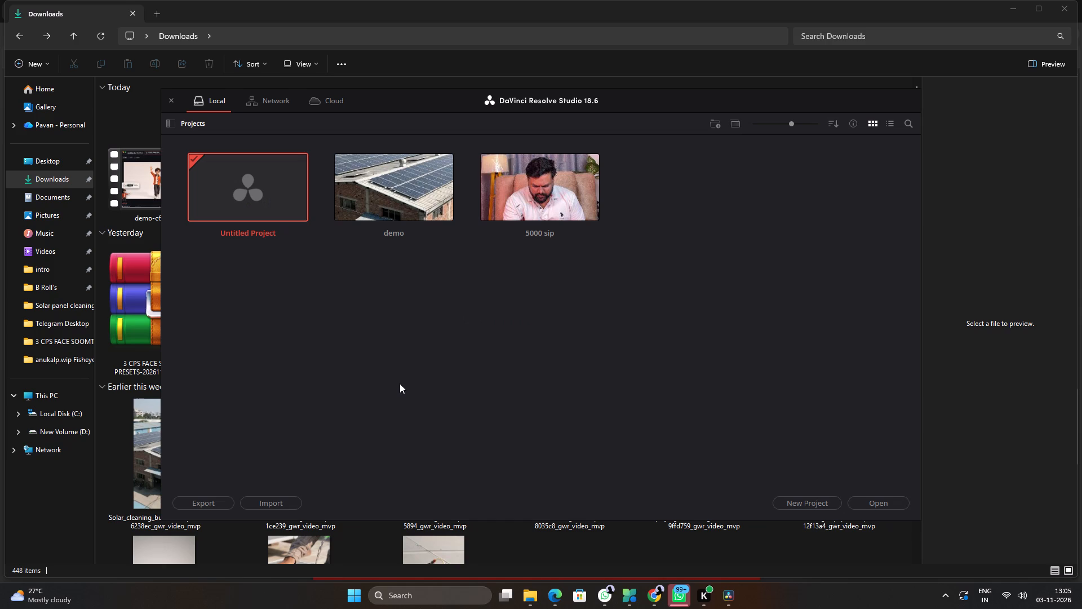
double_click(405, 219)
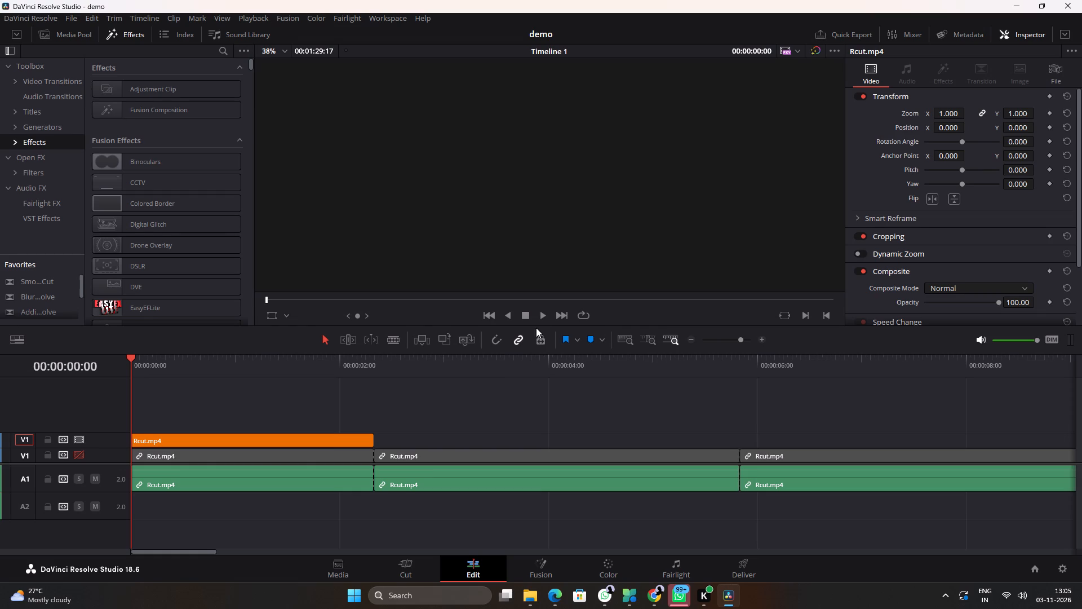
Park the playhead at 00:00:01:23 and select the orange Rcut.mp4 clip on the upper video track.
left_click(334, 365)
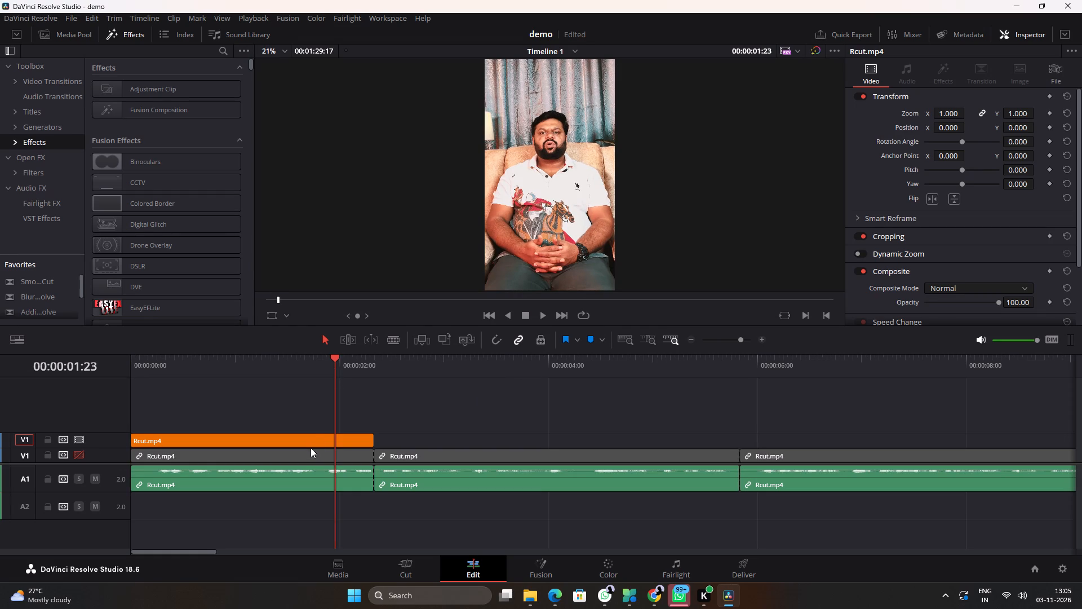
left_click(310, 442)
left_click(310, 442)
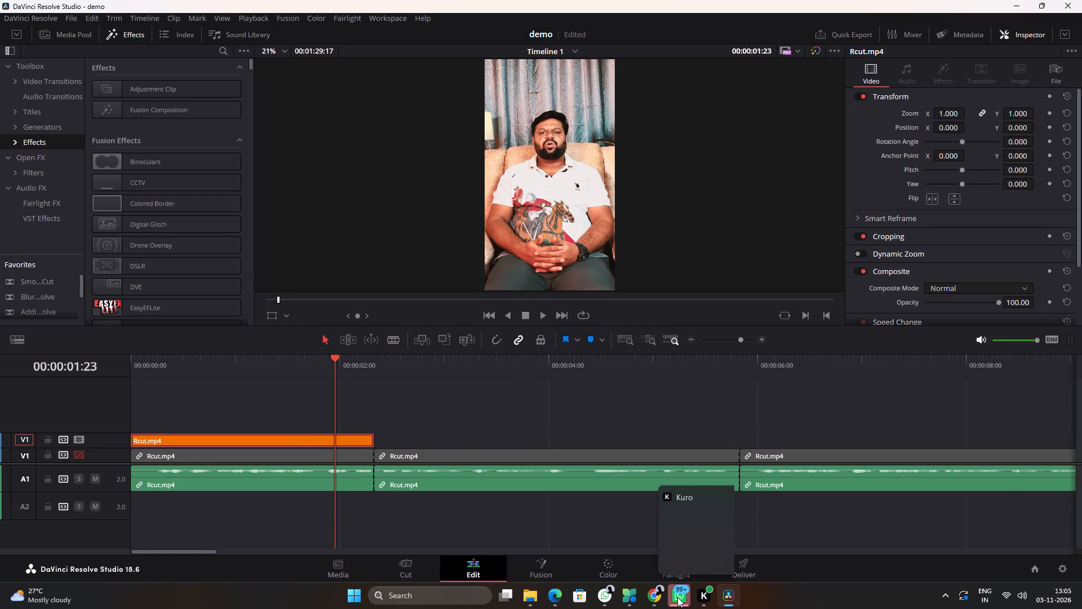
Switch to Chrome and read the Pick, Track and Send instructions, feature list and requirements on the Object Mask page.
left_click(657, 597)
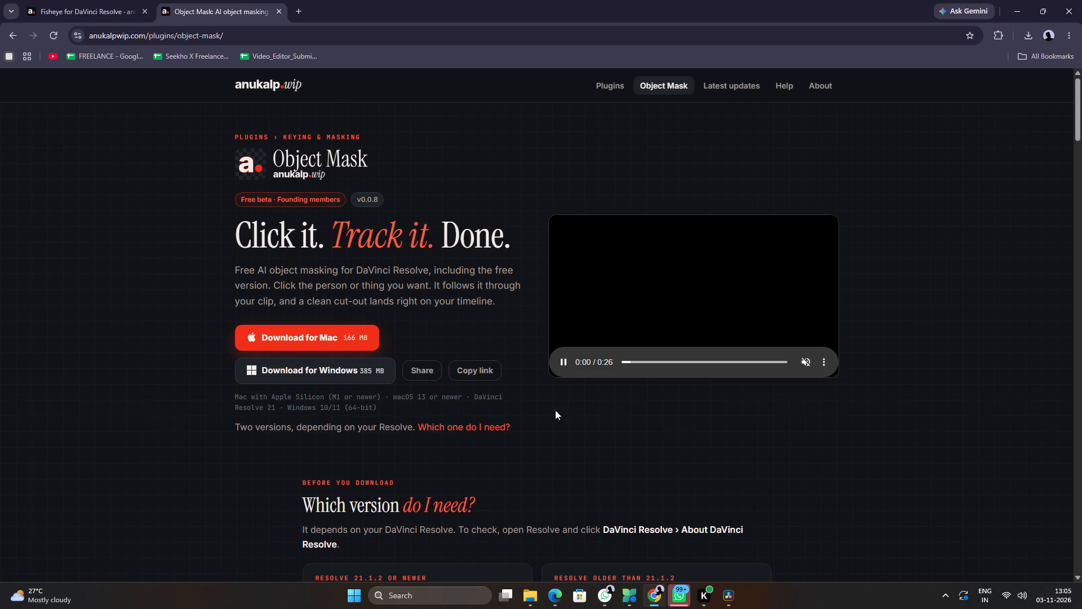
scroll(561, 431, "down", 12)
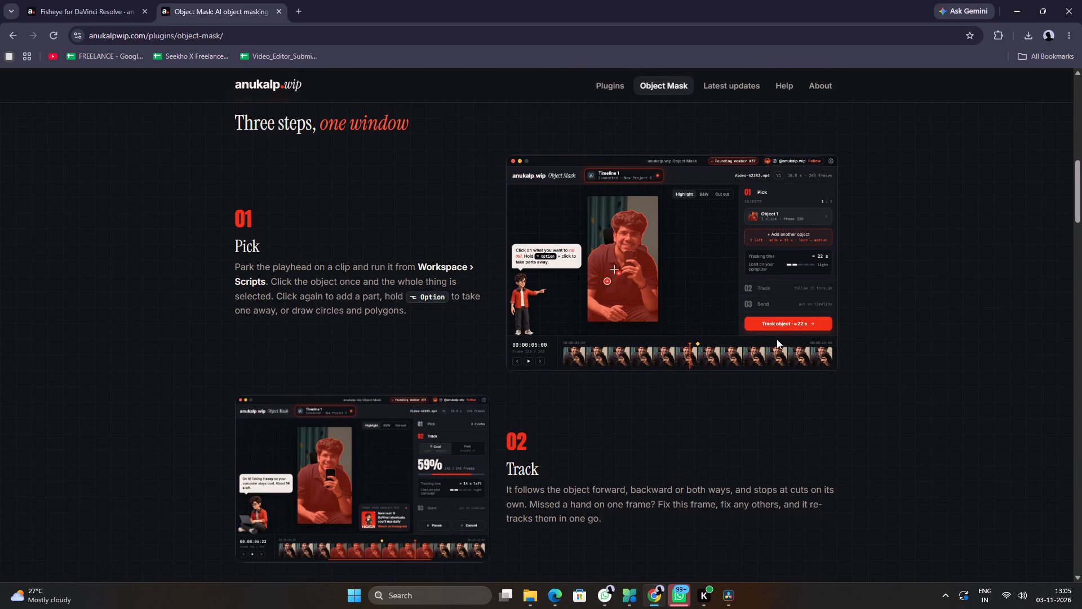
scroll(788, 312, "up", 1)
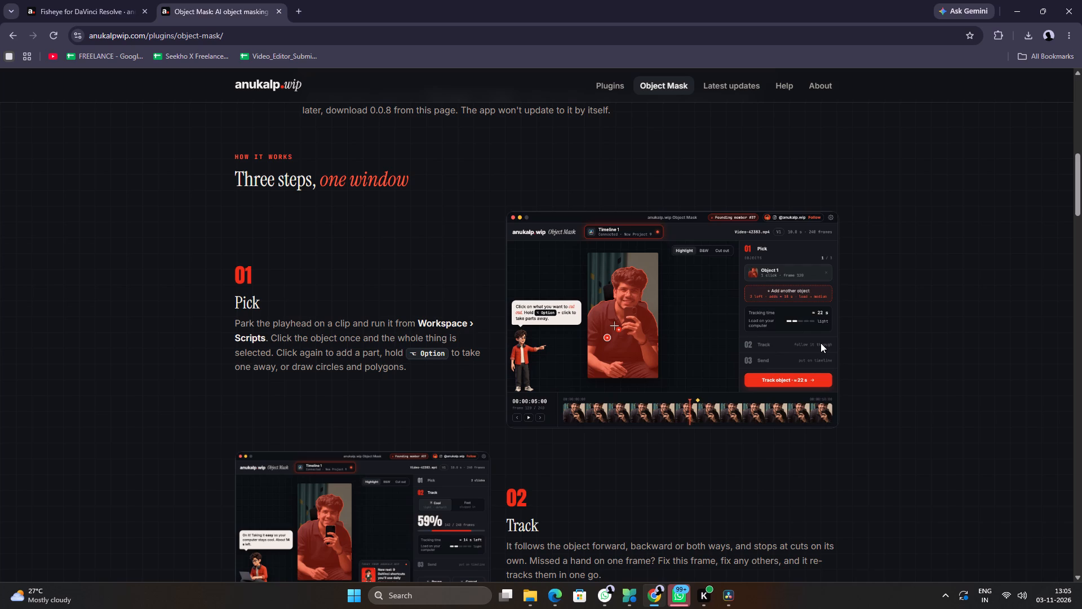
scroll(821, 343, "down", 3)
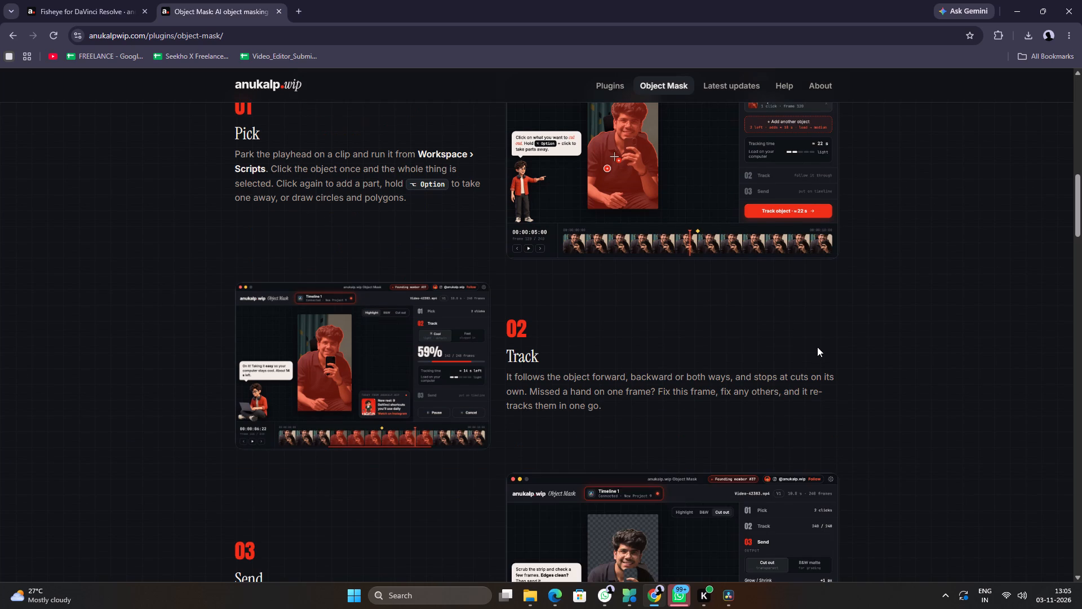
scroll(817, 347, "down", 4)
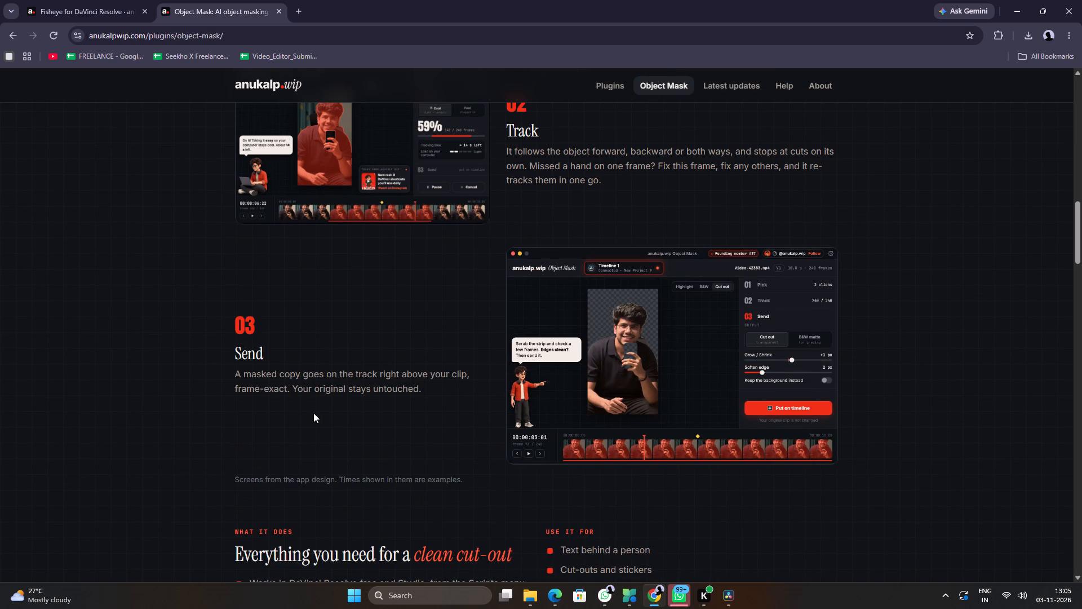
scroll(326, 420, "up", 1)
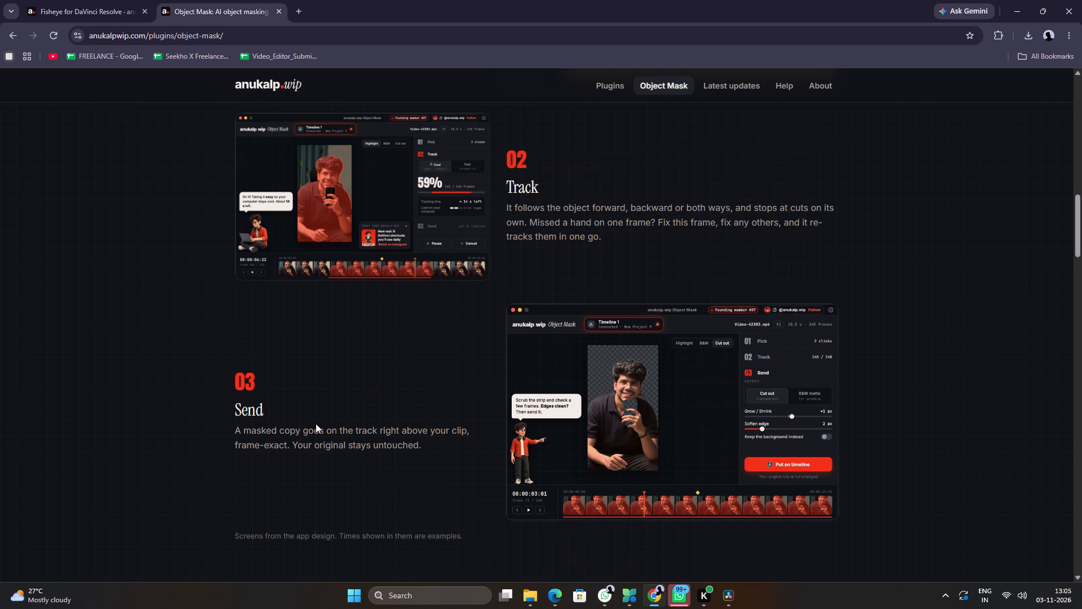
scroll(314, 415, "down", 2)
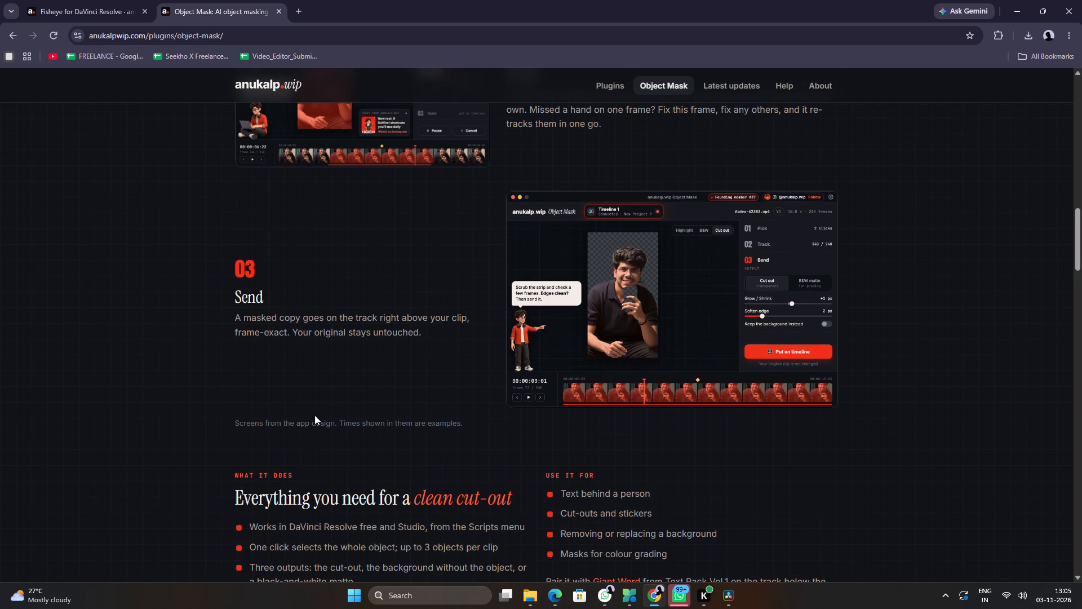
scroll(375, 449, "down", 1)
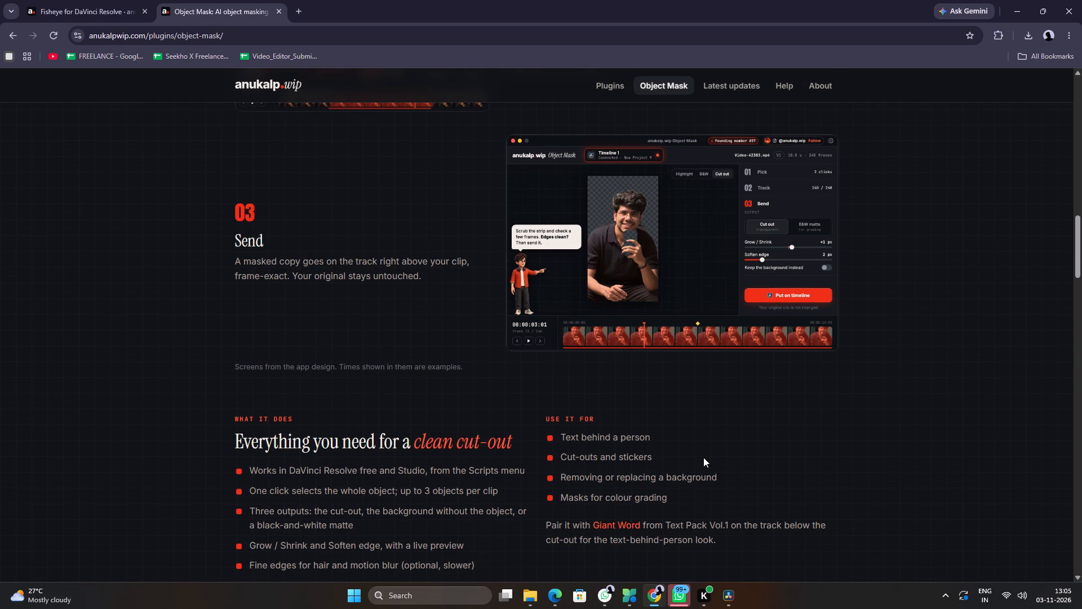
scroll(704, 450, "down", 6)
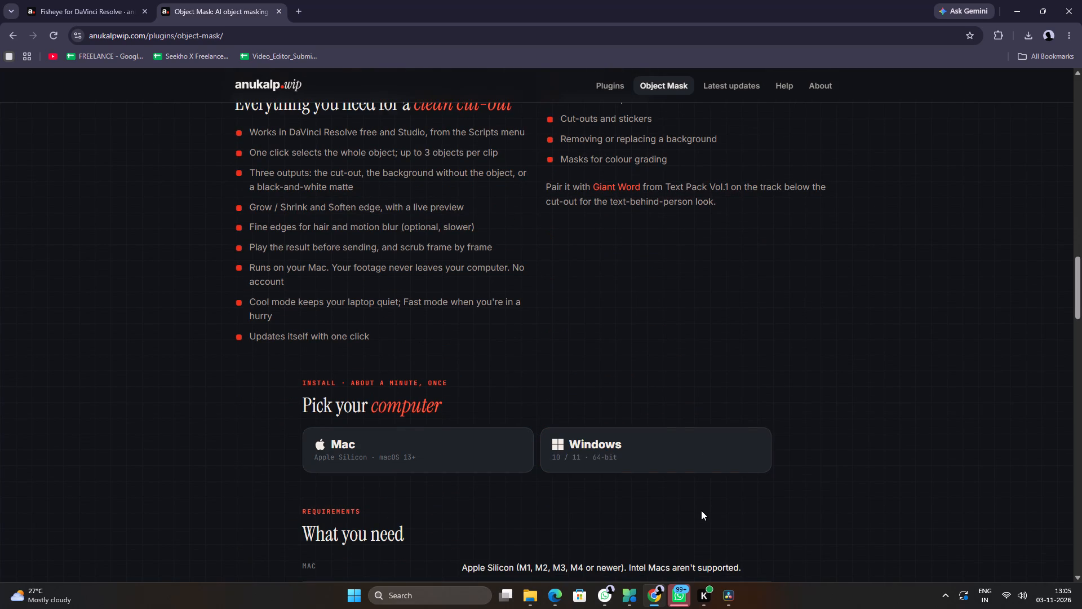
scroll(701, 510, "up", 2)
scroll(701, 510, "down", 3)
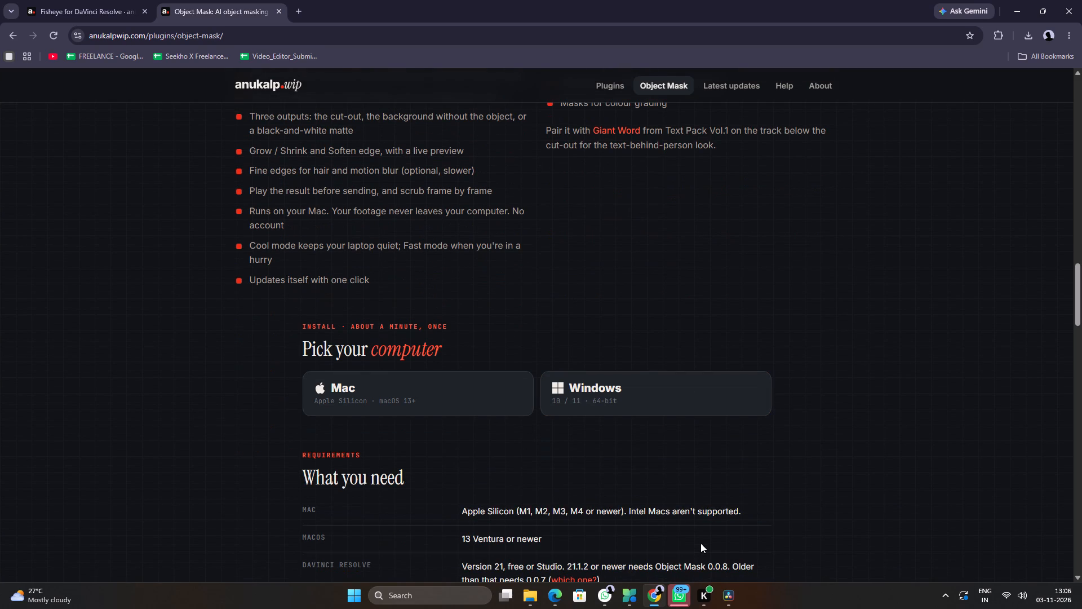
Switch to File Explorer and look through the Downloads folder for another test clip.
left_click(536, 590)
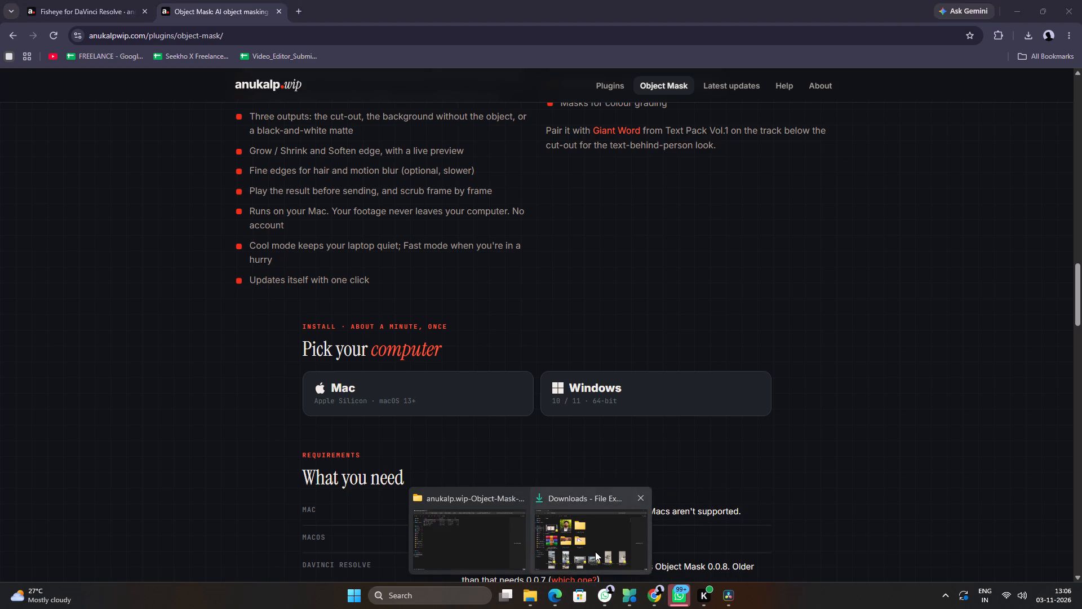
left_click(595, 551)
scroll(604, 317, "down", 4)
scroll(604, 323, "up", 2)
scroll(604, 324, "down", 2)
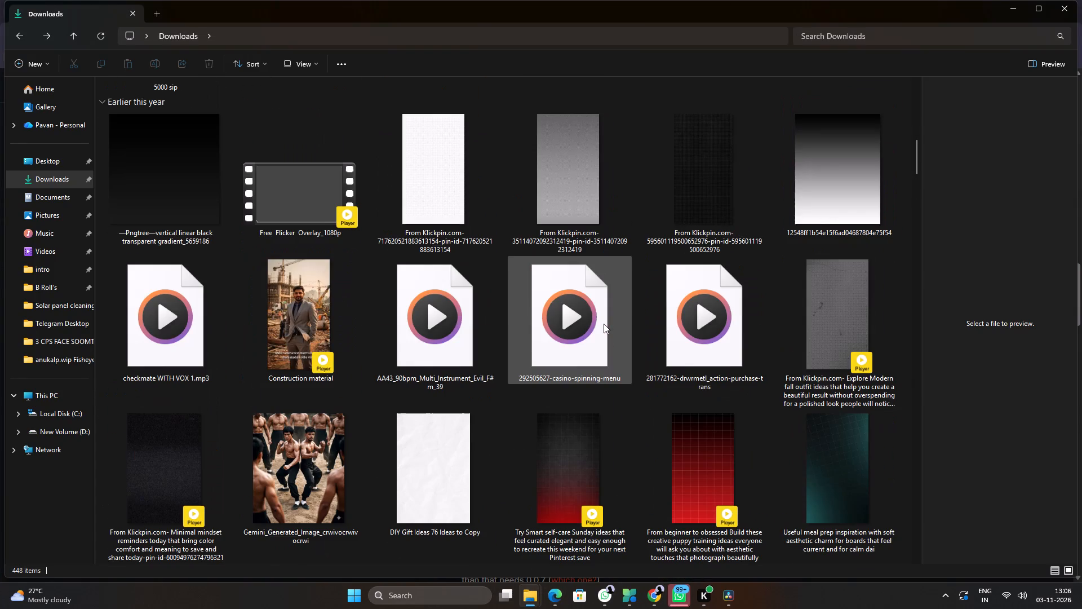
scroll(604, 324, "down", 1)
scroll(604, 324, "up", 1)
scroll(604, 324, "down", 3)
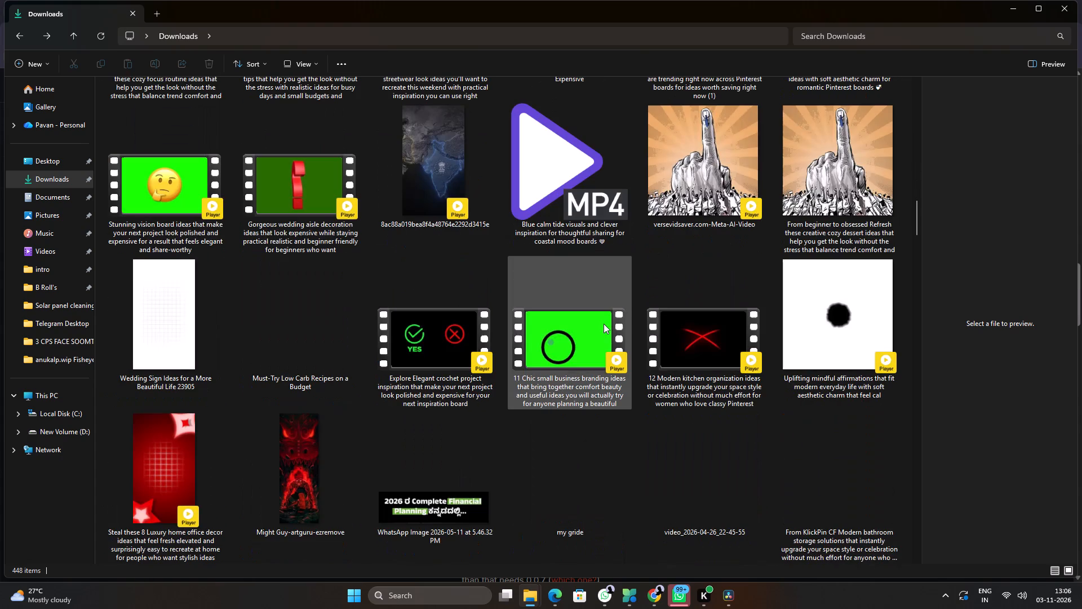
scroll(604, 324, "up", 12)
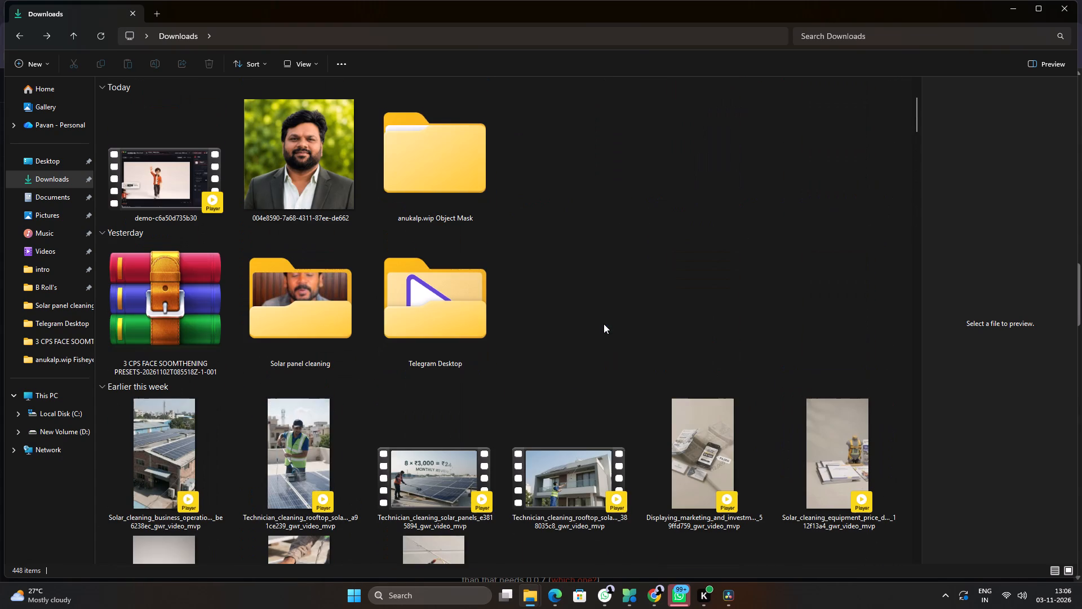
Check the Solar panel cleaning folder for footage, previewing the Solar panel cleaning (V1) video, and return to Downloads.
double_click(286, 313)
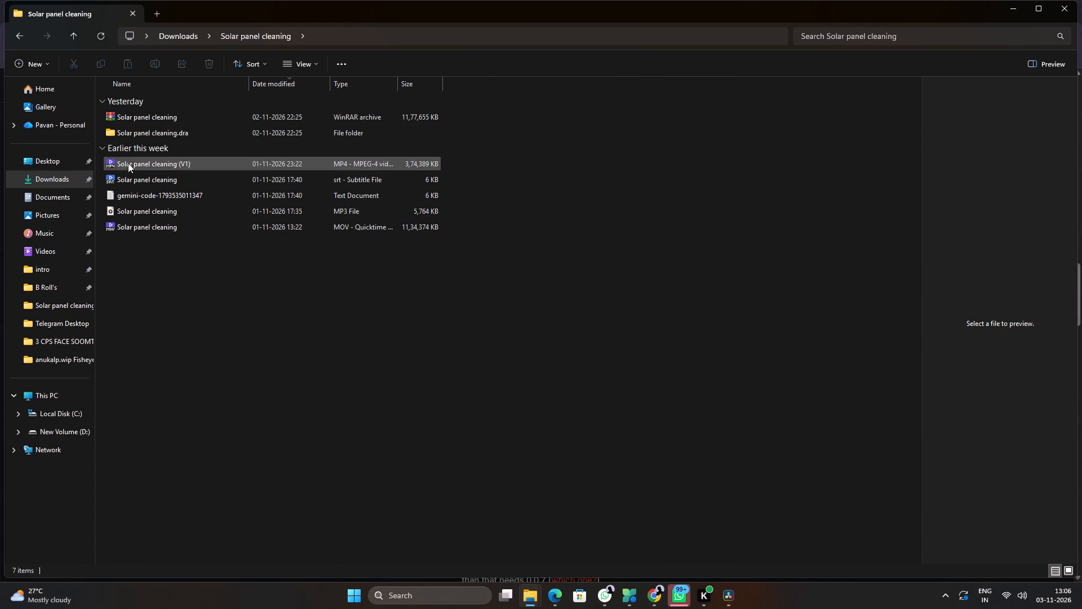
left_click(189, 166)
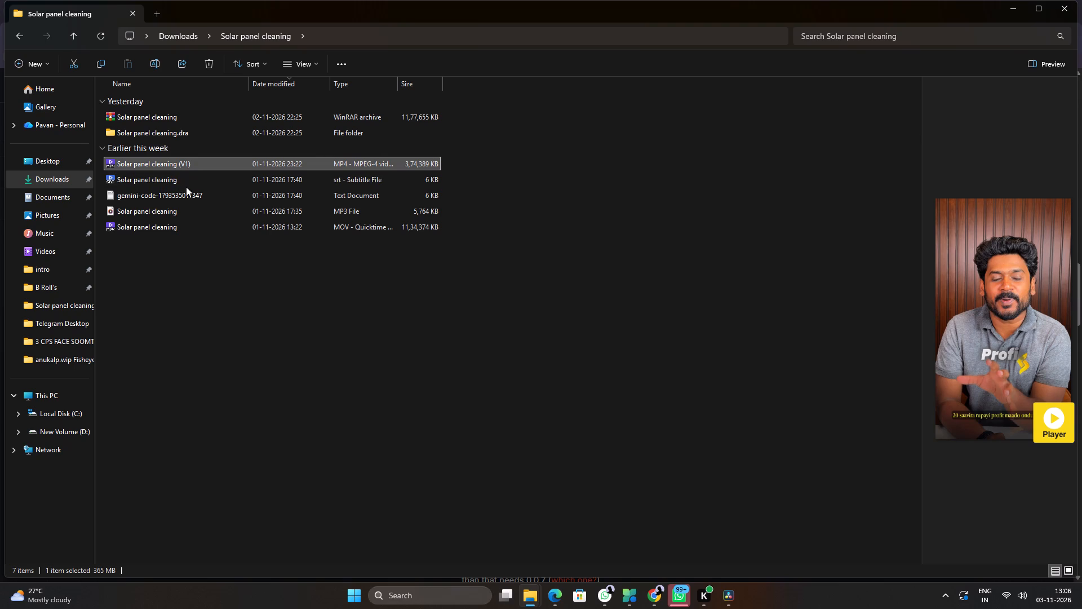
left_click(205, 182)
left_click_drag(361, 387, 367, 389)
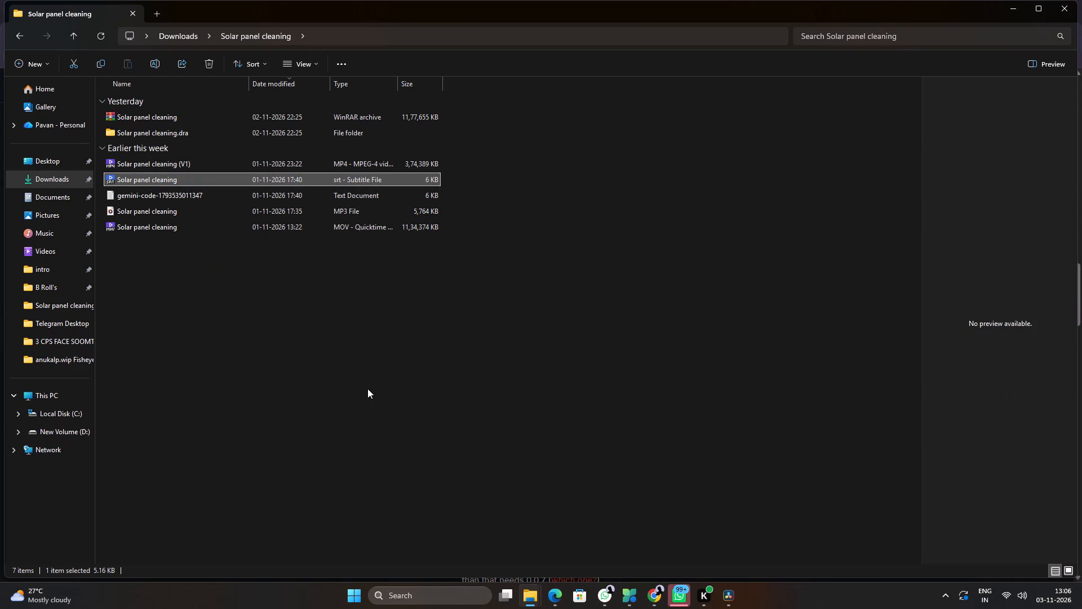
left_click_drag(367, 389, 367, 385)
Find the SaveClip video of the woman with glasses in Downloads and place it on Resolve's upper video track at about 3 seconds.
scroll(204, 380, "down", 2)
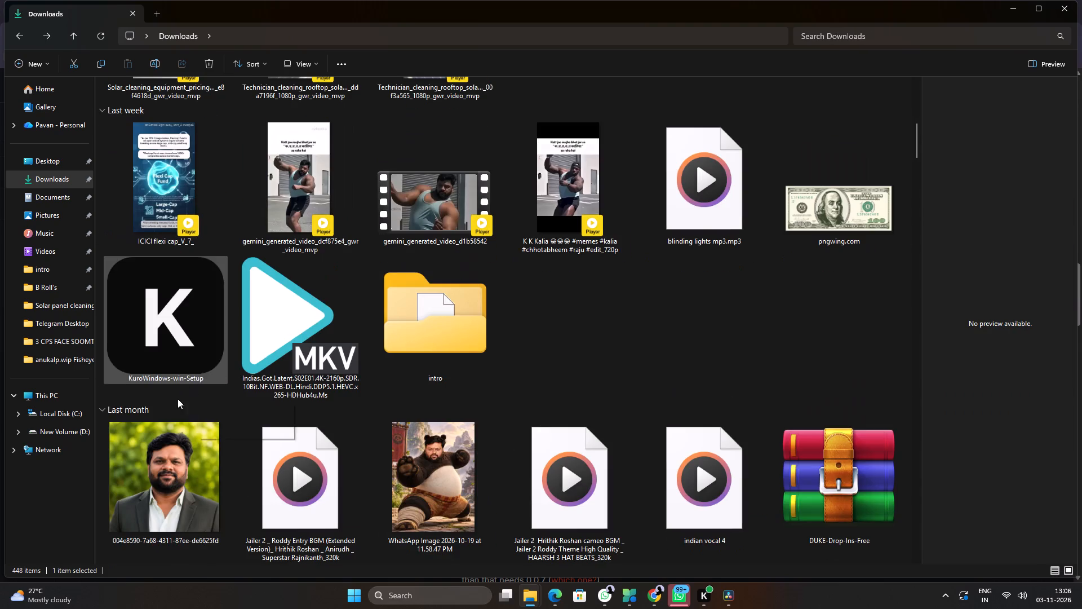
scroll(181, 451, "down", 2)
scroll(196, 370, "down", 5)
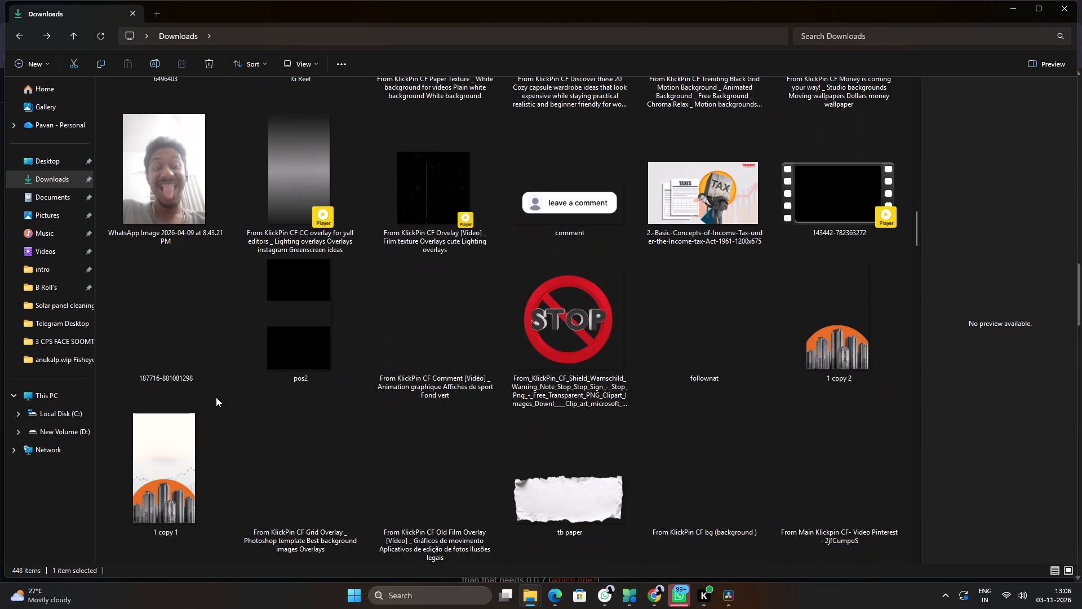
scroll(227, 389, "down", 3)
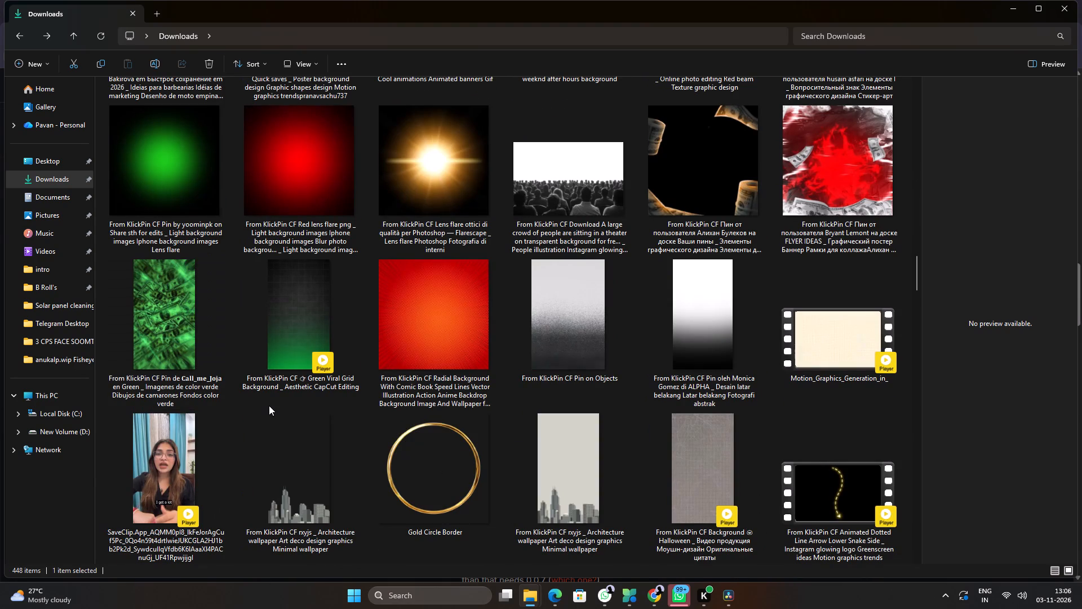
left_click(176, 455)
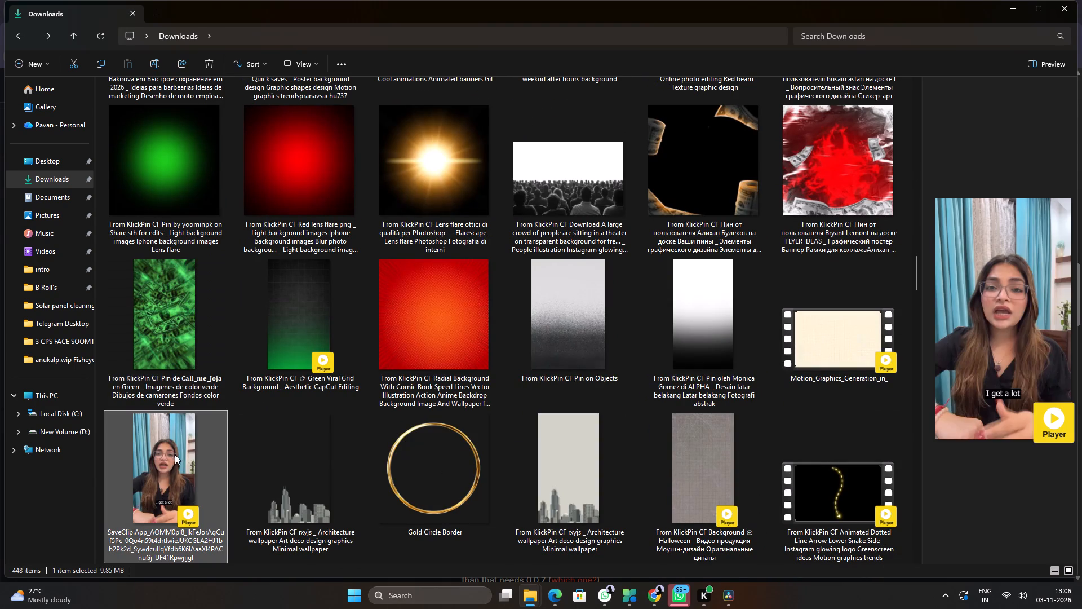
left_click_drag(162, 444, 202, 474)
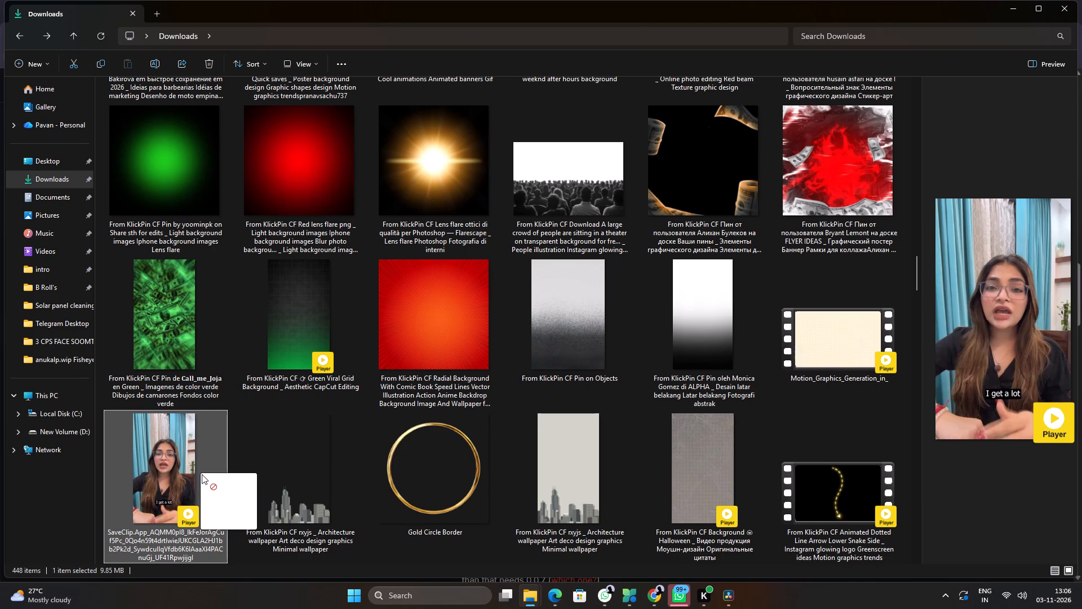
left_click_drag(202, 474, 251, 529)
key("alt+Tab")
key("alt+Tab")
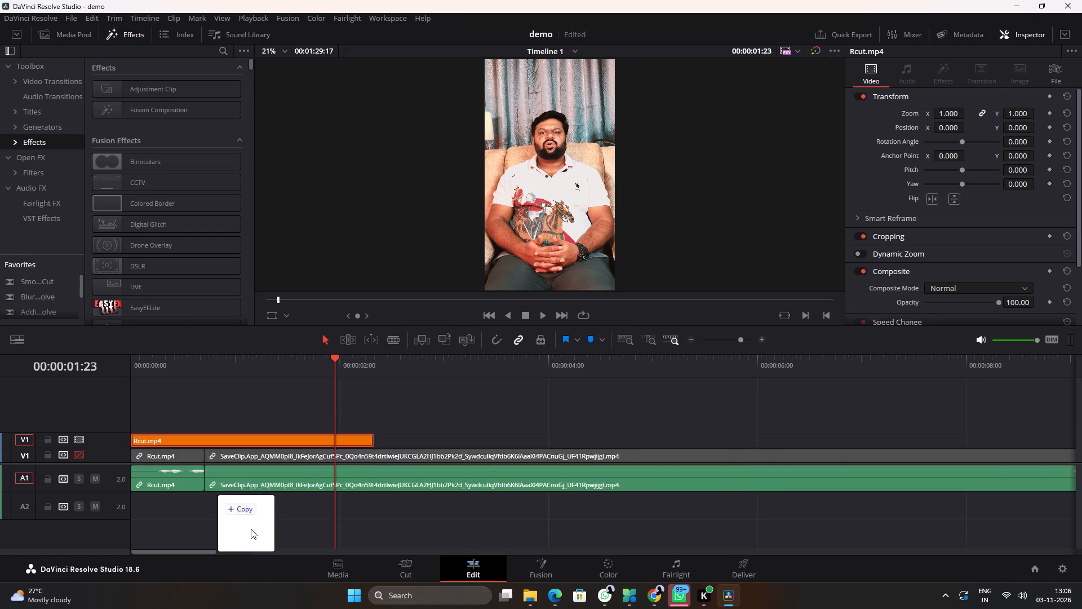
left_click_drag(251, 529, 456, 429)
left_click(478, 436)
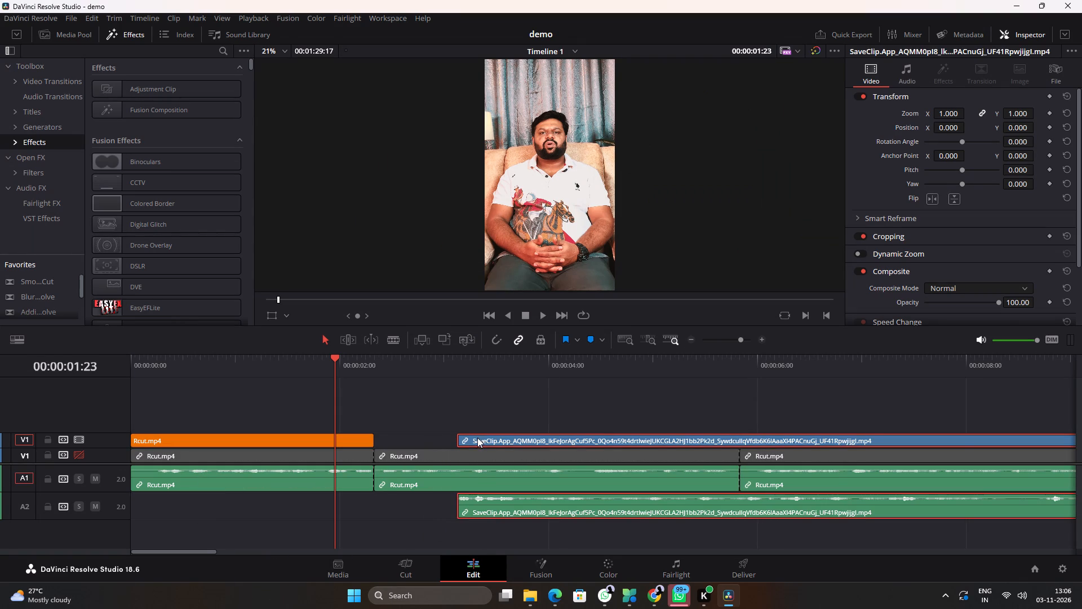
Unlink the SaveClip clip's audio from its video and delete the audio from track A2.
right_click(477, 438)
left_click(484, 429)
left_click(493, 420)
left_click(513, 517)
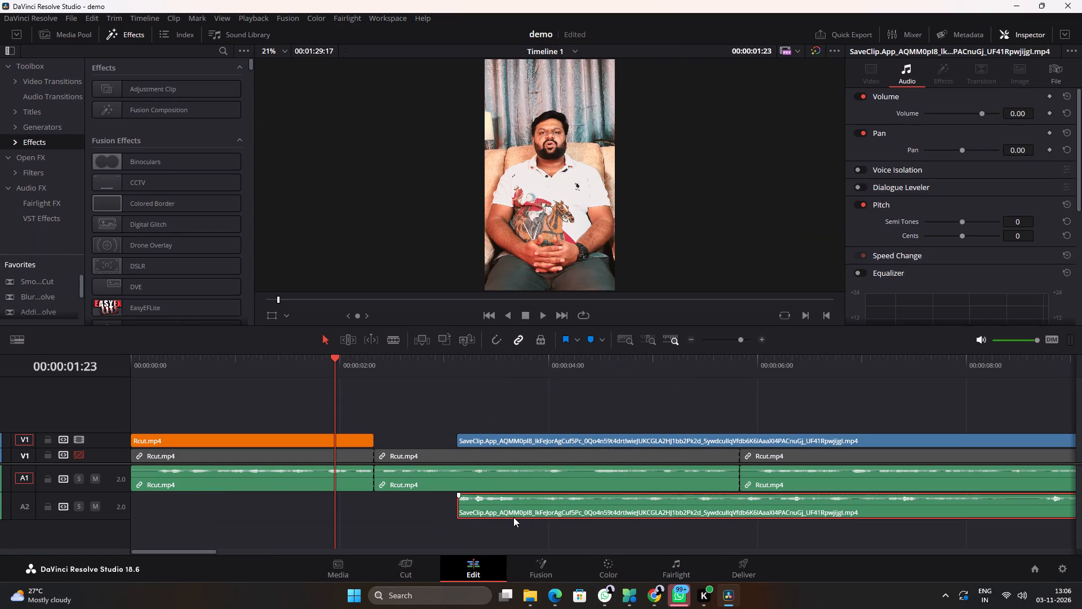
key("BackSpace")
Play through the SaveClip clip and trim its end to 00:00:04:14, before the phone graphic.
left_click(462, 368)
key("space")
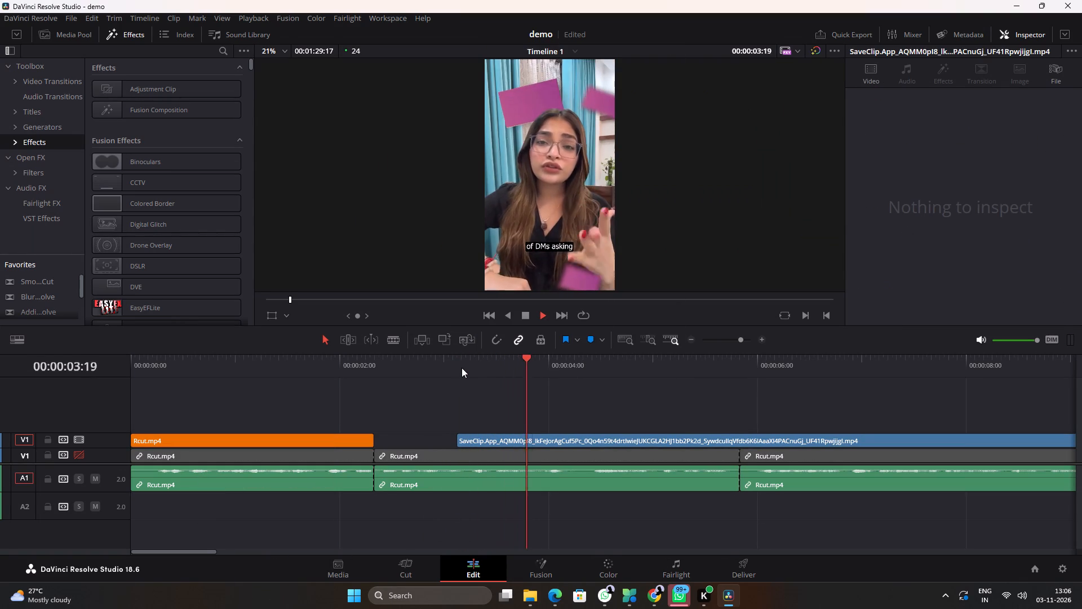
key("space")
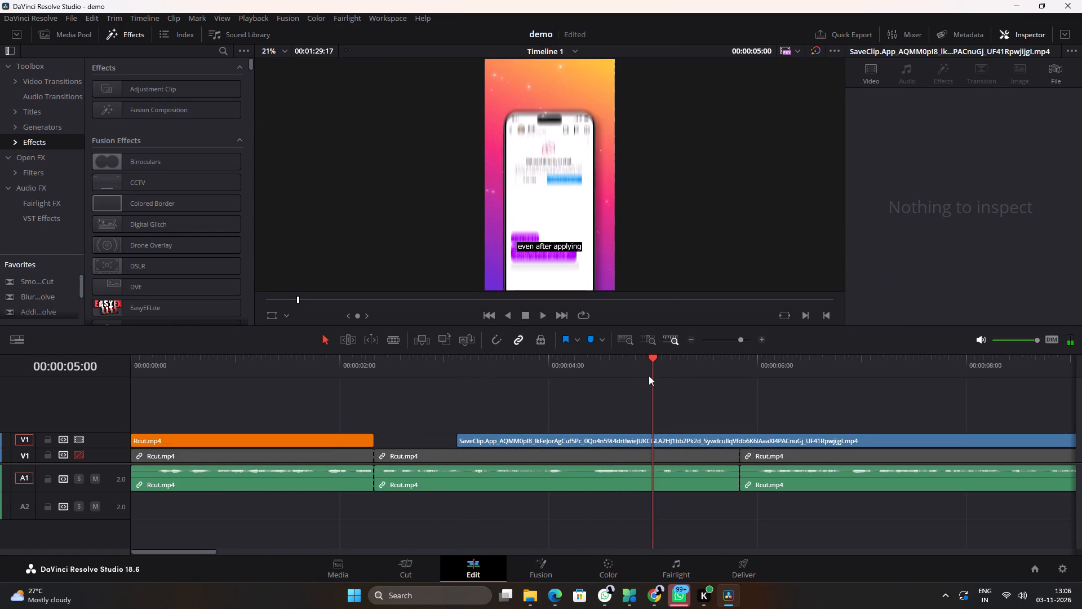
left_click_drag(651, 363, 609, 378)
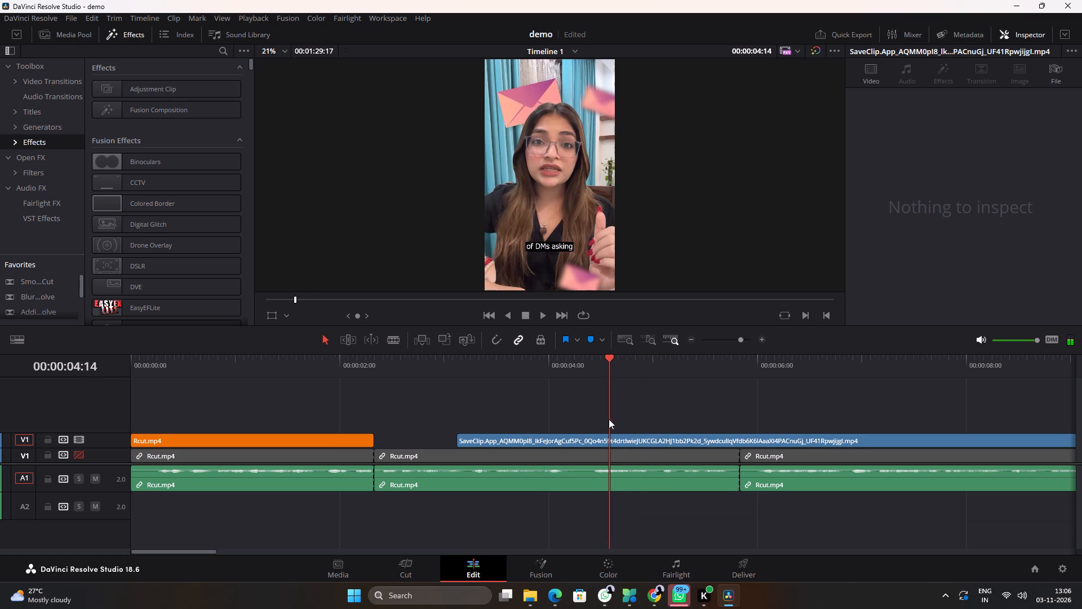
left_click(629, 440)
key("shift+braceright")
Park the playhead at 00:00:03:18 on the trimmed SaveClip clip and launch the anukalp.wip Object Mask script.
left_click(524, 363)
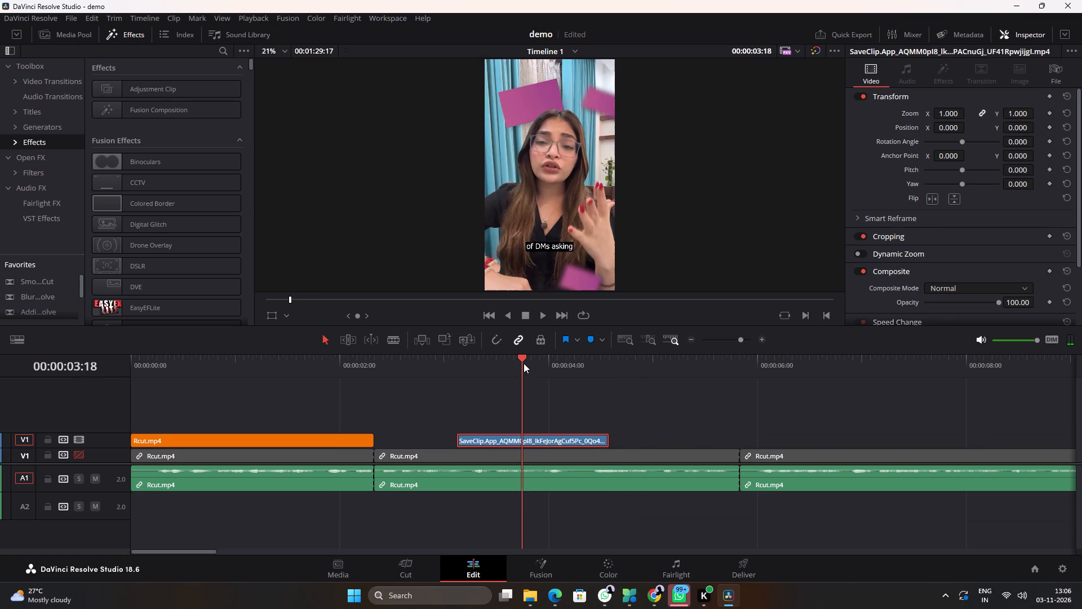
left_click(389, 16)
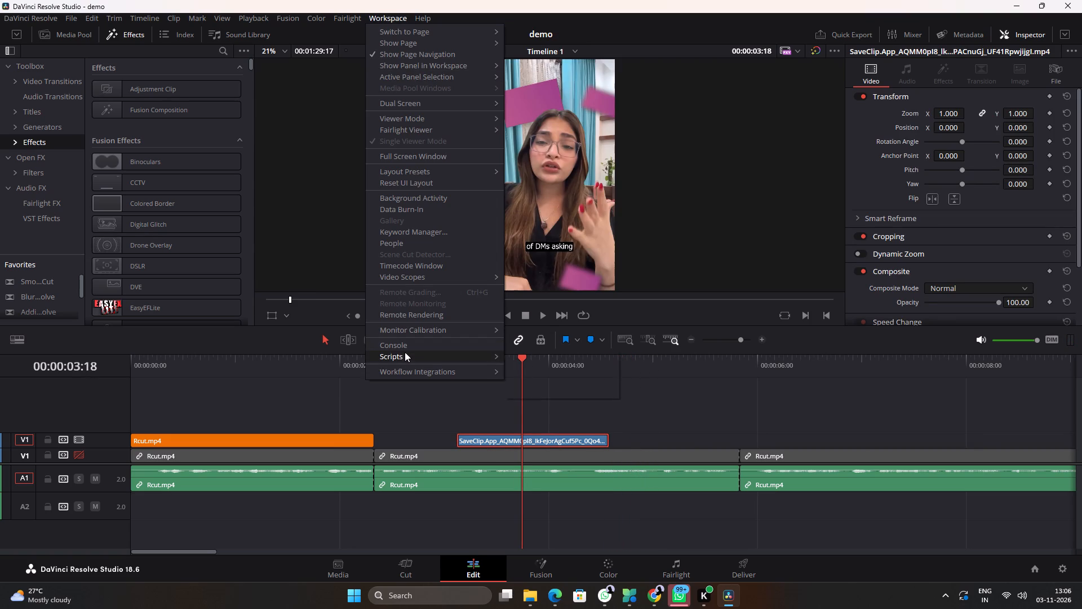
left_click(406, 359)
left_click(522, 357)
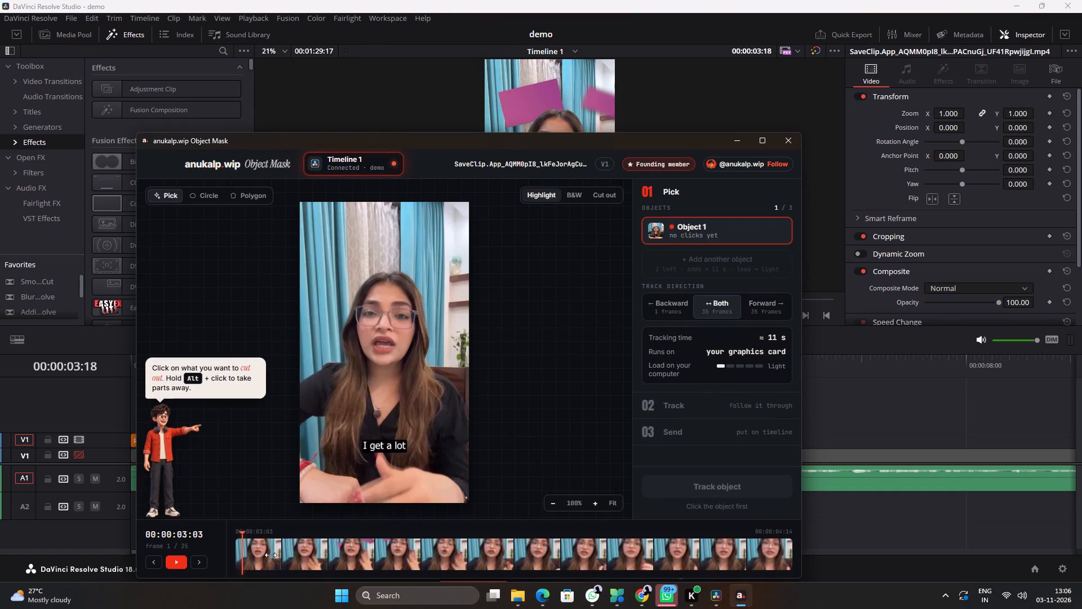
Pick the whole woman, including her forearm at the frame edge, as Object 1 and preview the selection as a cut-out.
left_click(391, 293)
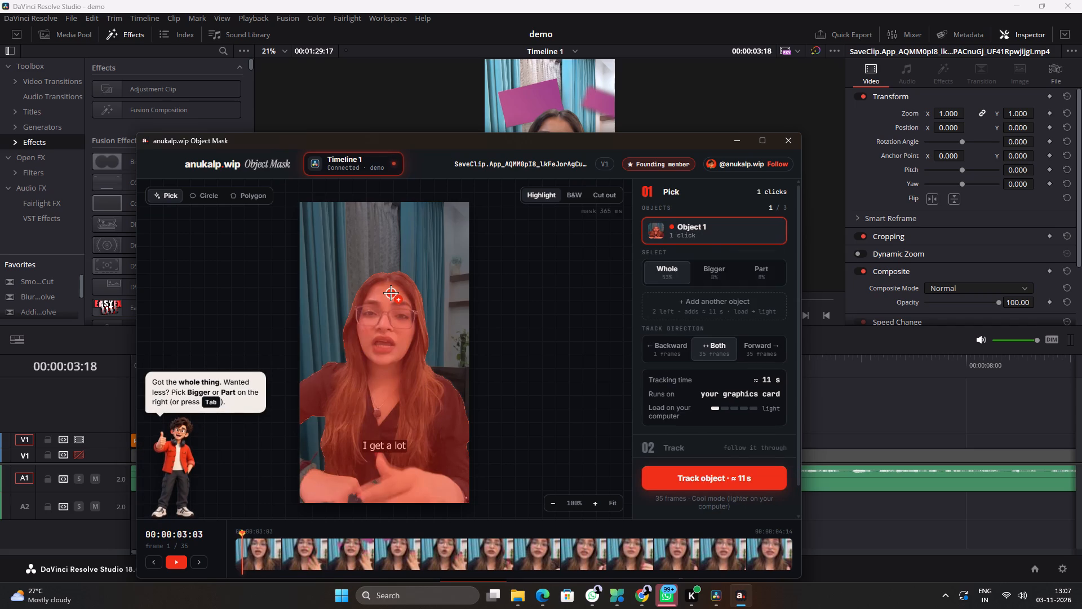
left_click(304, 469)
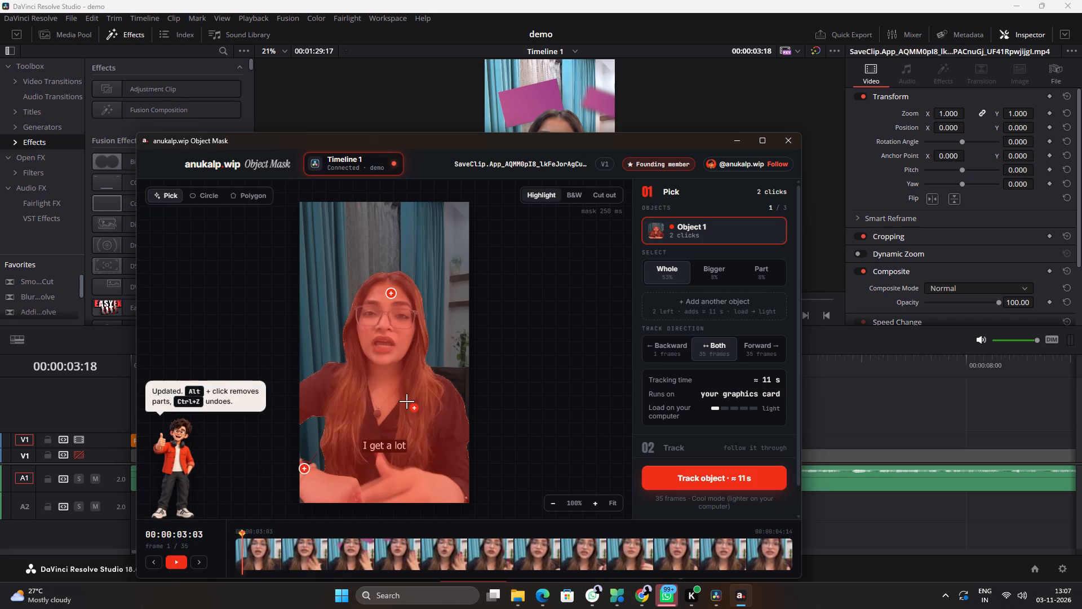
left_click(600, 196)
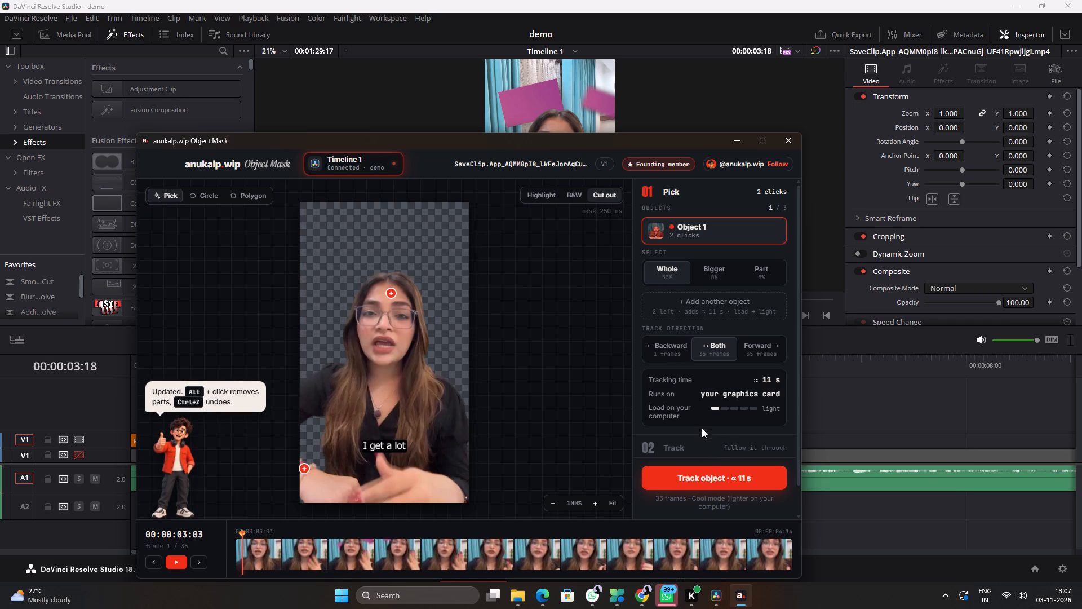
Track the picked woman through the clip with the direction set to Both.
scroll(677, 411, "down", 4)
scroll(686, 431, "up", 6)
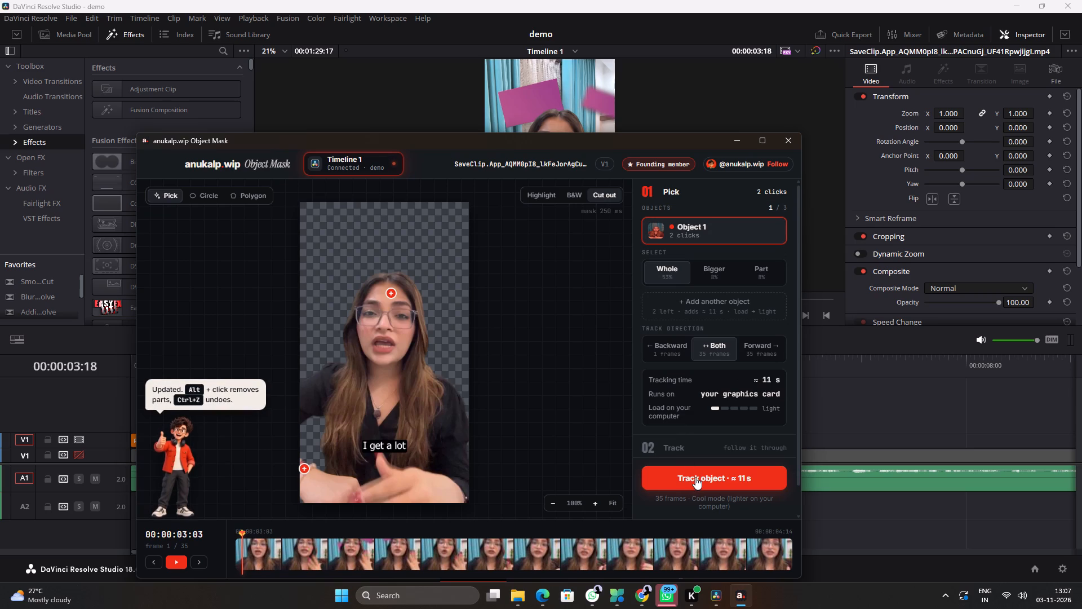
left_click(695, 477)
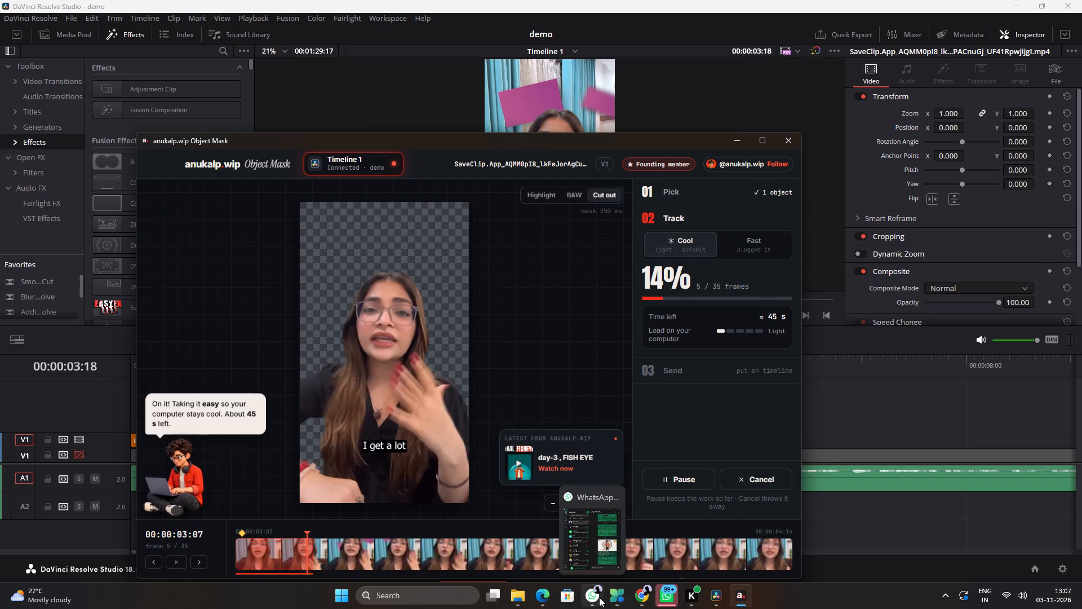
Switch to Microsoft PC Manager and run PC boost repeatedly to free memory while the object tracking runs.
left_click(617, 598)
left_click(917, 368)
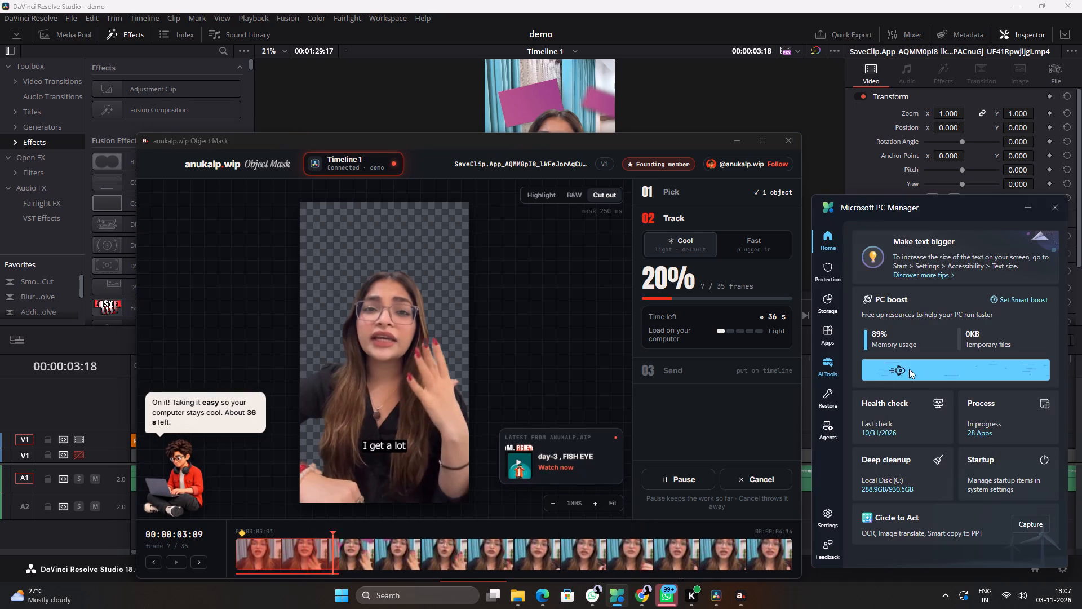
scroll(548, 364, "down", 1, "ctrl")
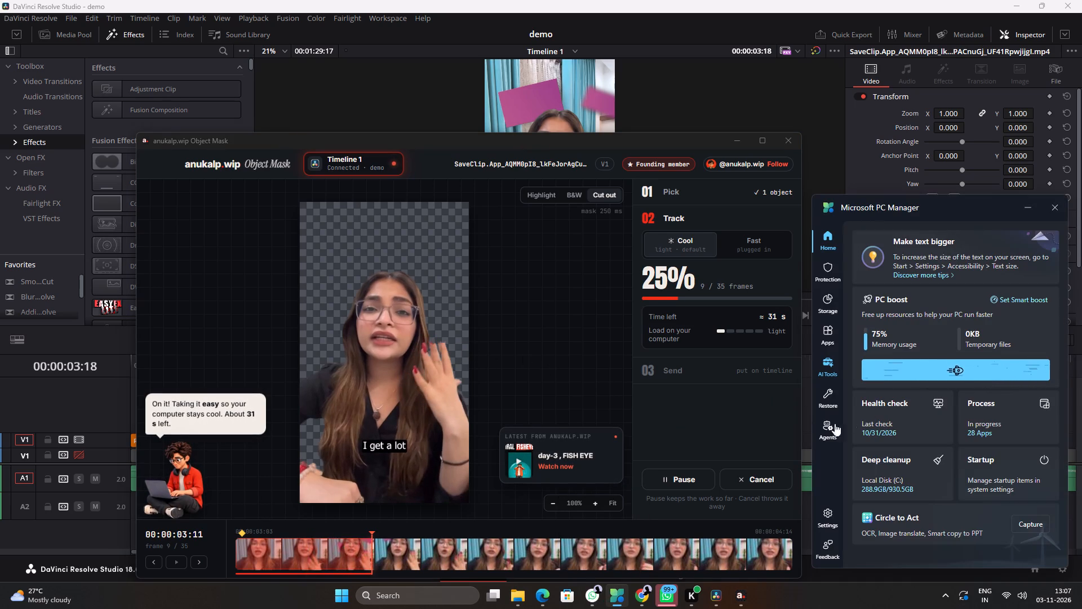
left_click(929, 373)
left_click(942, 373)
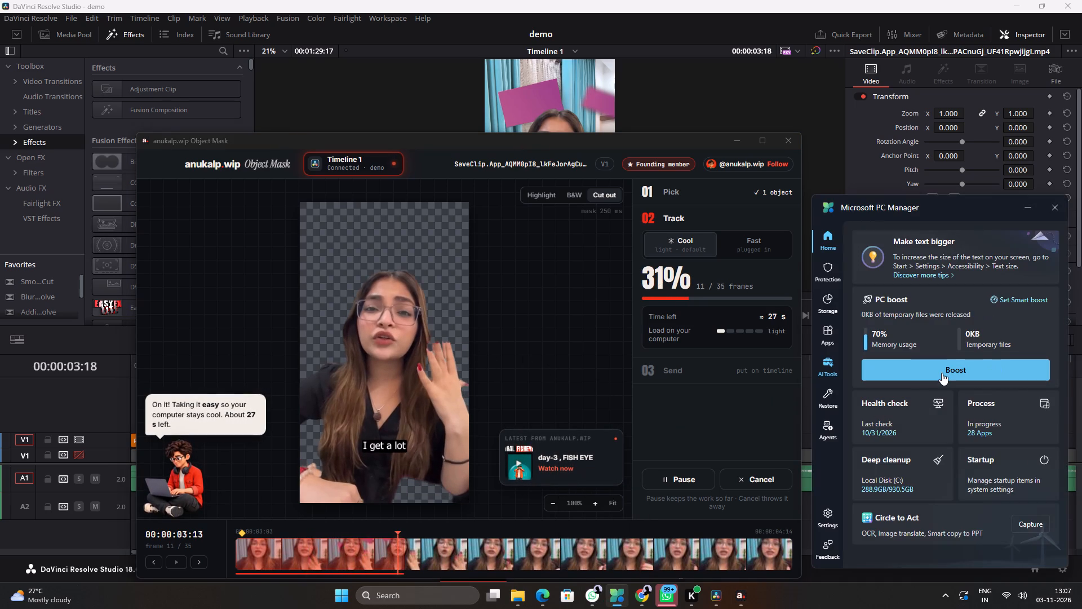
key("Return")
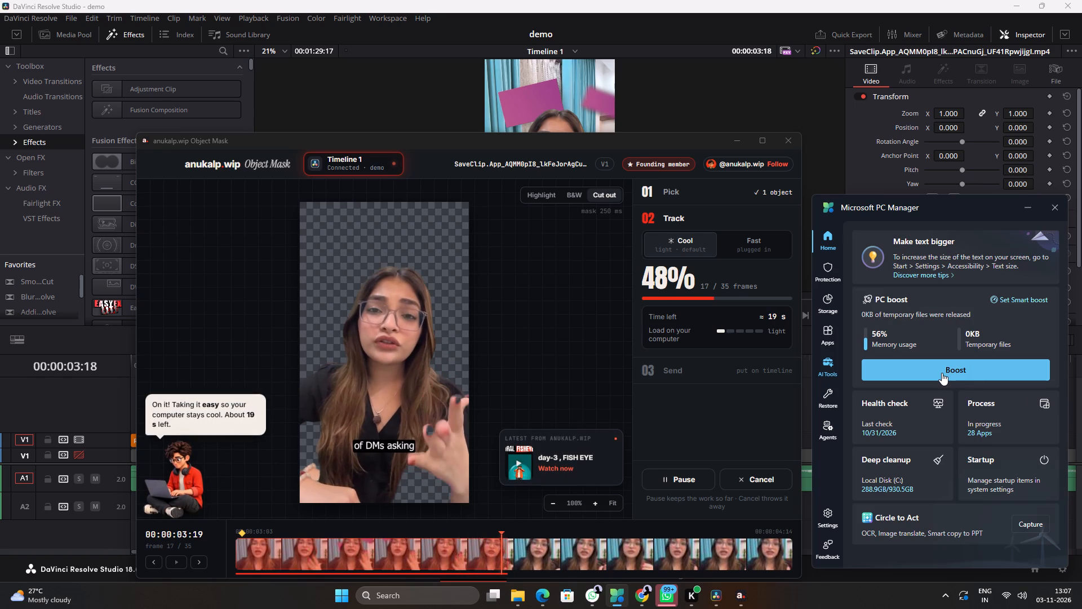
key("Return")
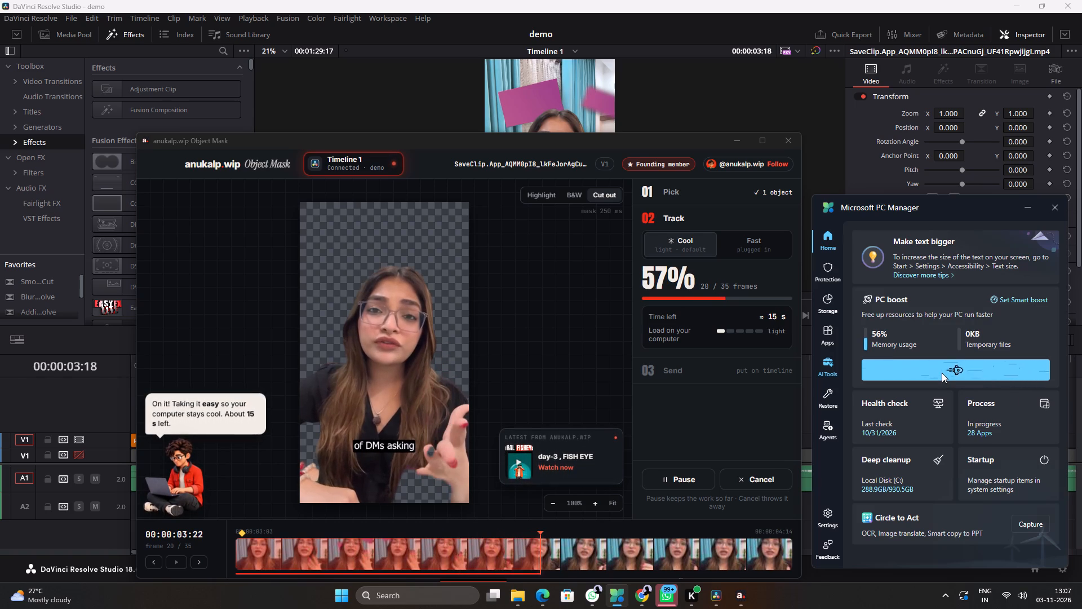
key("Return")
key("Return")
key("Return")
key("Return")
key("Return")
key("Return")
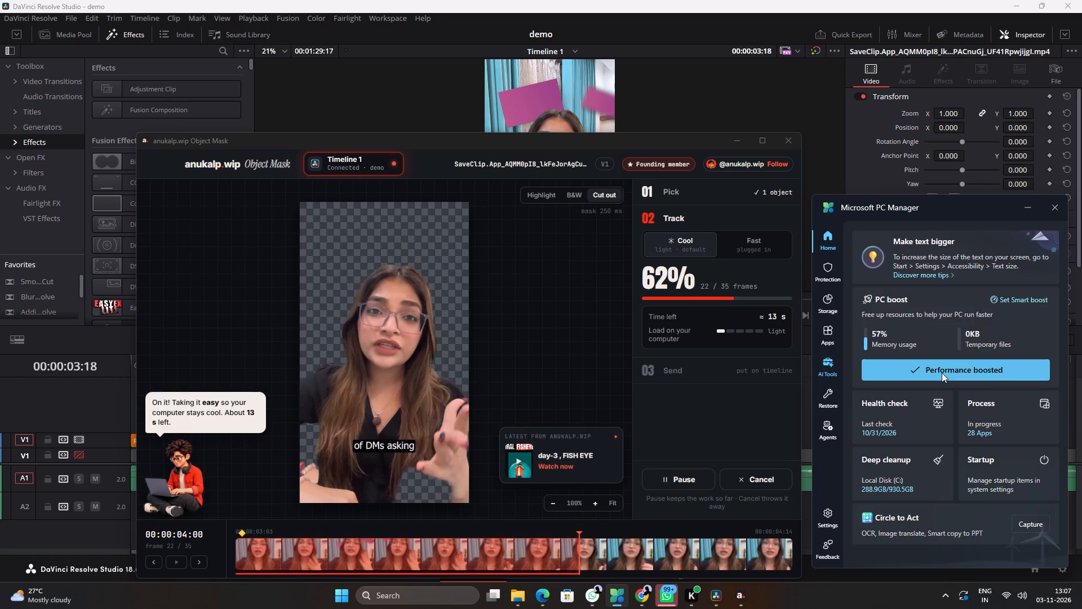
key("Return")
key("Return")
key("Return")
key("Return")
key("Return")
key("Return")
key("Return")
key("Return")
key("Return")
key("Return")
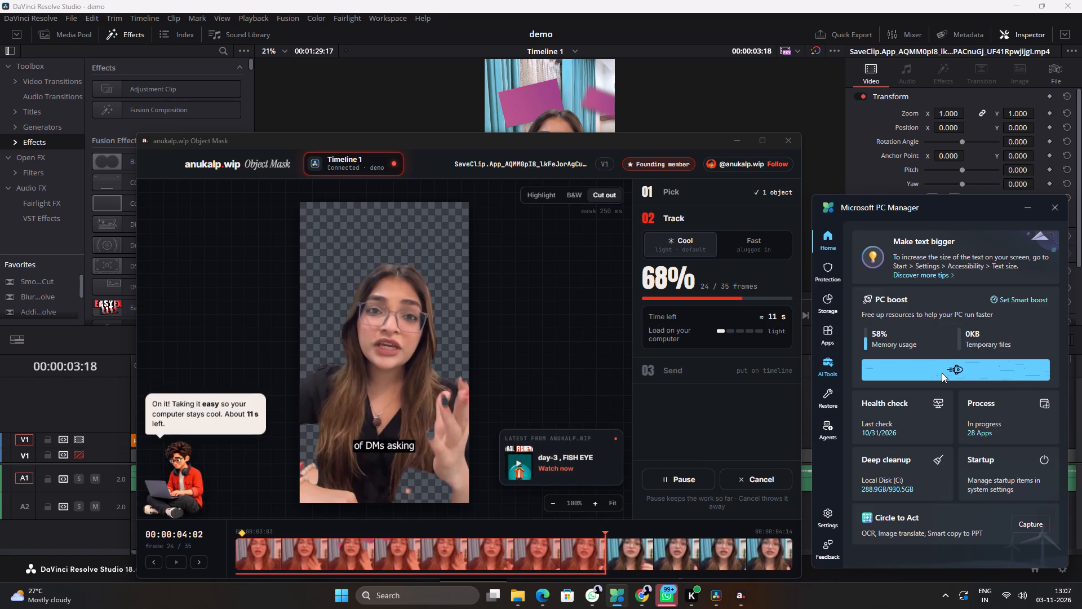
key("Return")
key("Return")
key("Return")
key("Return")
key("Return")
key("Return")
key("Return")
key("Return")
key("Return")
key("Return")
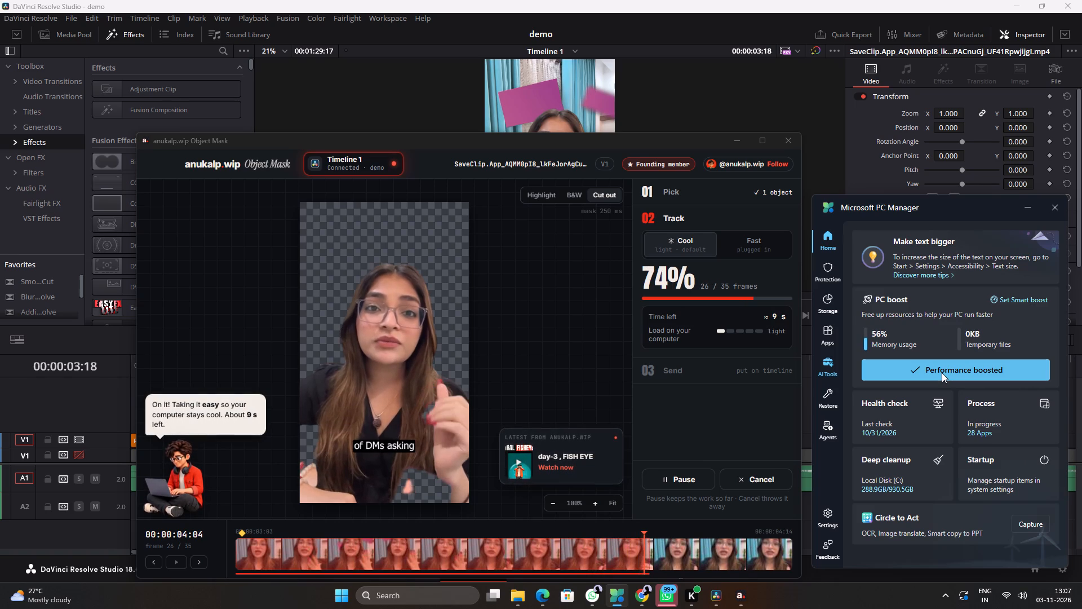
key("Return")
key("Return")
key("Return")
key("Return")
key("Return")
key("Return")
key("Return")
key("Return")
key("Return")
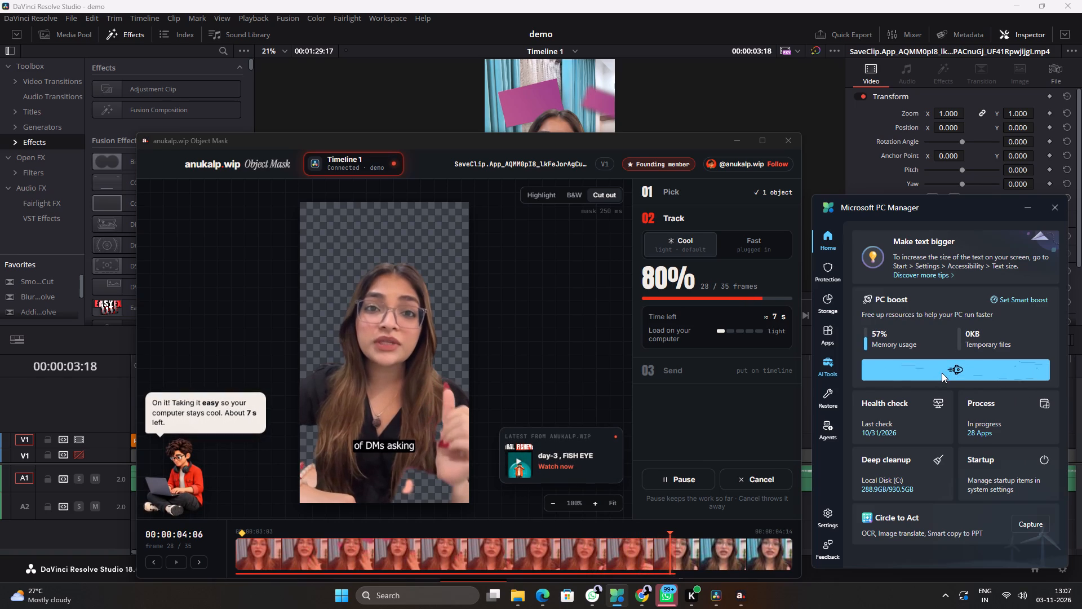
key("Return")
key("Return")
key("Return")
key("Return")
key("Return")
key("Return")
key("Return")
key("Return")
key("Return")
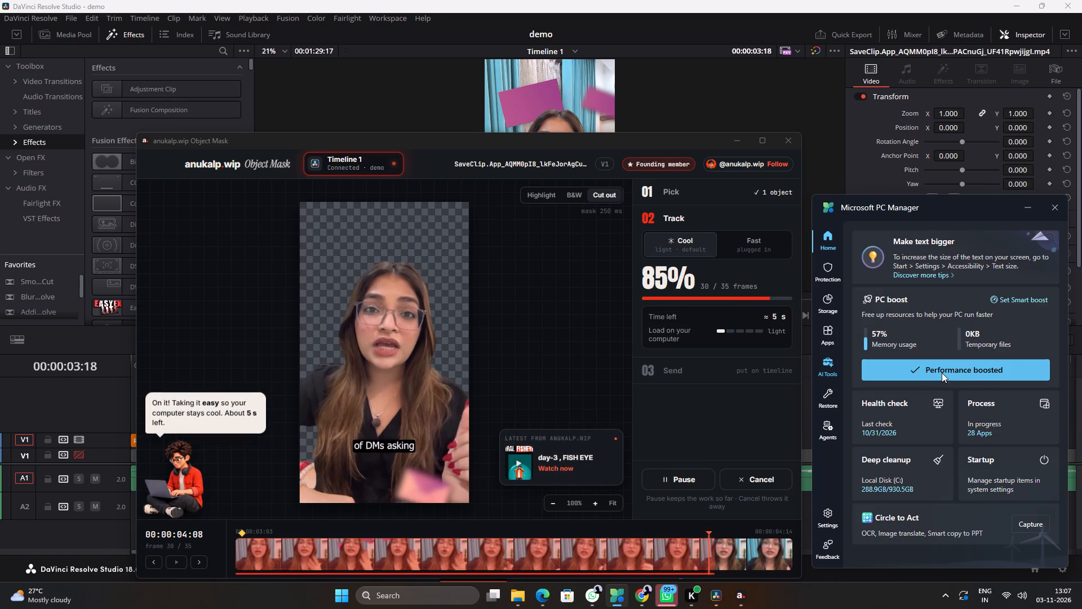
key("Return")
key("Return")
key("Return")
key("Return")
key("Return")
key("Return")
key("Return")
key("Return")
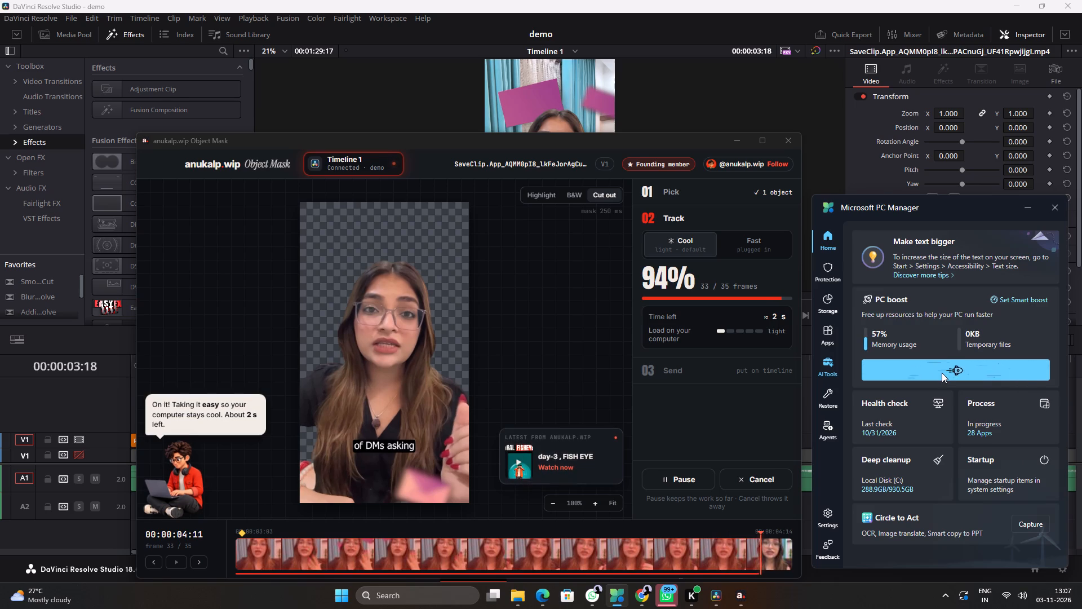
key("Return")
key("Return")
key("Return")
key("Return")
key("Return")
key("Return")
key("Return")
key("Return")
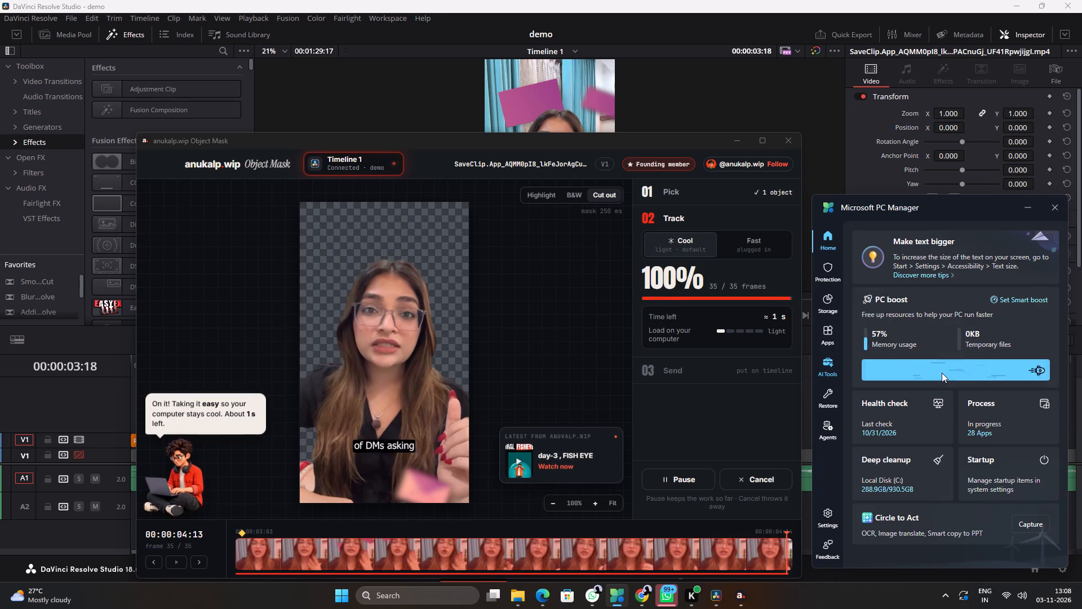
key("Return")
key("Return")
key("Return")
key("Return")
key("Return")
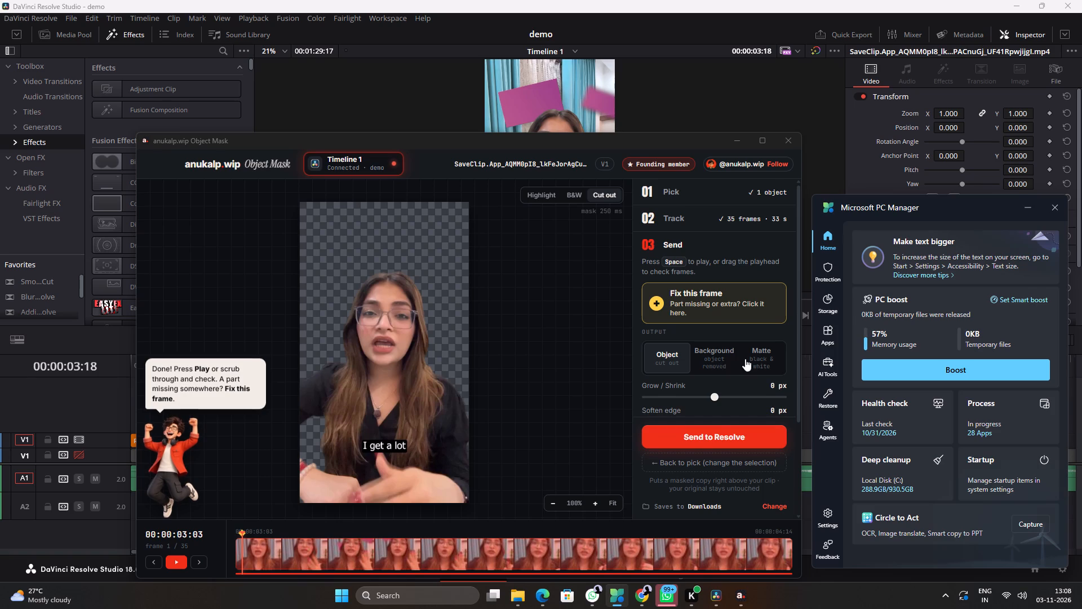
Compare the Background and Matte outputs in Object Mask, and send the tracked mask to Resolve with Object output.
left_click(713, 360)
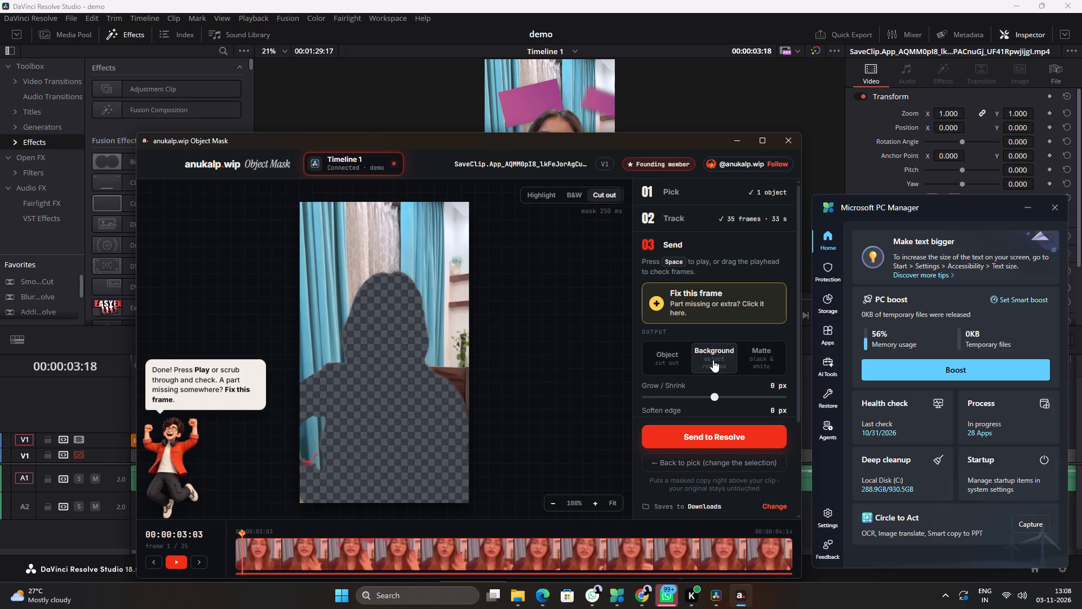
left_click(754, 357)
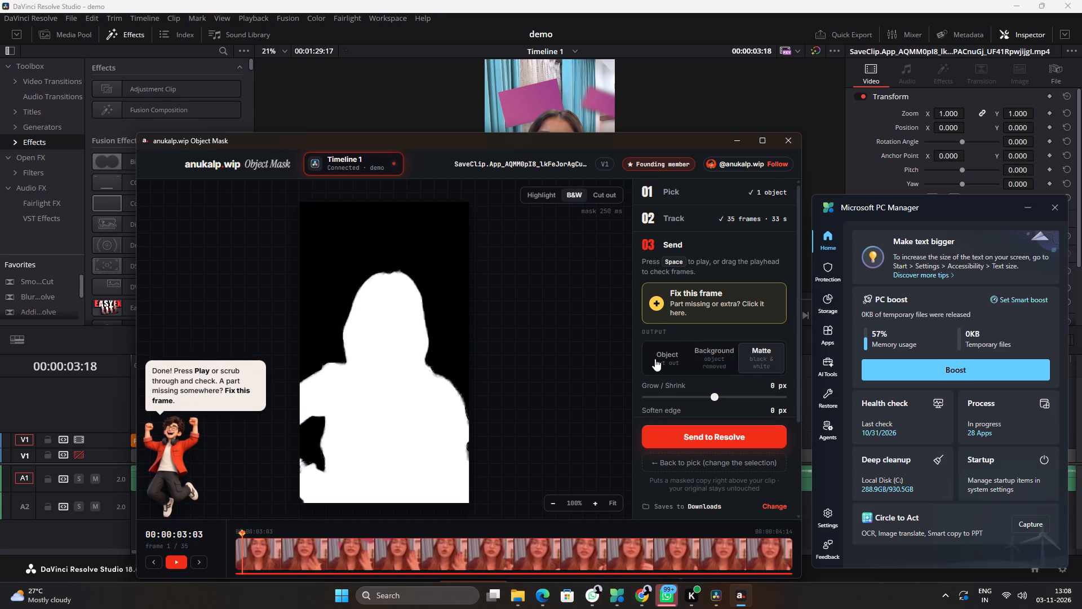
left_click(655, 359)
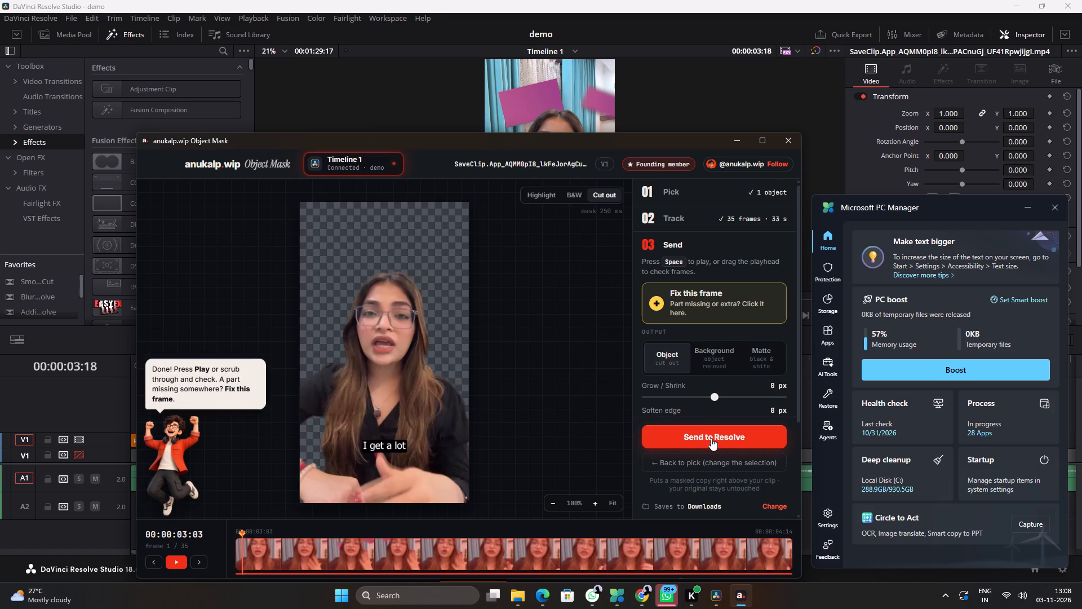
left_click(711, 438)
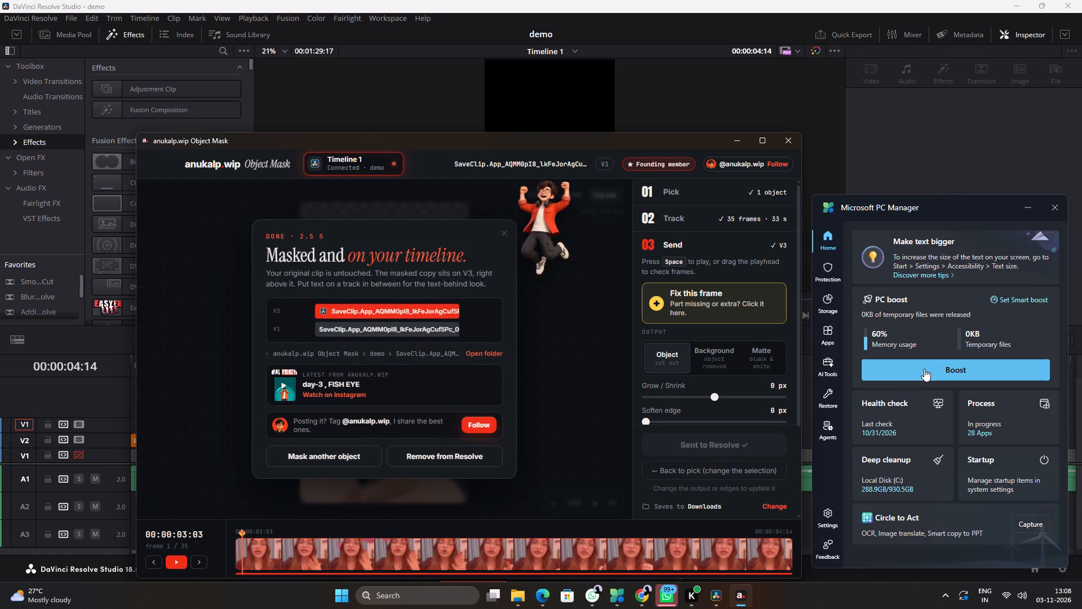
Run PC boost again in Microsoft PC Manager.
left_click(924, 369)
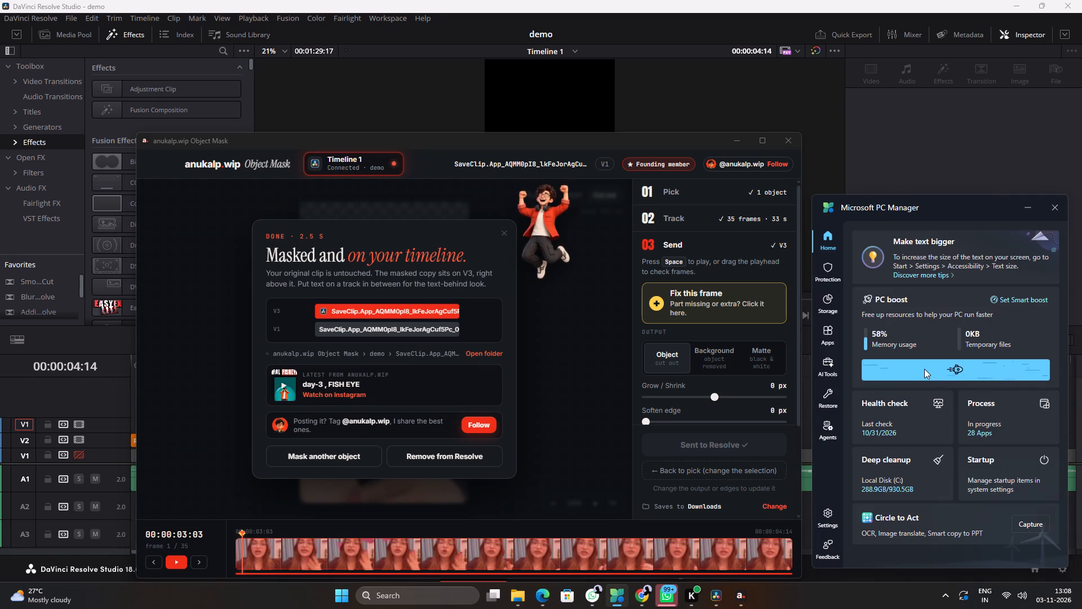
left_click(924, 369)
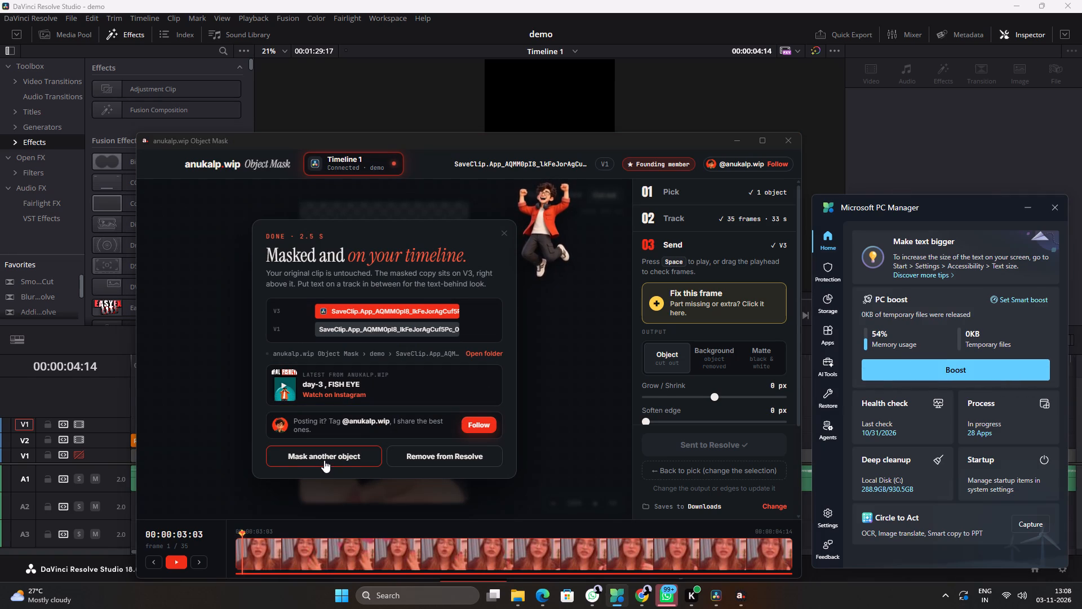
Dismiss the completed mask summary by choosing to mask another object, and close the Object Mask window.
left_click(347, 457)
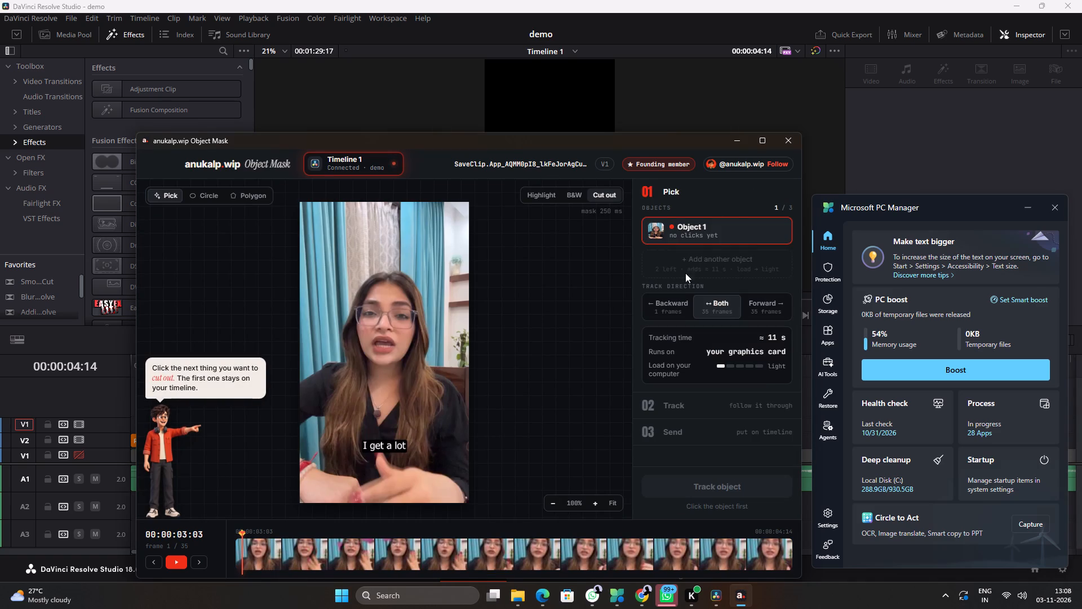
left_click(793, 143)
Move the original SaveClip clip on V2 out from under its masked copy to about 5 seconds and scrub the copy.
left_click(535, 370)
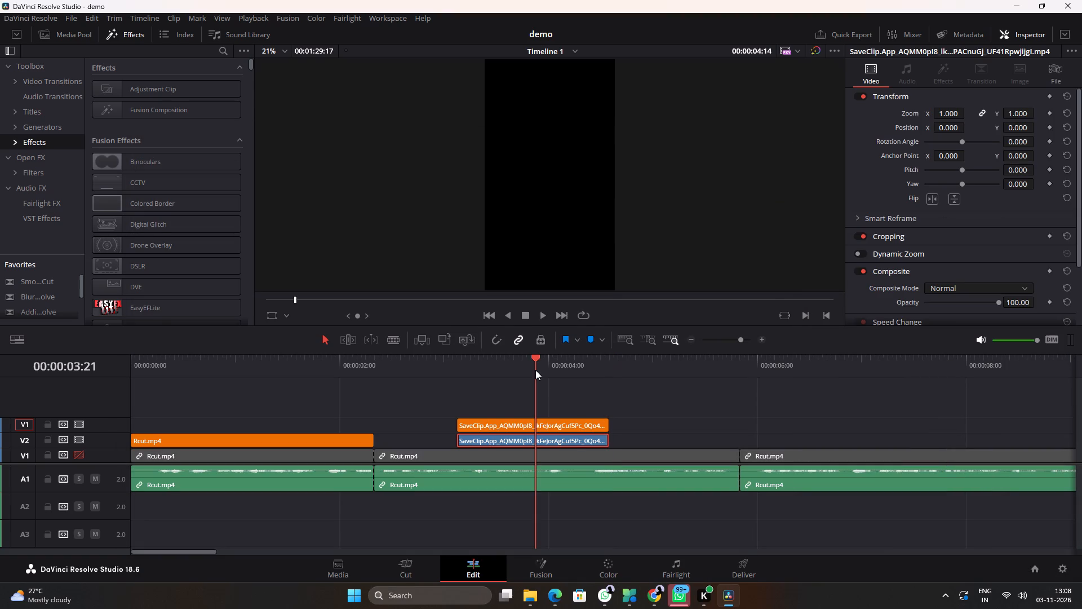
left_click_drag(512, 440, 710, 435)
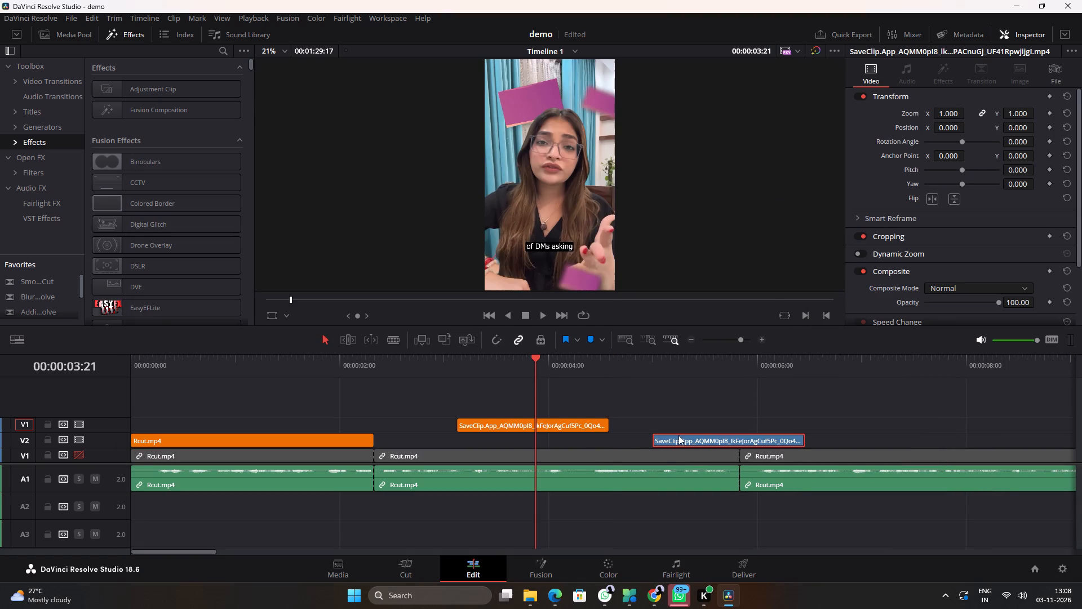
left_click(613, 376)
left_click_drag(525, 358, 470, 365)
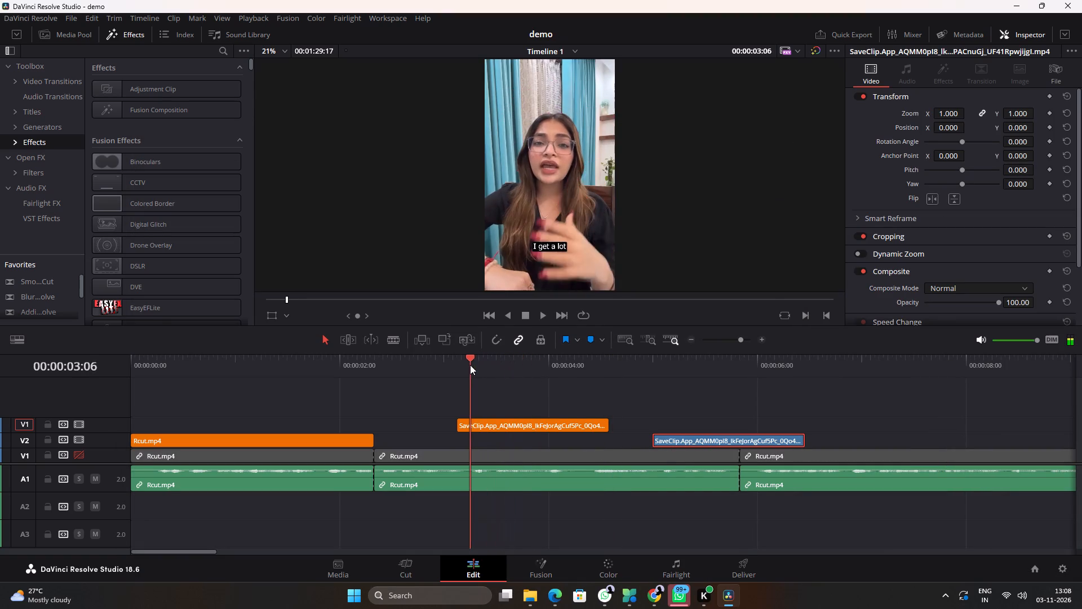
Undo the move of the original SaveClip clip on V2, and disable that clip beneath its masked copy.
left_click_drag(470, 365, 660, 384)
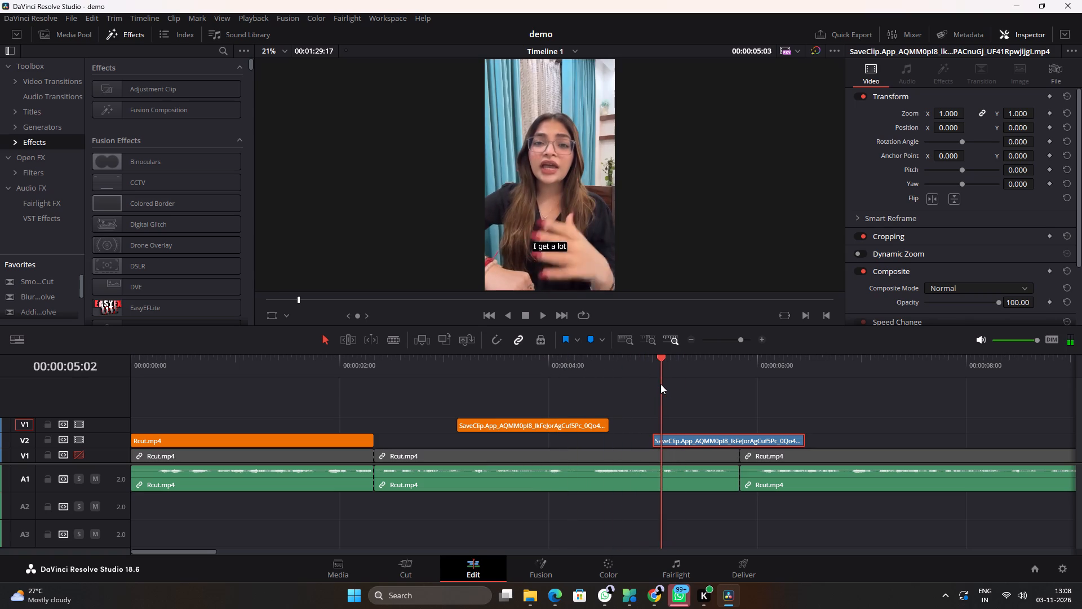
left_click_drag(660, 384, 489, 386)
key("ctrl+z")
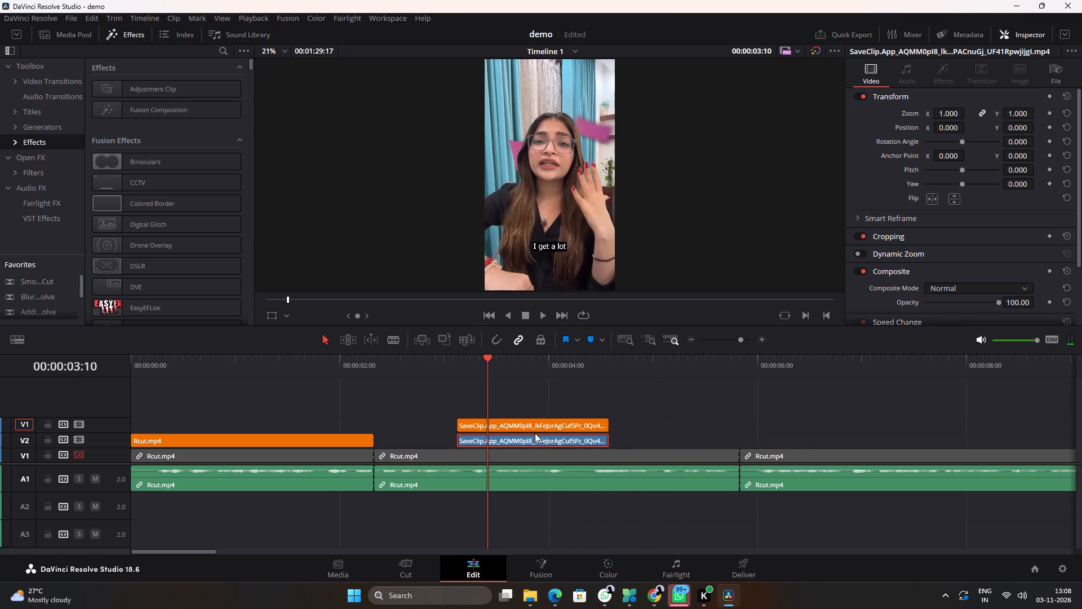
key("d")
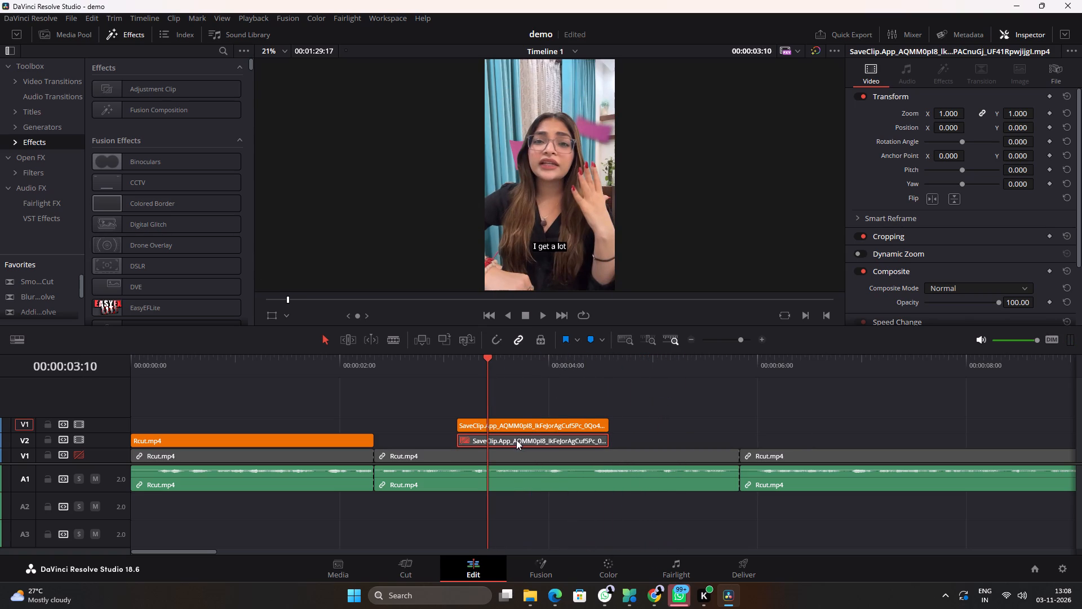
Toggle the masked SaveClip copy off and on, and scrub between about 3 and 4 seconds to check the cut-out.
left_click(518, 427)
type("dd")
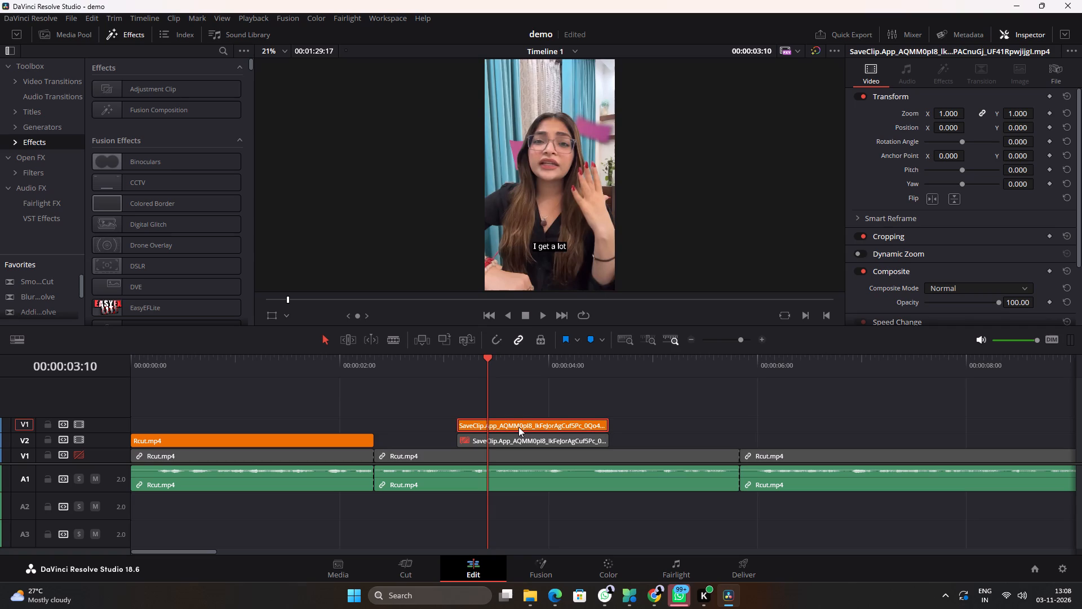
left_click_drag(463, 365, 524, 365)
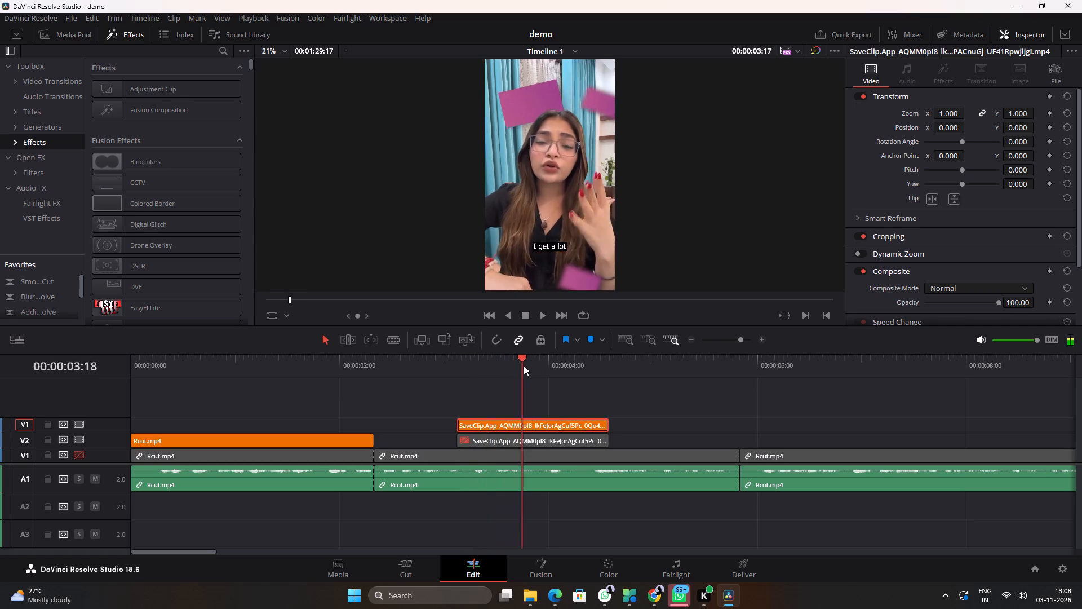
left_click_drag(524, 365, 589, 368)
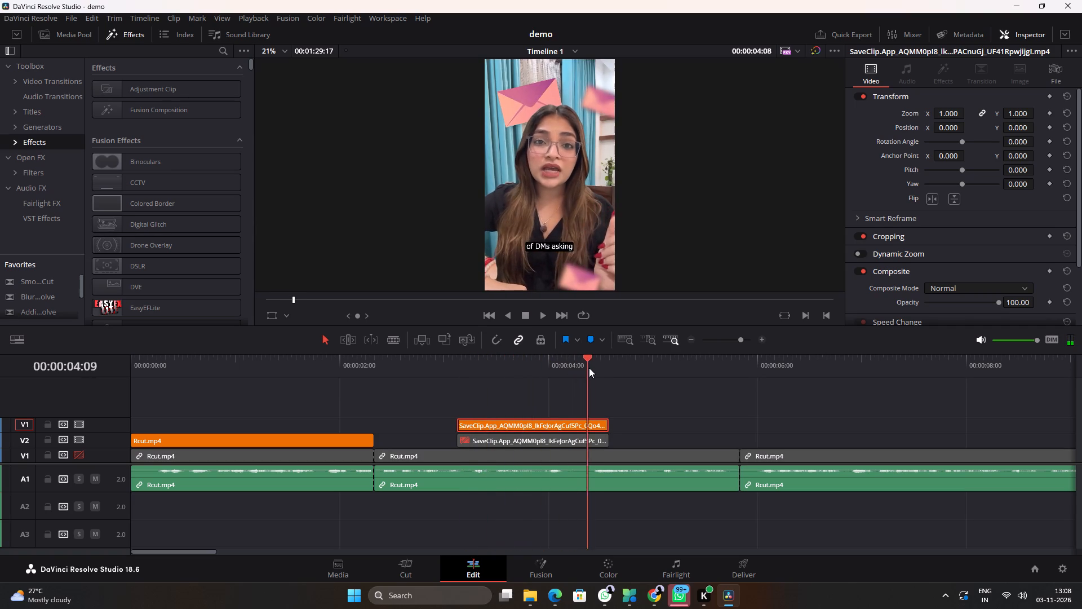
left_click_drag(589, 368, 502, 381)
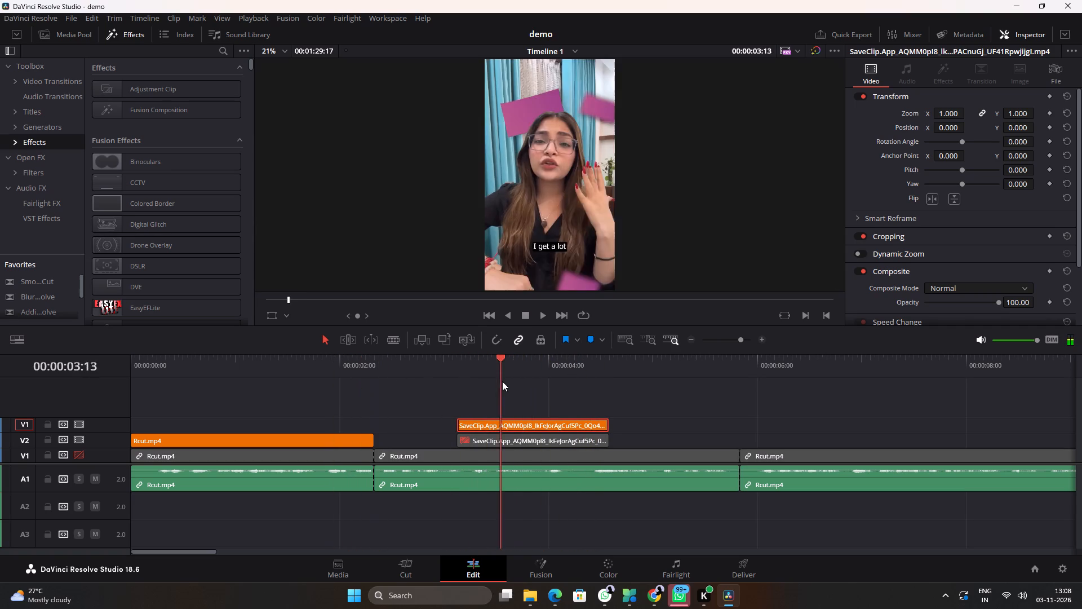
left_click_drag(502, 381, 564, 392)
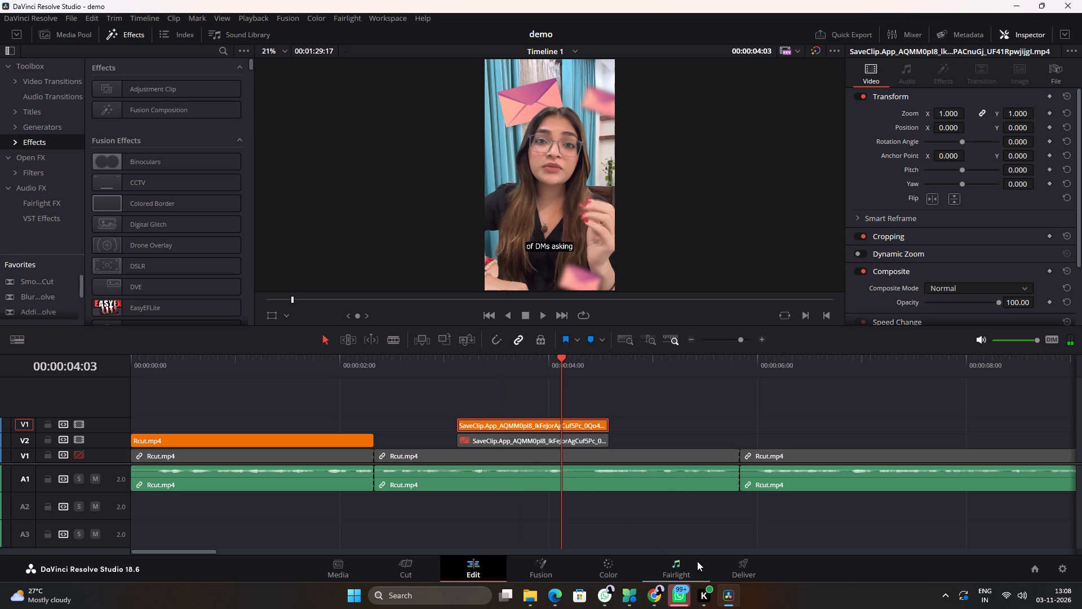
Switch to the Object Mask page in Chrome and review its features, requirements, release details and the FAQ answer on removing it.
left_click(657, 595)
scroll(602, 464, "up", 4)
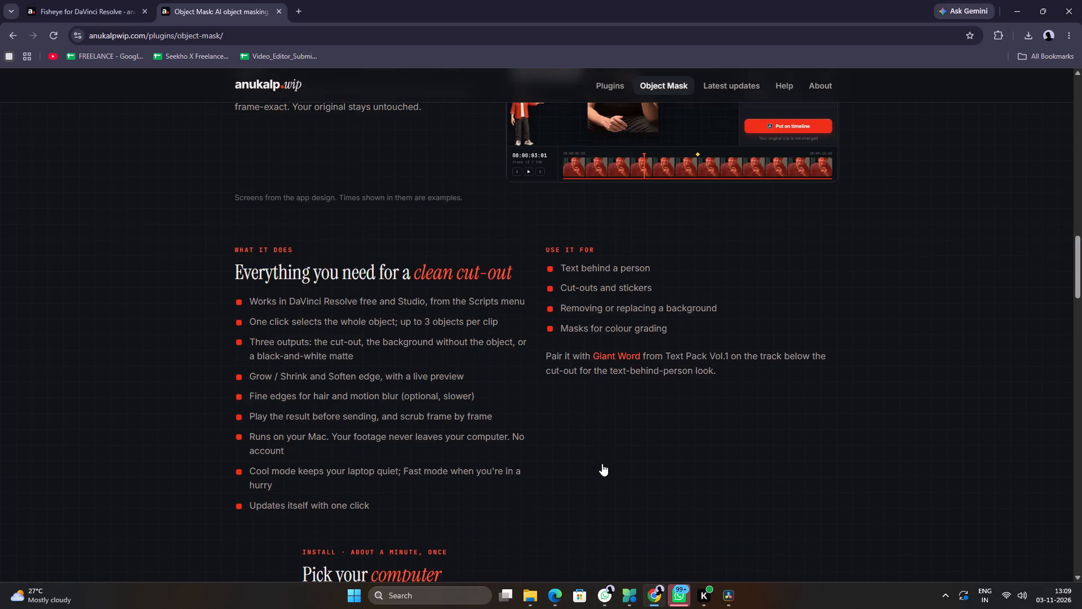
scroll(602, 464, "up", 4)
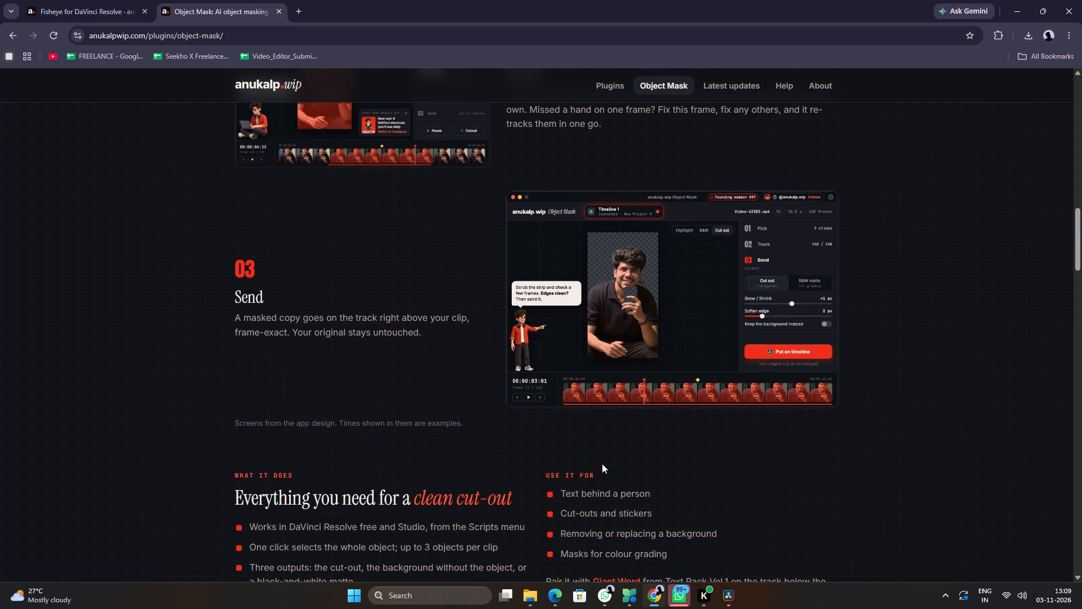
scroll(602, 464, "down", 2)
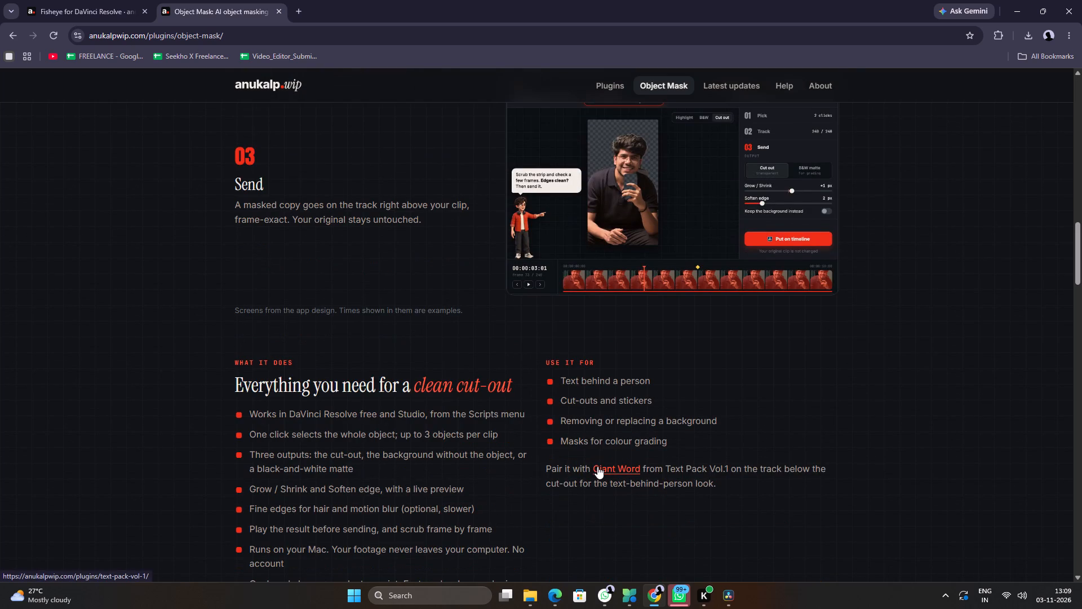
scroll(597, 466, "down", 1)
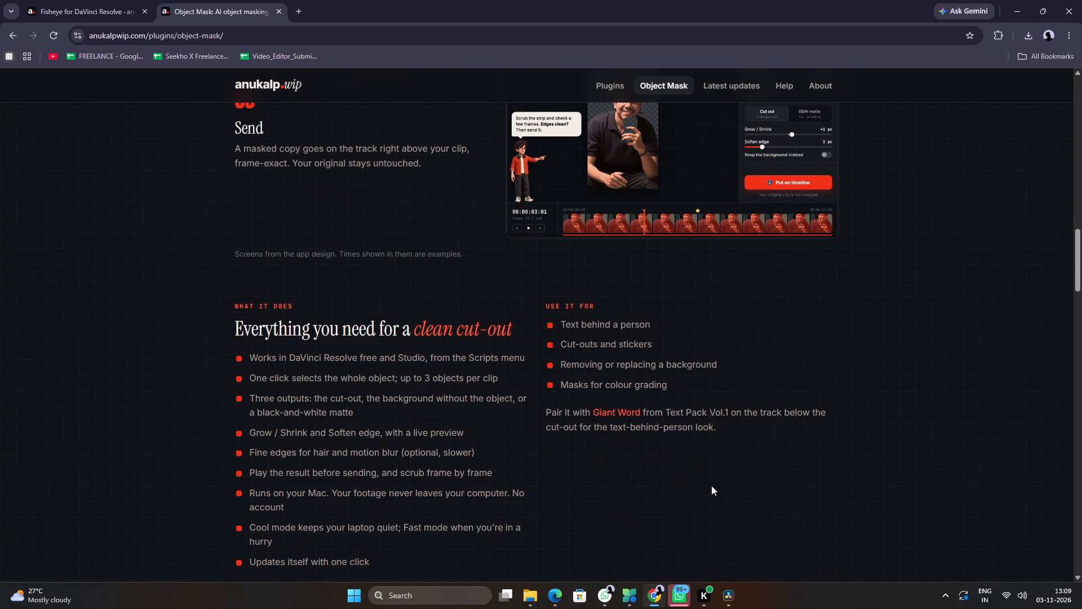
scroll(711, 486, "down", 2)
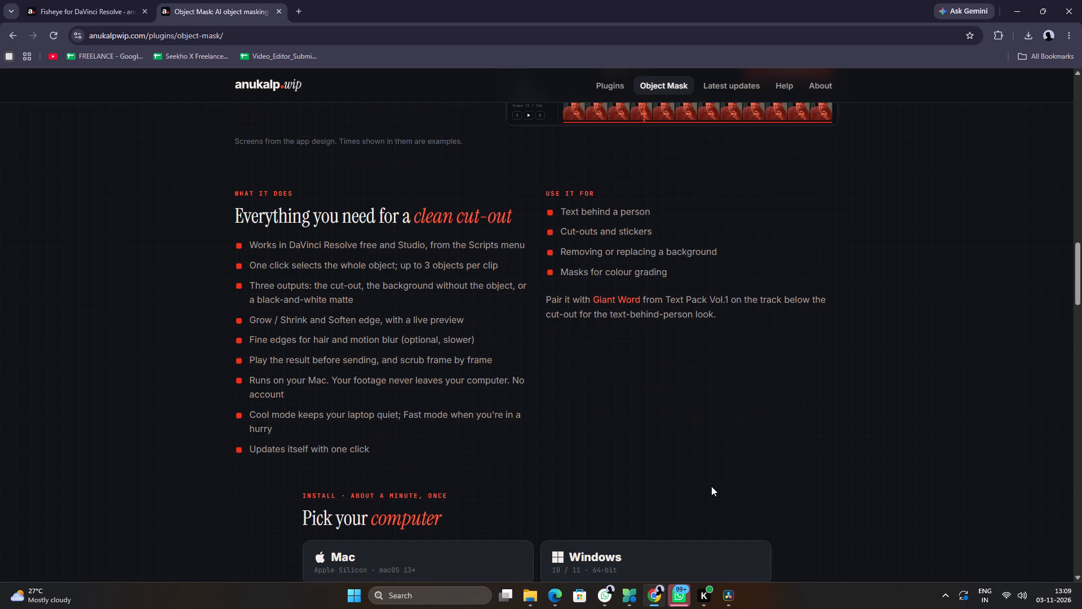
scroll(711, 486, "down", 1)
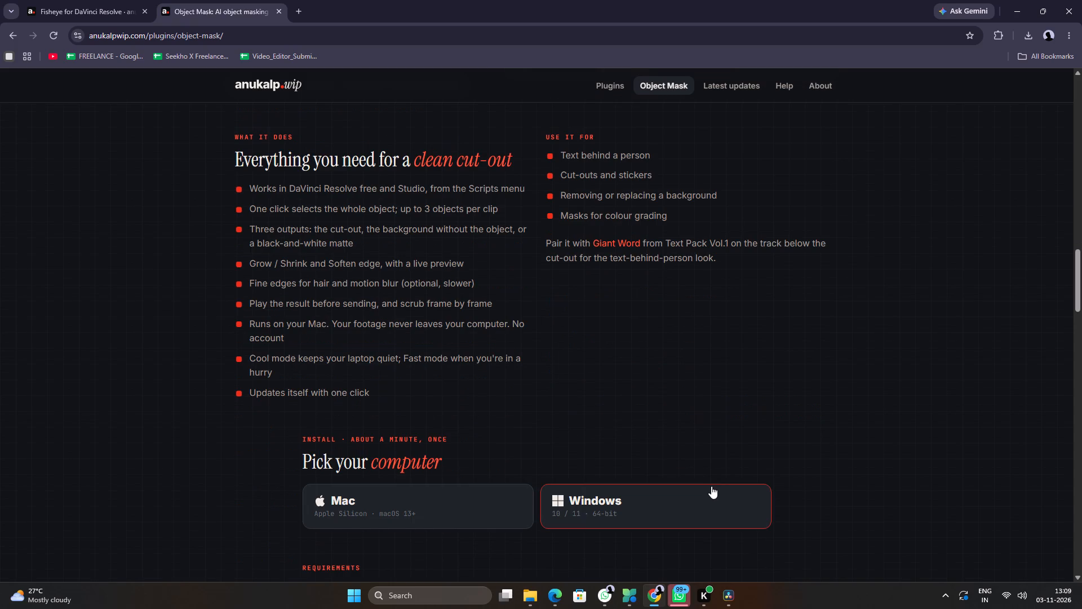
scroll(711, 486, "down", 7)
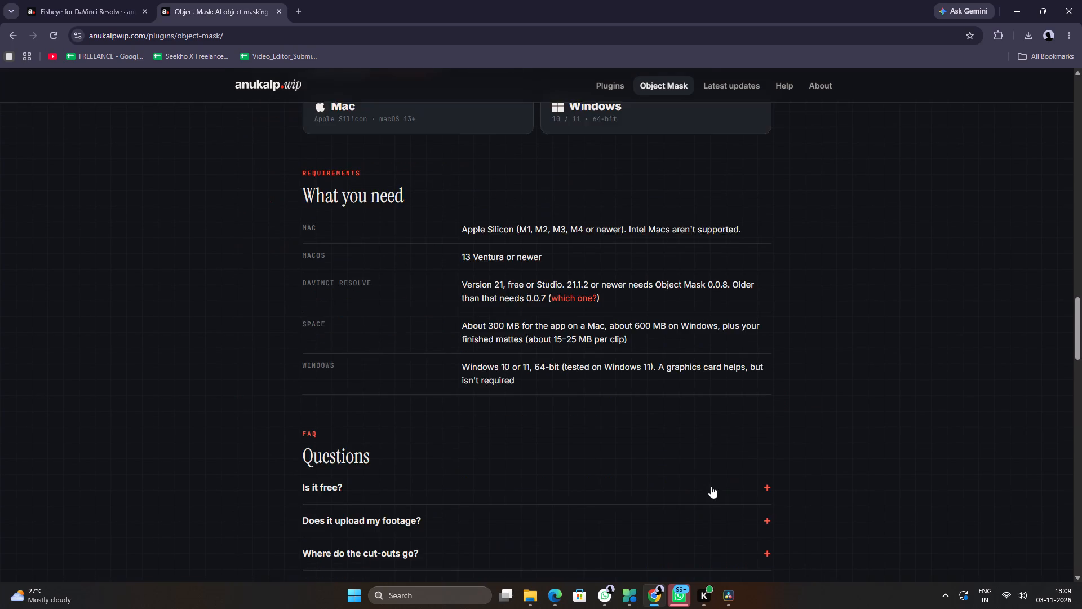
scroll(711, 486, "down", 6)
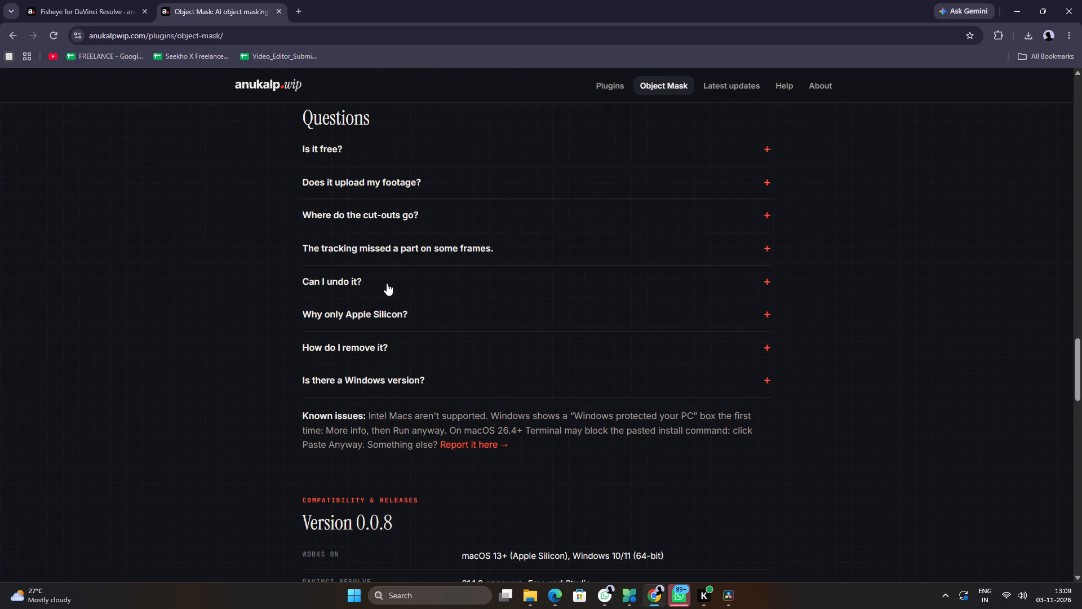
left_click(450, 350)
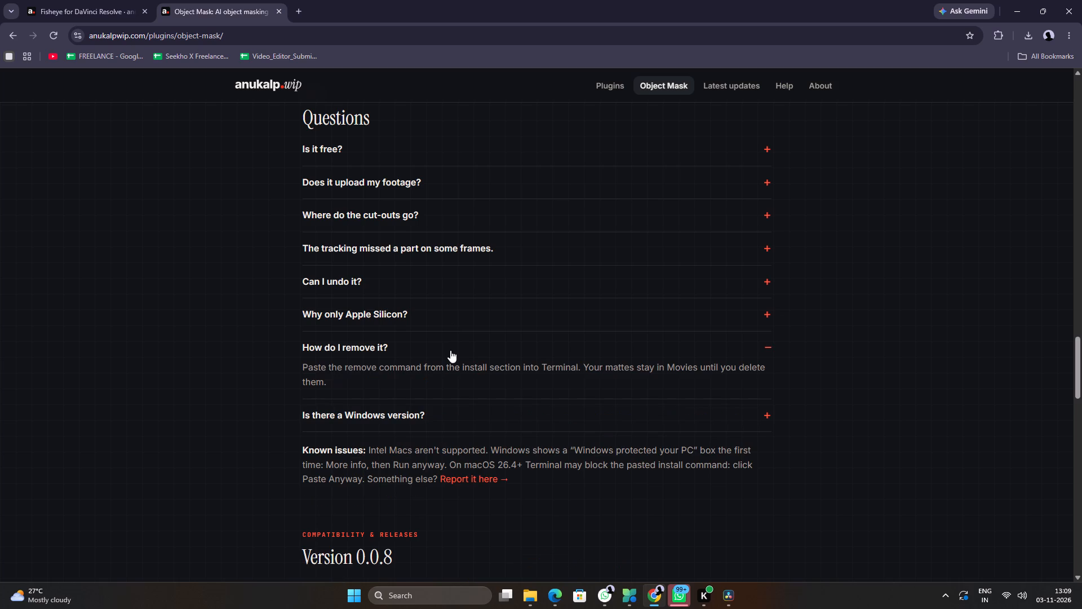
left_click(358, 345)
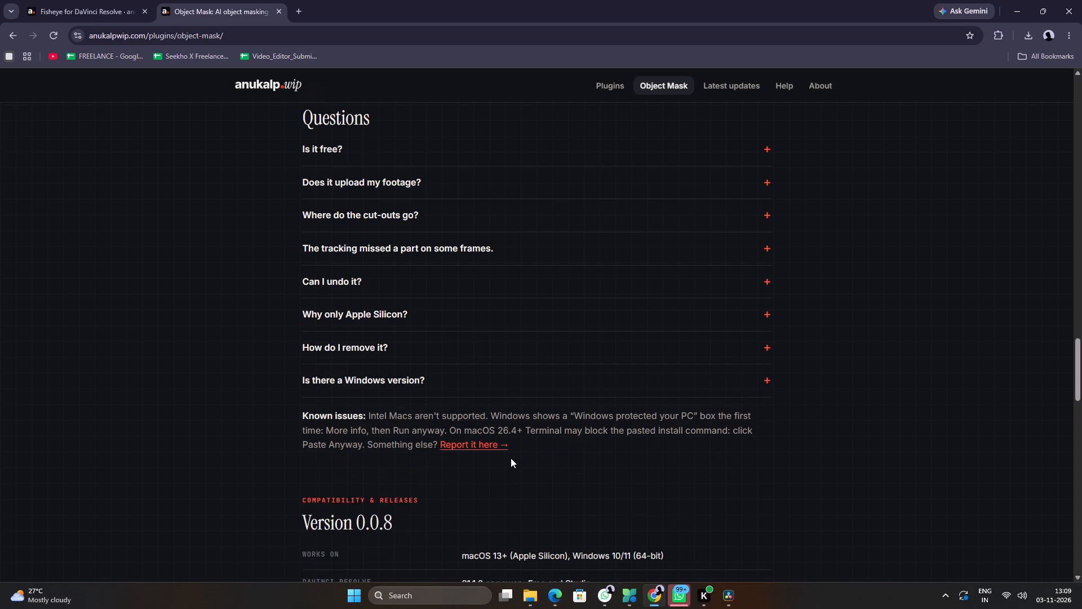
scroll(564, 486, "down", 2)
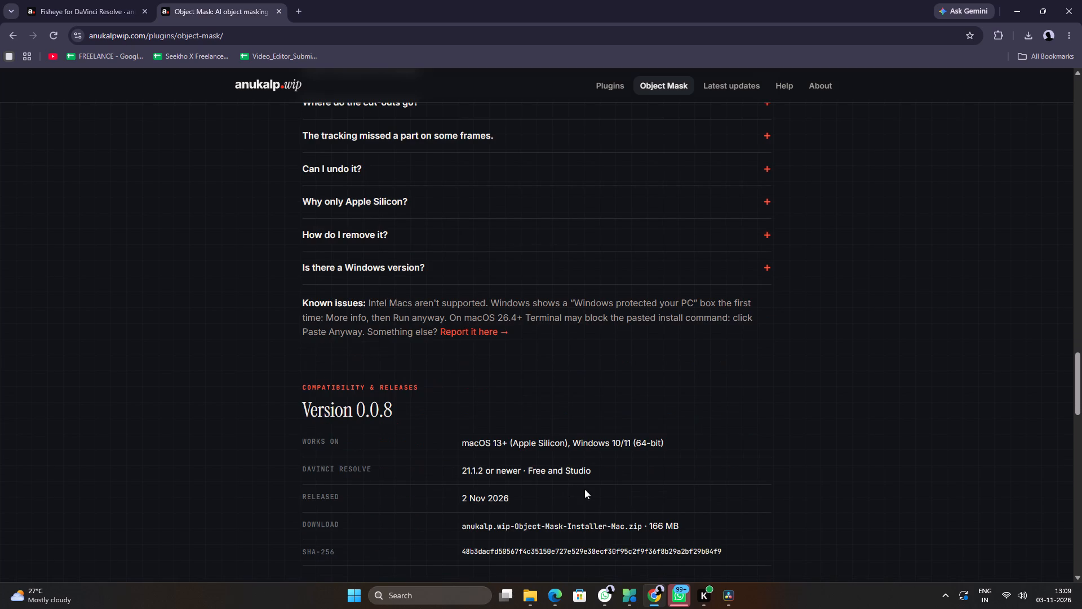
Switch to the Windows installer PDF in Edge and read steps 04 and 05 and the After Installing page.
left_click(556, 599)
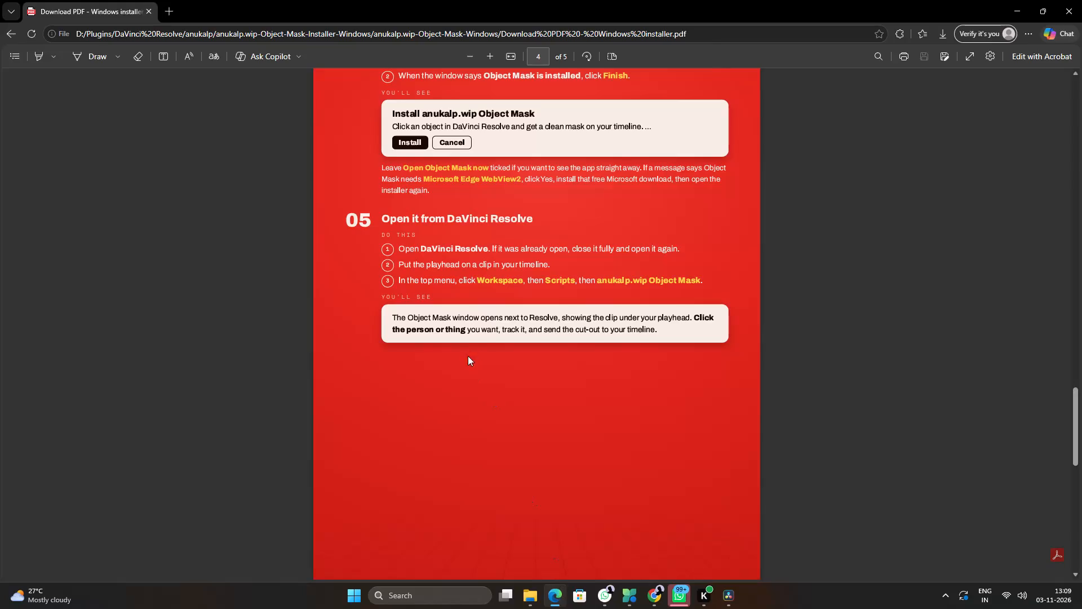
scroll(481, 395, "up", 4)
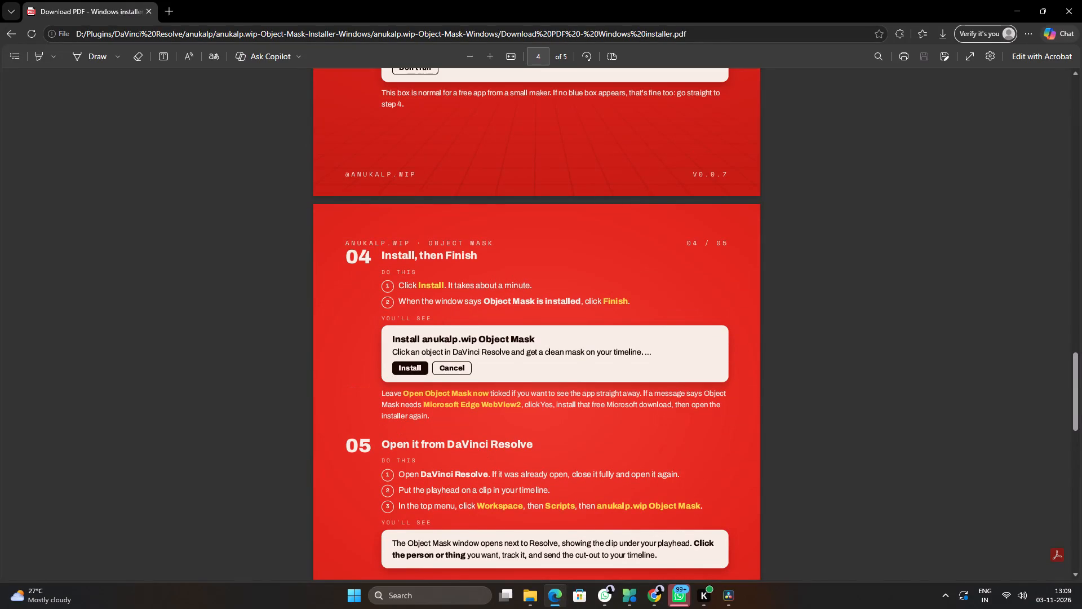
scroll(480, 395, "down", 2)
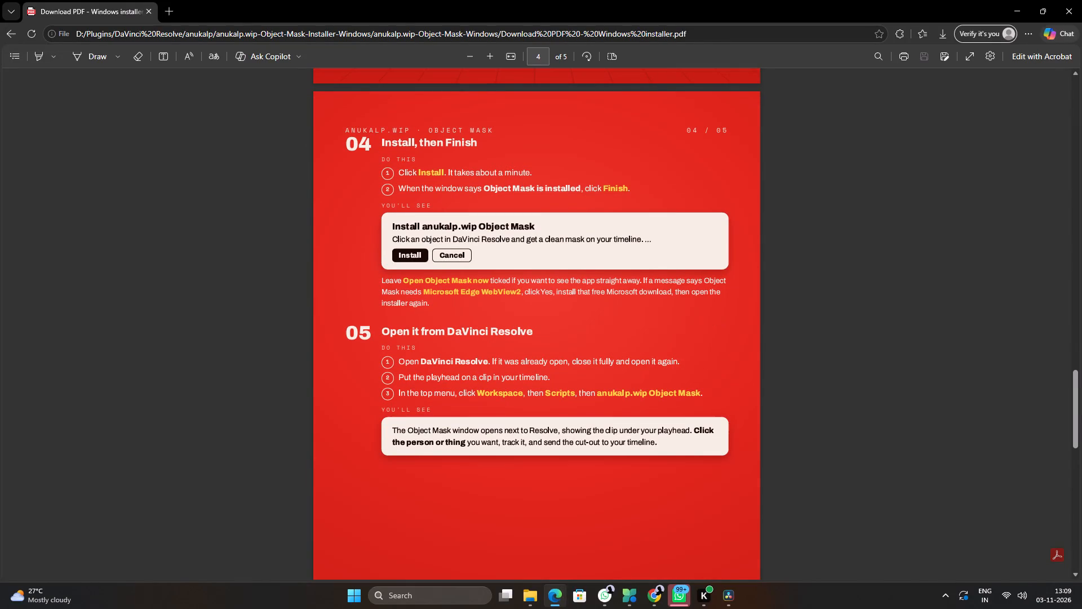
scroll(480, 395, "down", 2)
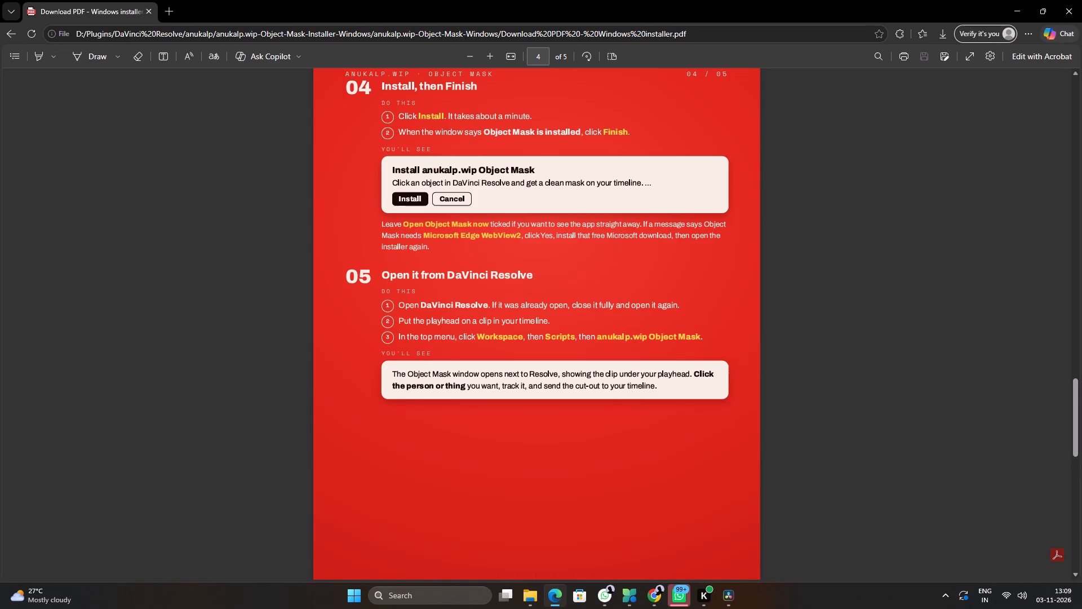
scroll(480, 395, "down", 2)
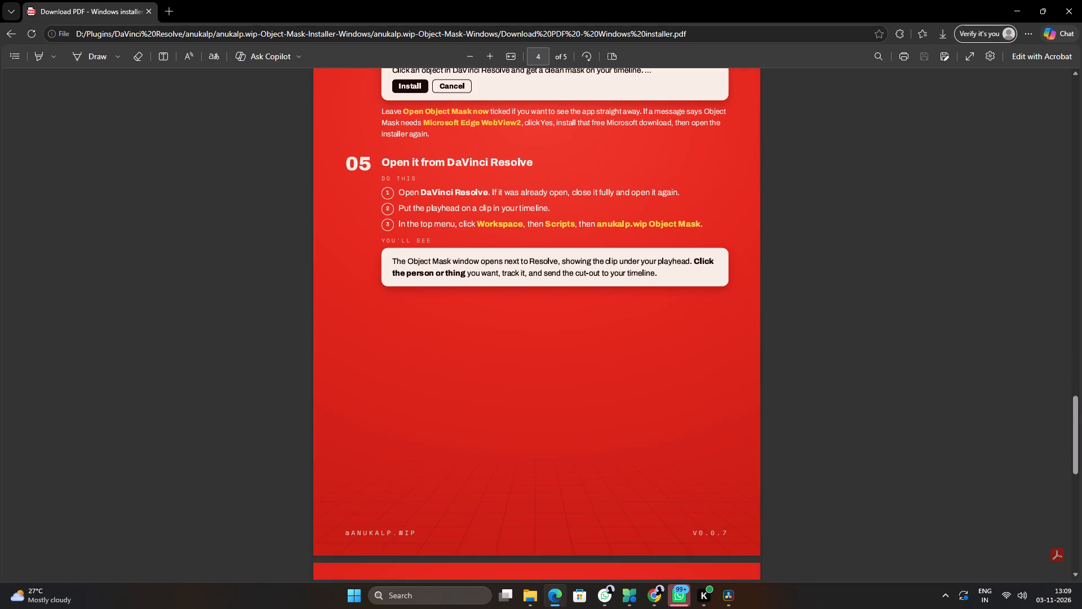
scroll(480, 395, "down", 6)
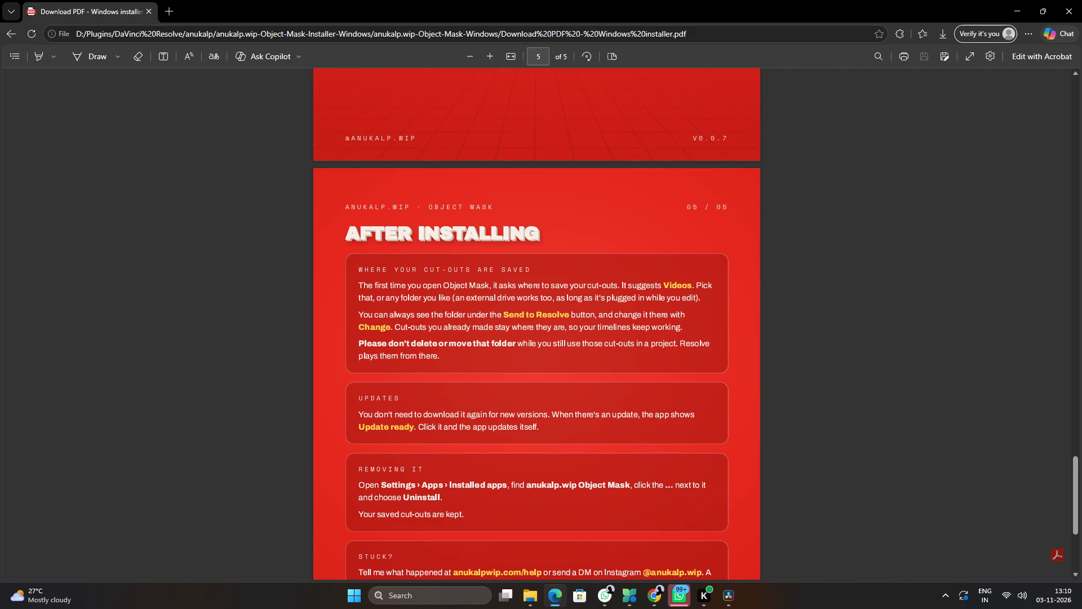
scroll(694, 351, "down", 1)
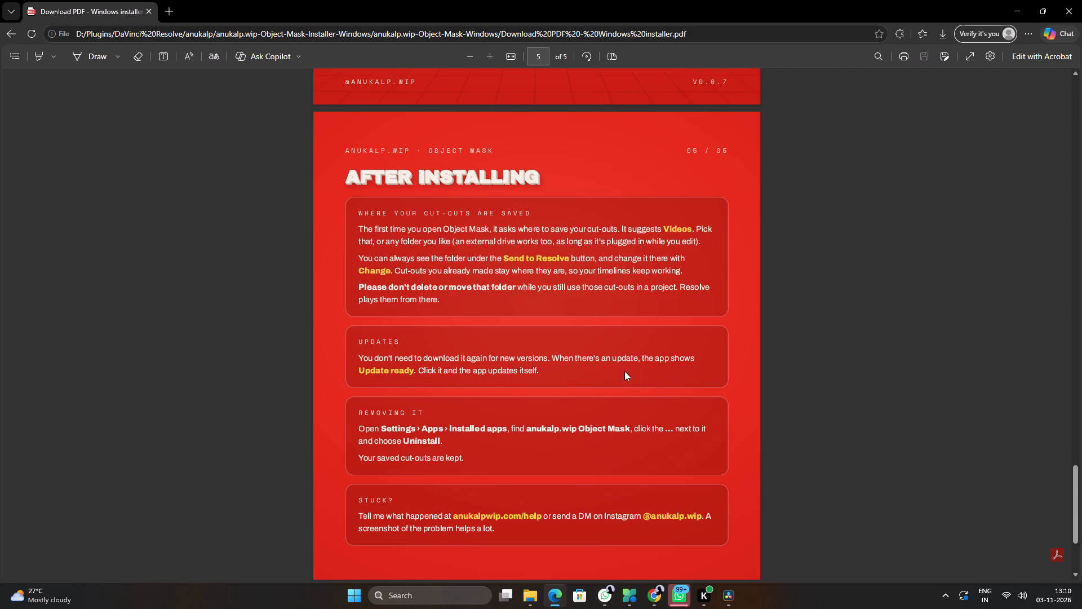
scroll(458, 378, "down", 1)
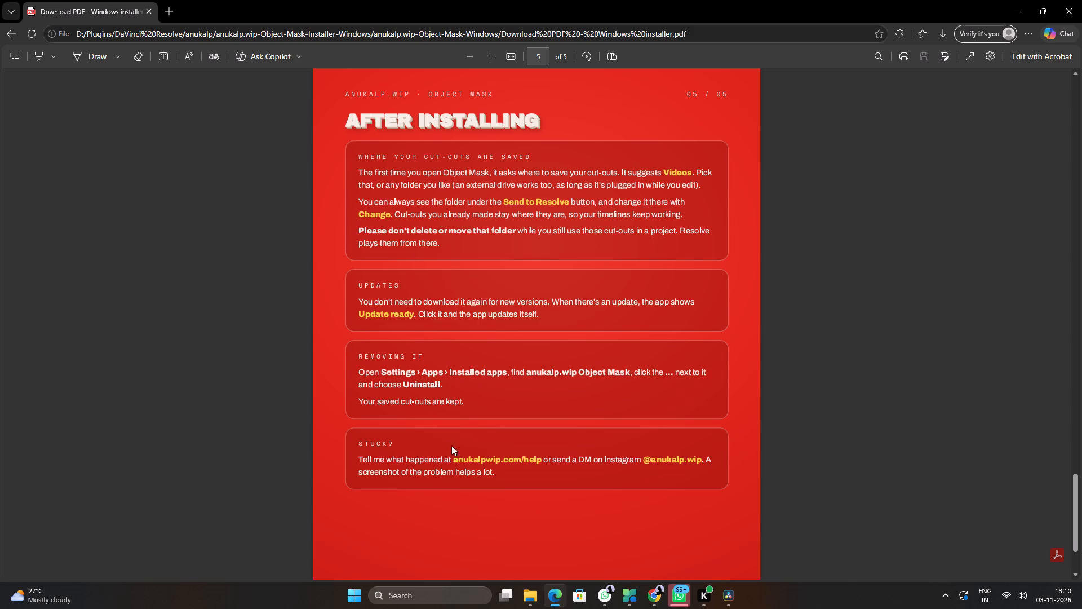
scroll(577, 490, "down", 2)
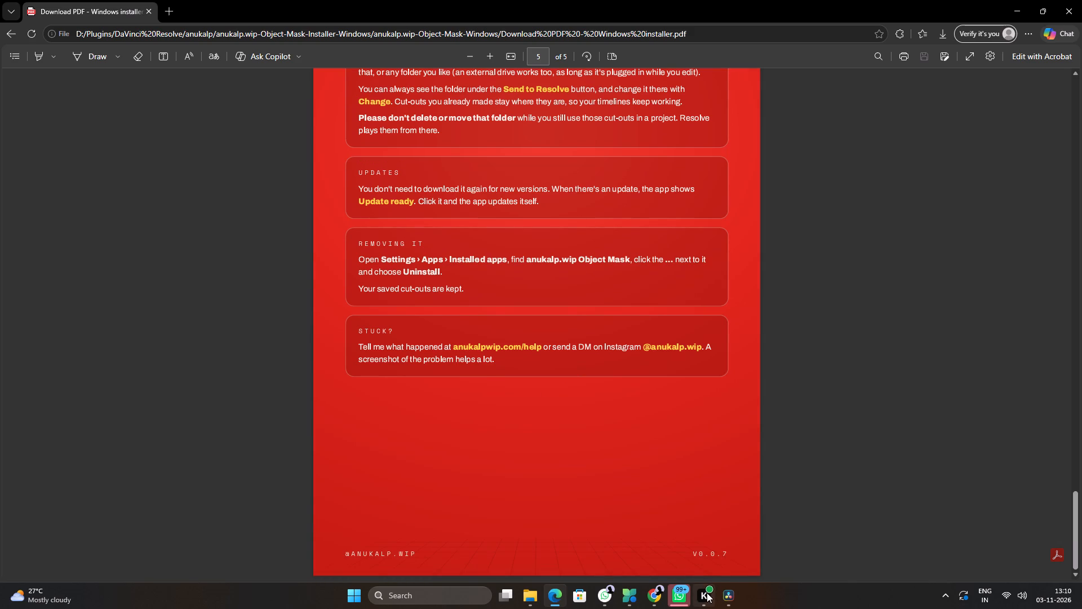